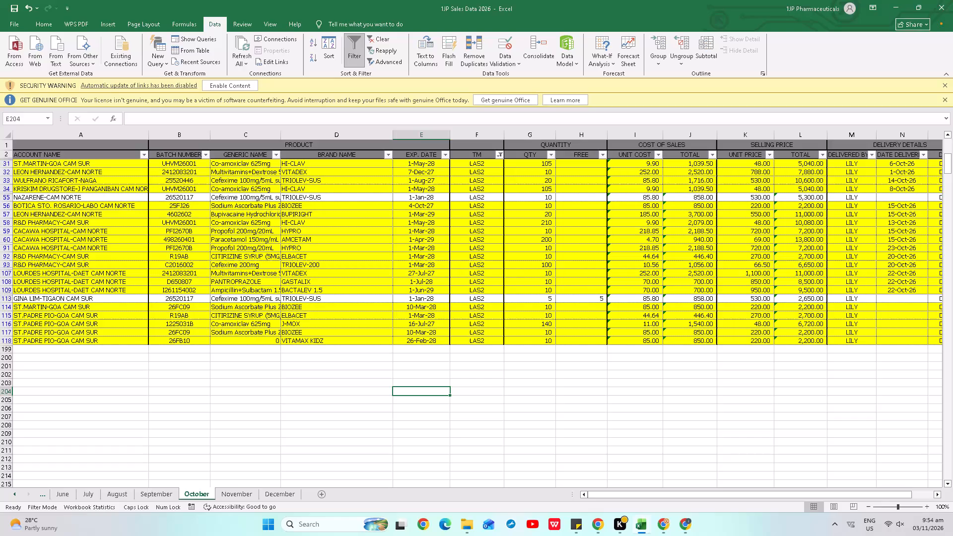
Select the entire unhighlighted row 55 for NAZARENE-CAM NORTE in the October sheet.
key(Left)
key(Left)
key(Left)
key(Left)
key(Left)
key(Left)
key(Left)
key(Left)
key(Left)
key(Left)
key(Left)
key(Left)
key(Left)
key(Left)
key(Up)
key(Up)
key(Up)
key(Up)
key(Up)
key(Up)
key(Up)
key(Up)
key(Up)
key(Up)
key(Up)
key(Up)
key(Up)
key(Up)
key(Up)
key(Up)
key(Up)
key(Up)
key(Up)
key(Up)
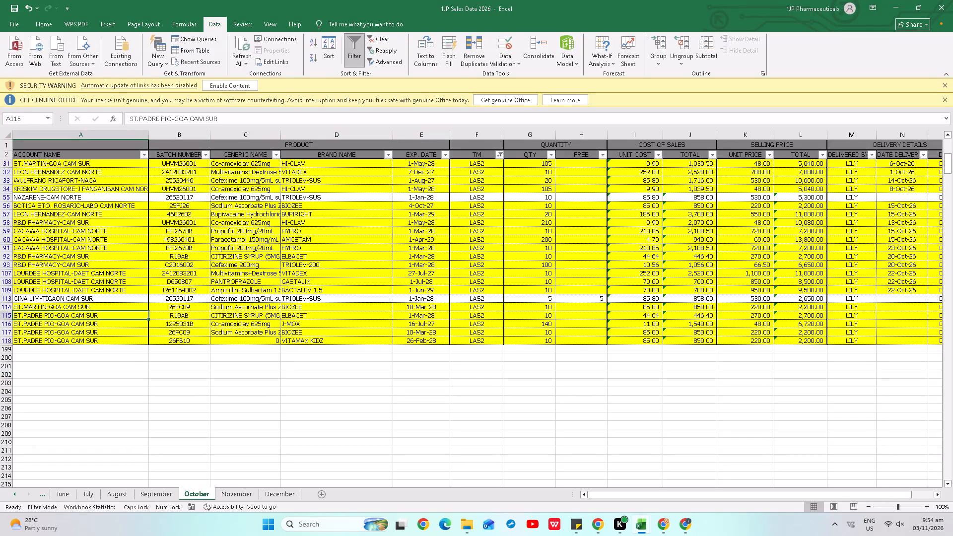
key(Down)
key(Down)
key(shift+space)
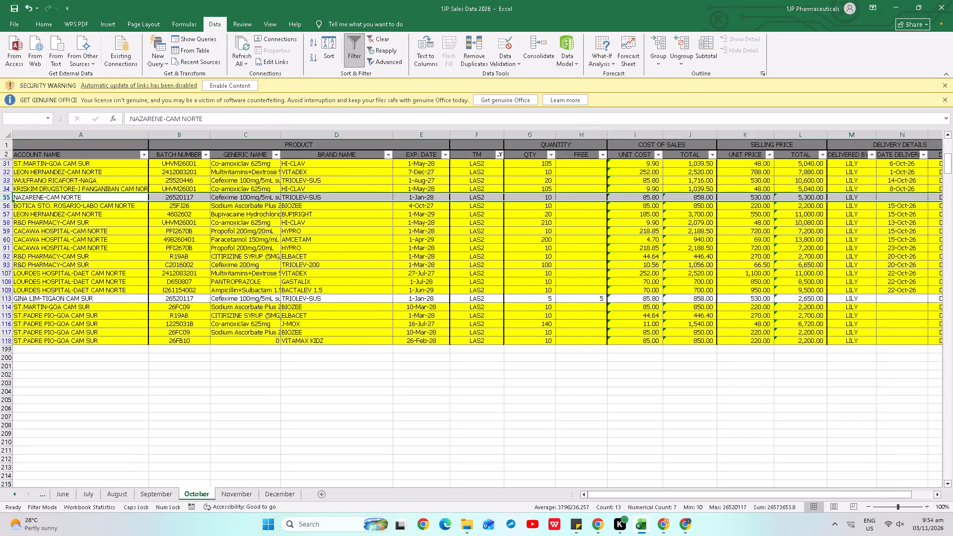
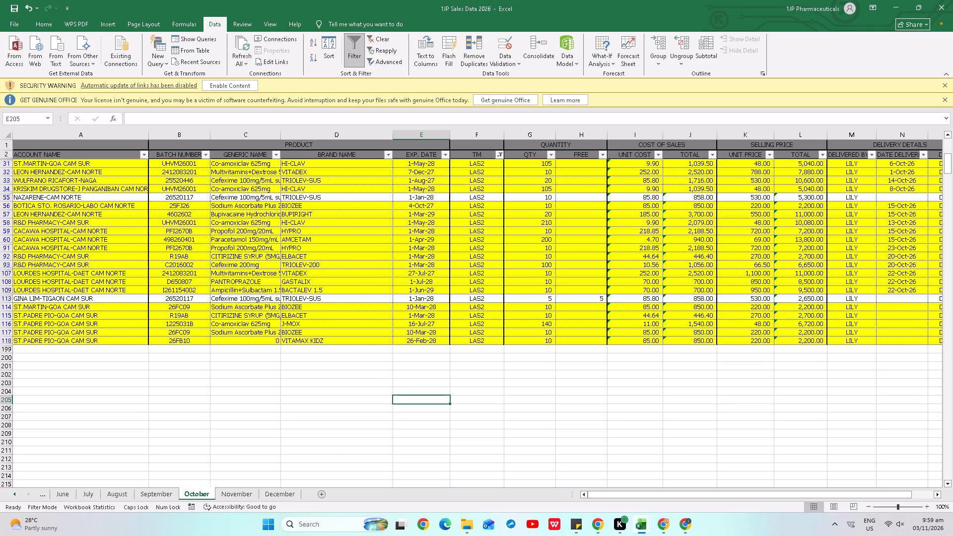
Select the entire unhighlighted TRIOLEV-SUS row 113 in the filtered LAS2 entries.
key(Up)
key(Up)
key(Up)
key(Up)
key(Up)
key(Up)
key(Up)
key(Up)
key(Up)
key(Up)
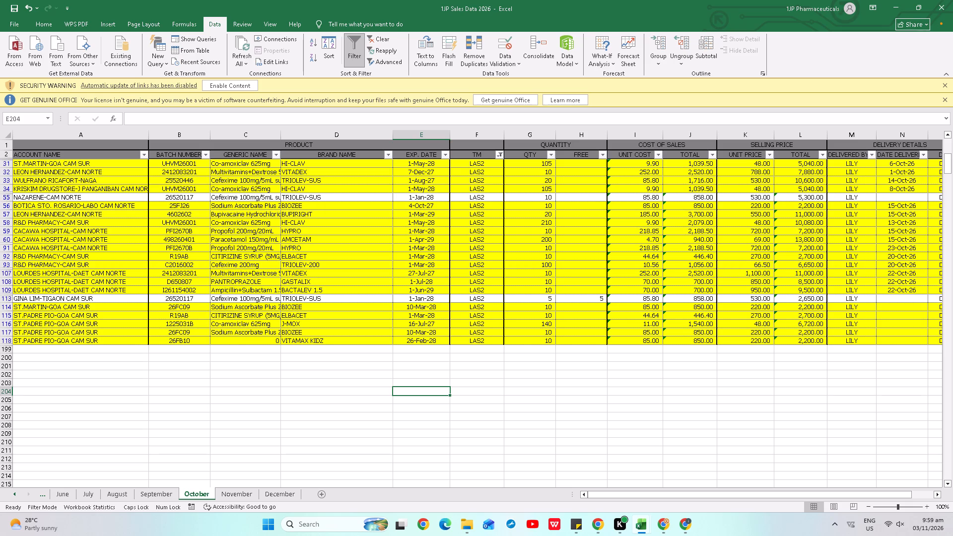
key(Up)
key(Up)
key(shift+space)
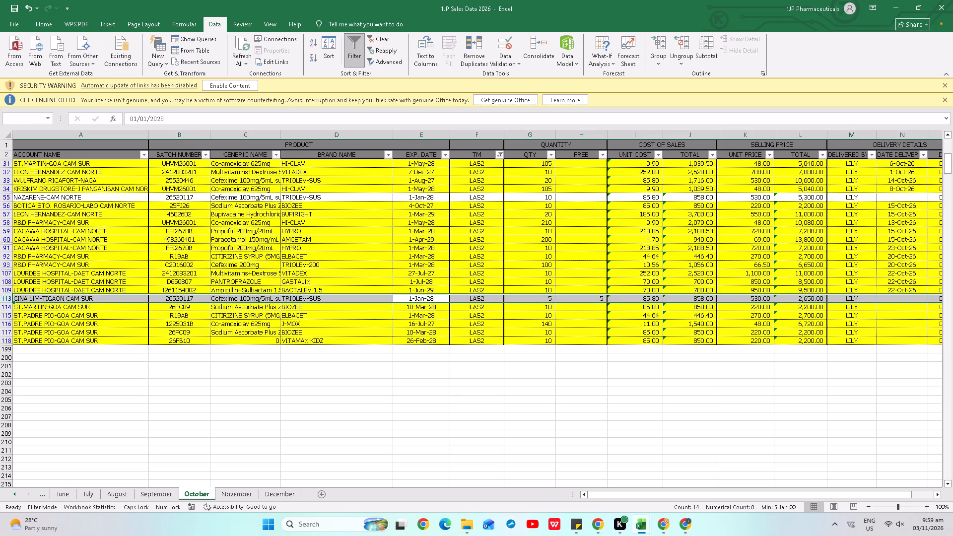
Select the entire unhighlighted row 55 for NAZARENE-CAM NORTE.
key(Up)
key(Up)
key(Up)
key(Up)
key(Up)
key(Up)
key(Up)
key(Up)
key(Up)
key(Up)
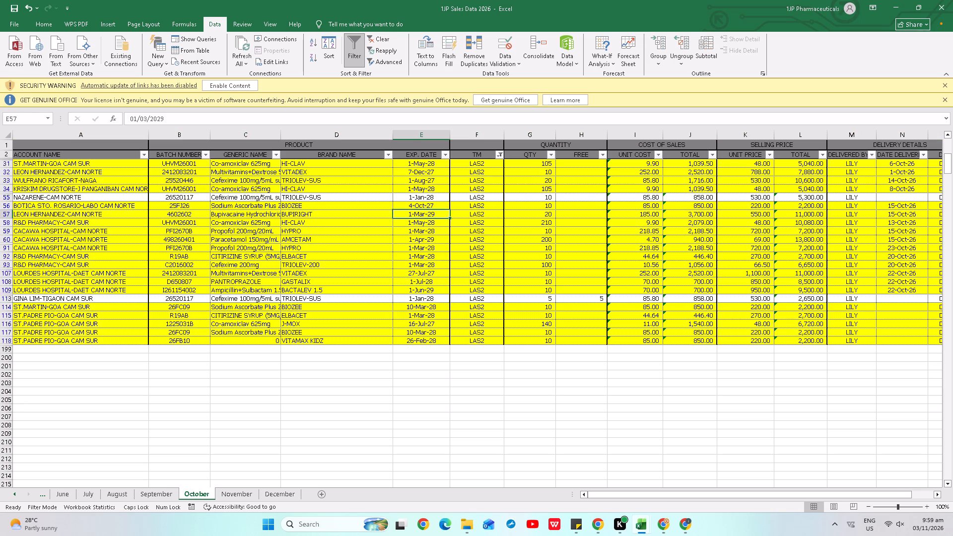
key(Up)
key(Up)
key(shift+space)
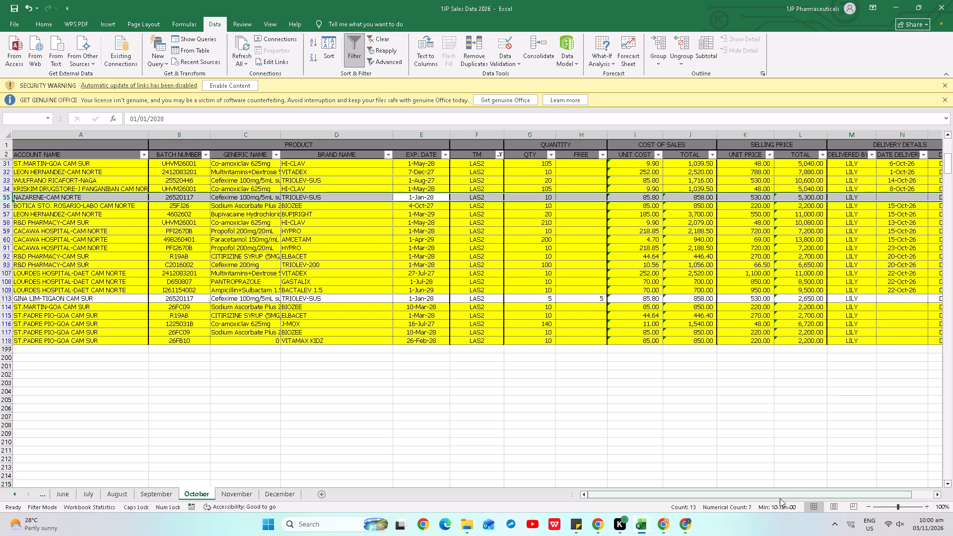
Clear the LAS2 filter and return to the first data row of the October sheet.
click(805, 495)
drag(807, 495, 814, 495)
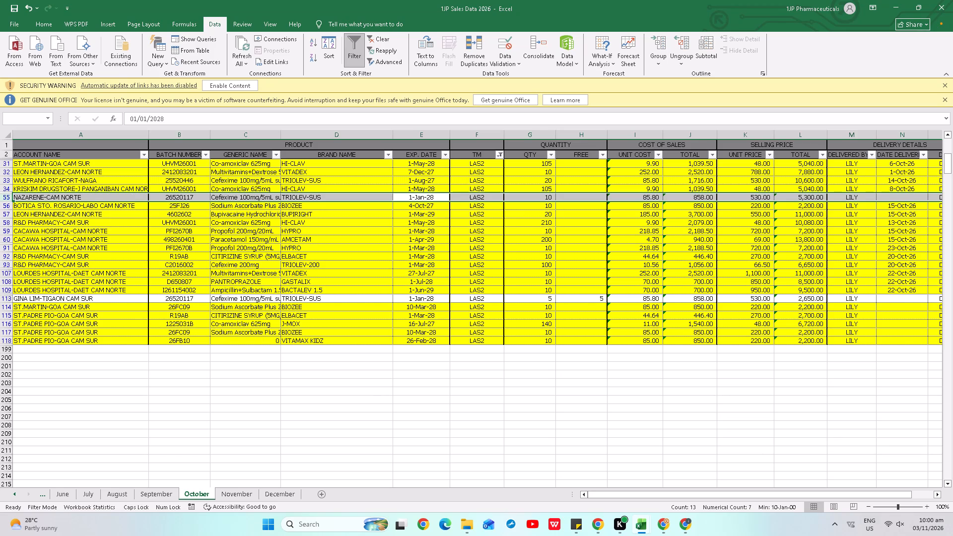
key(alt+a)
key(alt+c)
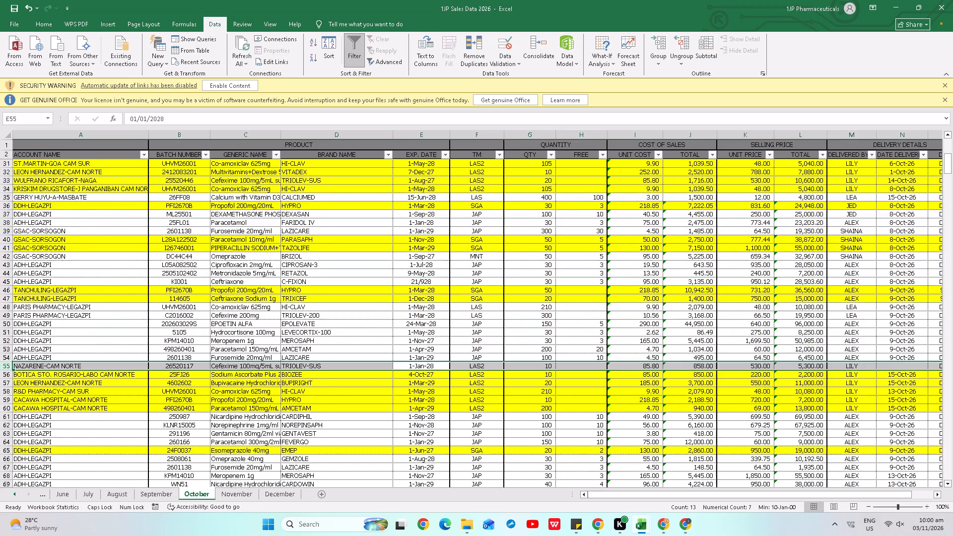
key(ctrl+Home)
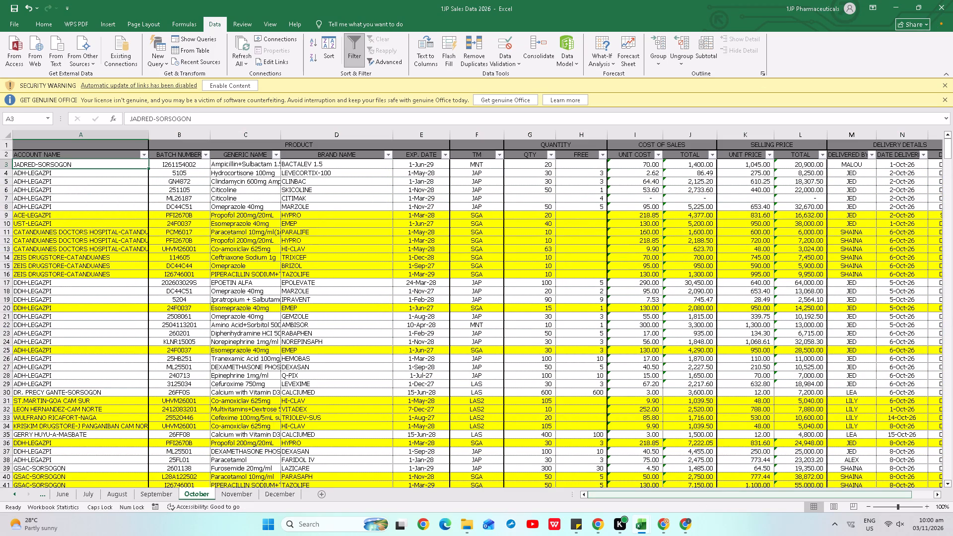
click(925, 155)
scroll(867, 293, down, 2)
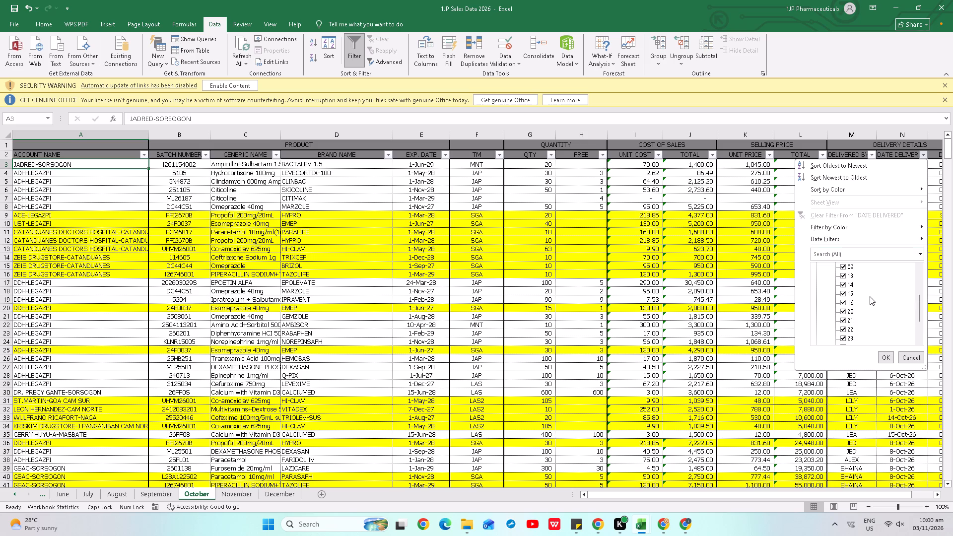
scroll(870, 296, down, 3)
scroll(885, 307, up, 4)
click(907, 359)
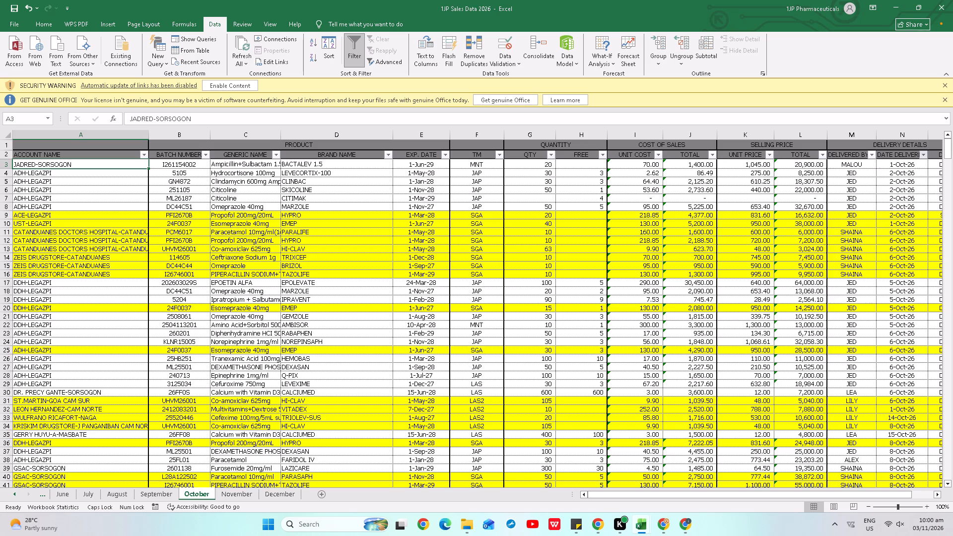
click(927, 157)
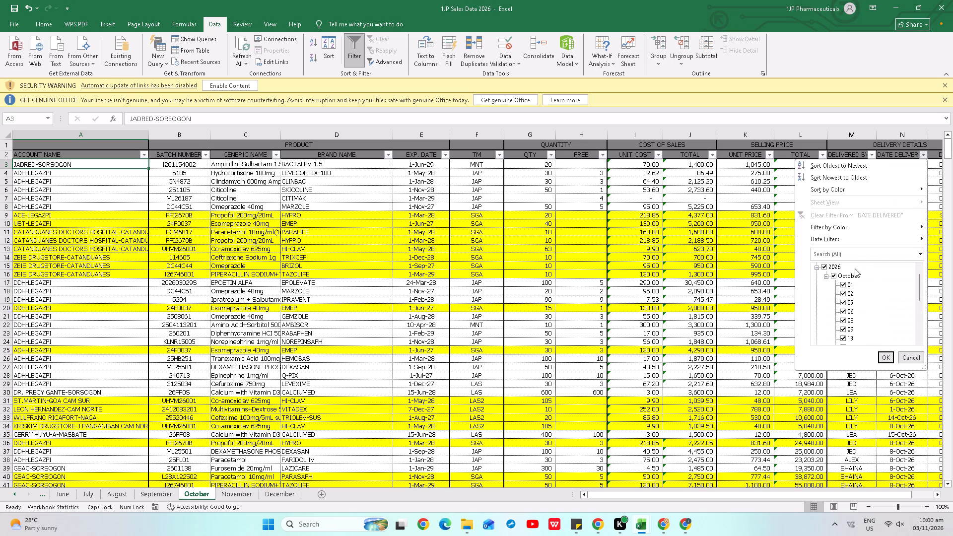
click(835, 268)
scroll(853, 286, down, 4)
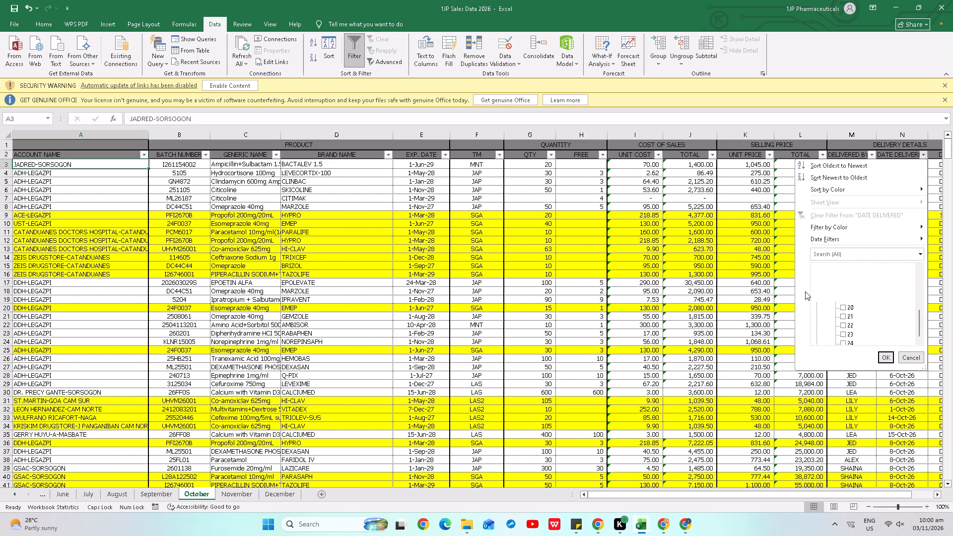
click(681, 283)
Filter the DATE DELIVERED column to blank dates only by excluding all of 2026.
click(923, 158)
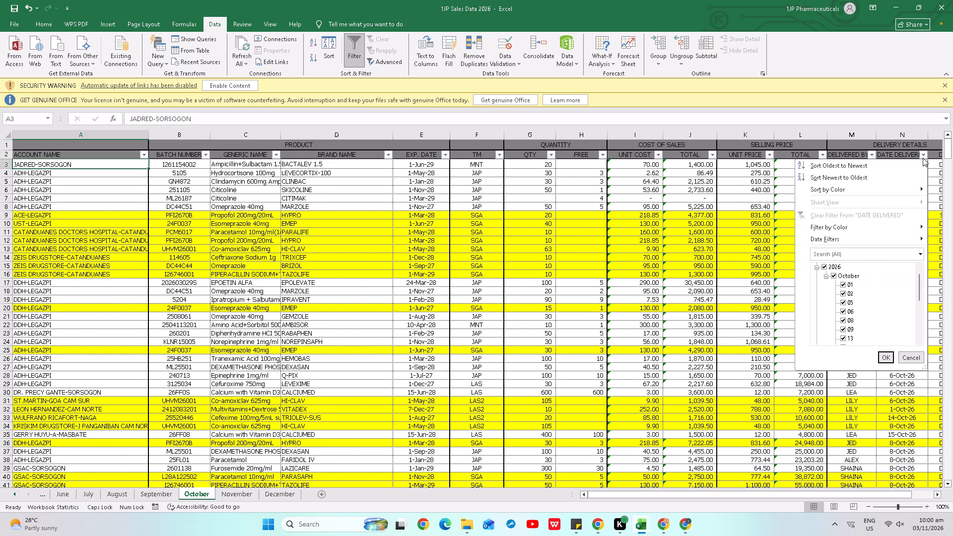
click(835, 267)
scroll(874, 297, down, 6)
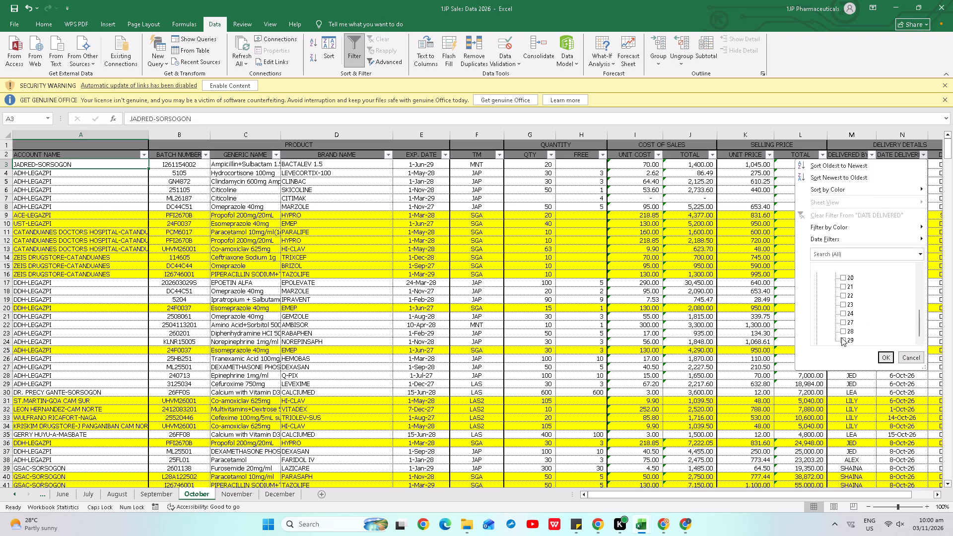
scroll(882, 323, down, 3)
click(889, 357)
Enter 29/10 as the date delivered in row 171 for CDY DRUGSTORE-SORSOGON, DR6496.
scroll(888, 257, up, 5)
click(897, 171)
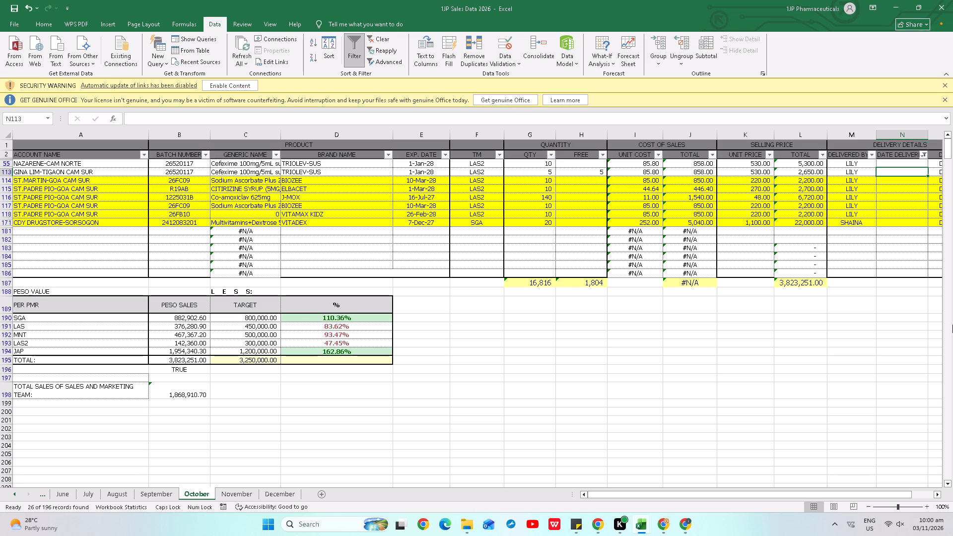
drag(814, 492, 862, 492)
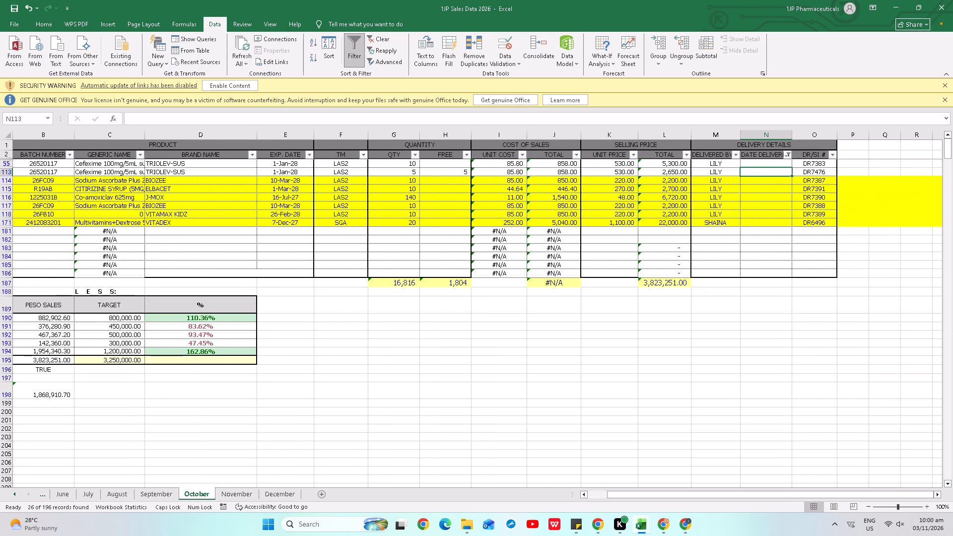
scroll(803, 310, up, 6)
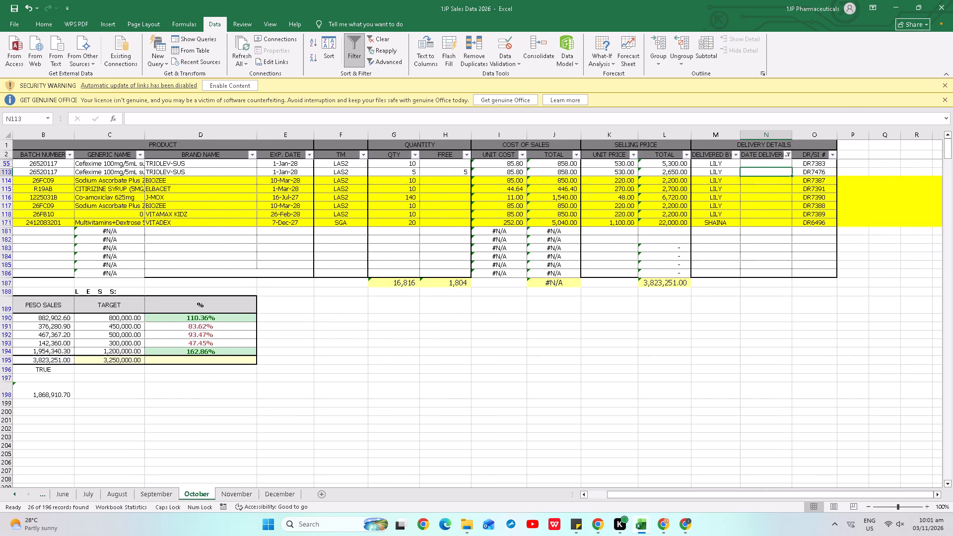
click(757, 224)
text(29/)
text(10)
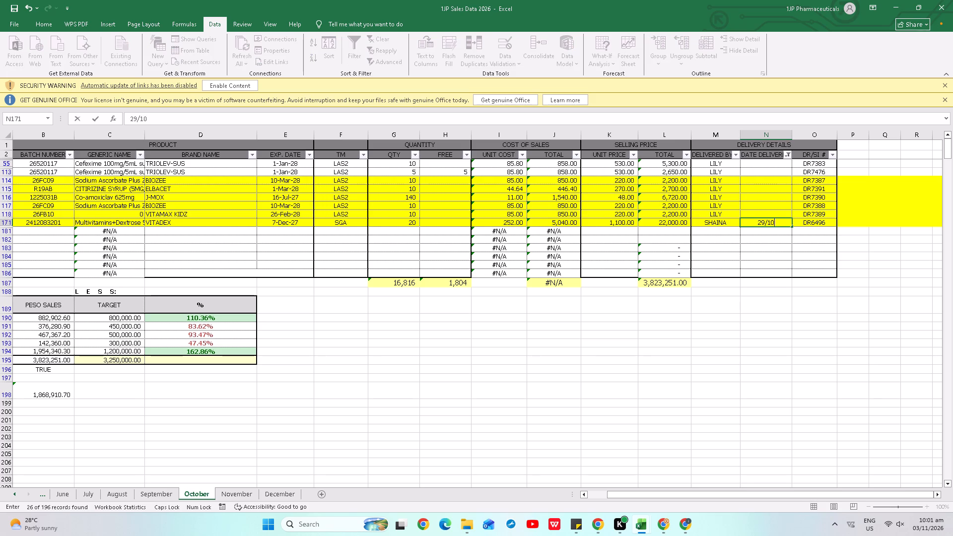
key(Return)
Clear the DATE DELIVERED filter to show all October entries.
key(Up)
key(Up)
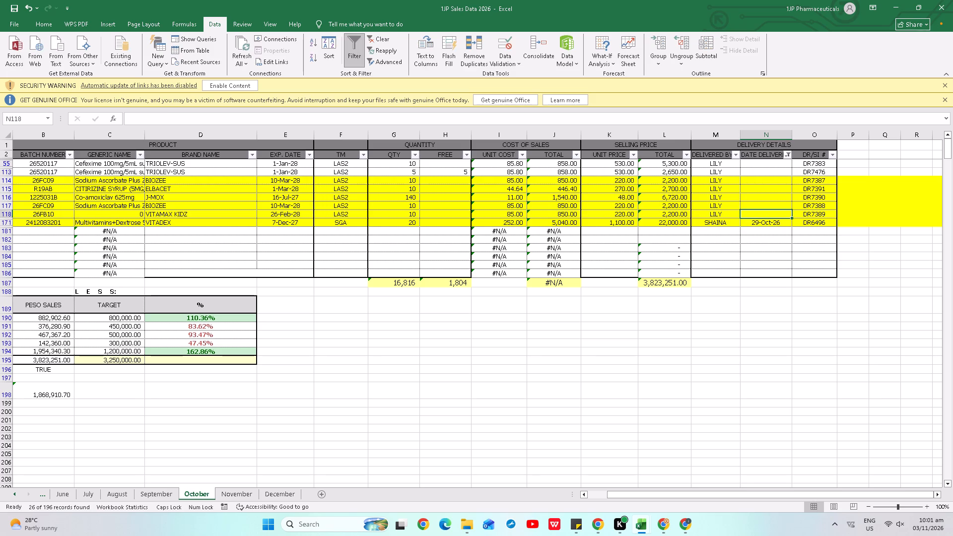
key(Up)
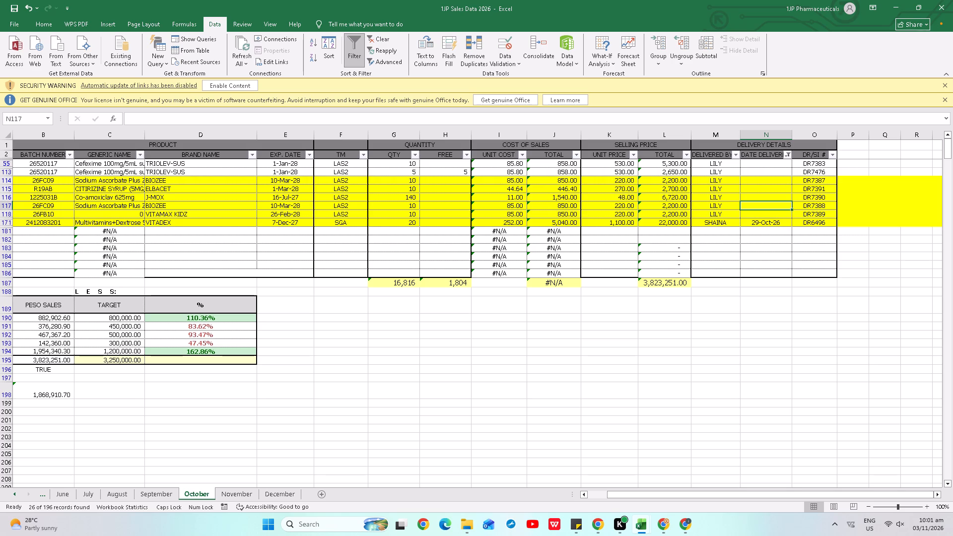
key(alt+a)
key(c)
key(Down)
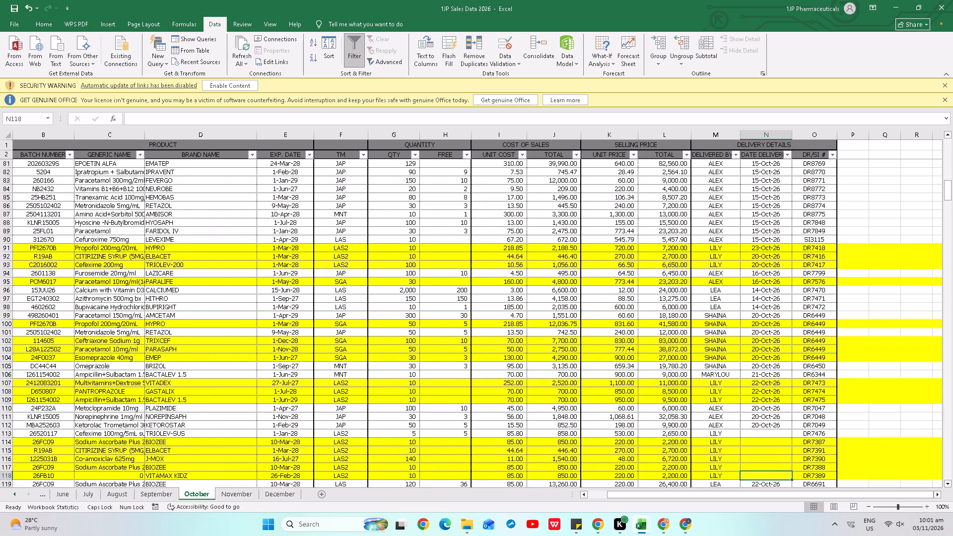
Search for PADRE and enter 27/1 as the date delivered in row 115, the ELBACET entry for ST.PADRE PIO-GOA CAM SUR.
key(ctrl+f)
text(PADRE)
key(Return)
key(Escape)
key(shift+space)
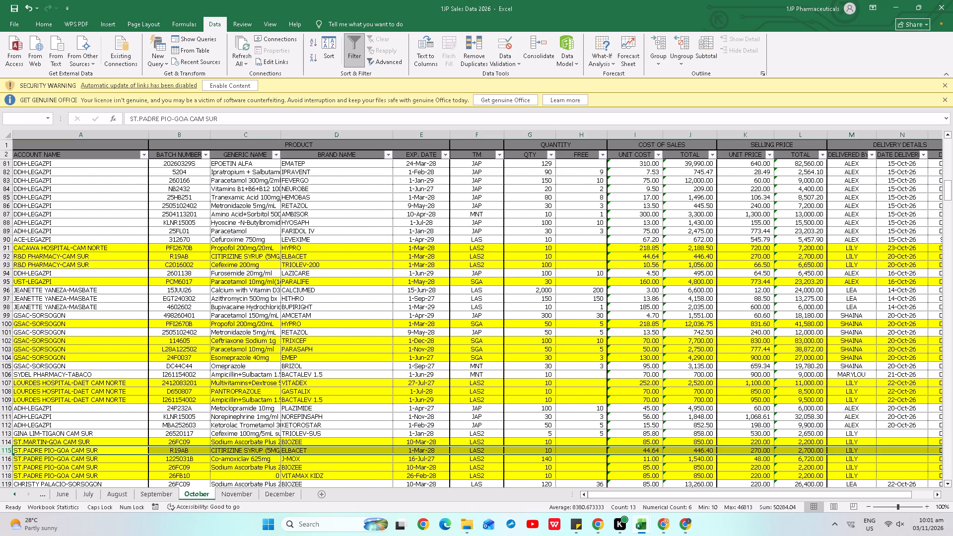
key(Right)
key(Right)
key(Right)
key(Right)
key(Right)
key(Right)
key(Right)
key(Right)
key(Right)
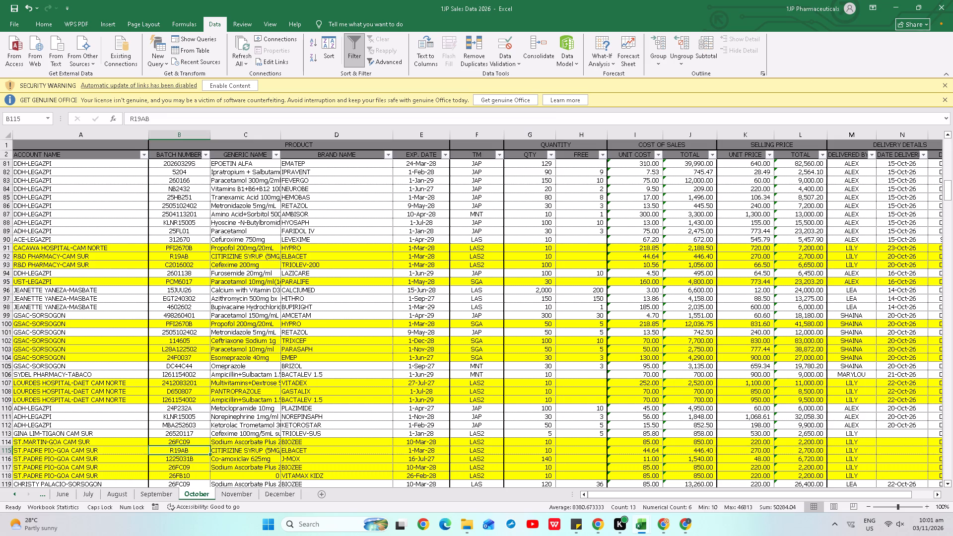
key(Right)
key(Right)
key(Right)
key(Right)
text(27)
text(/1)
key(Return)
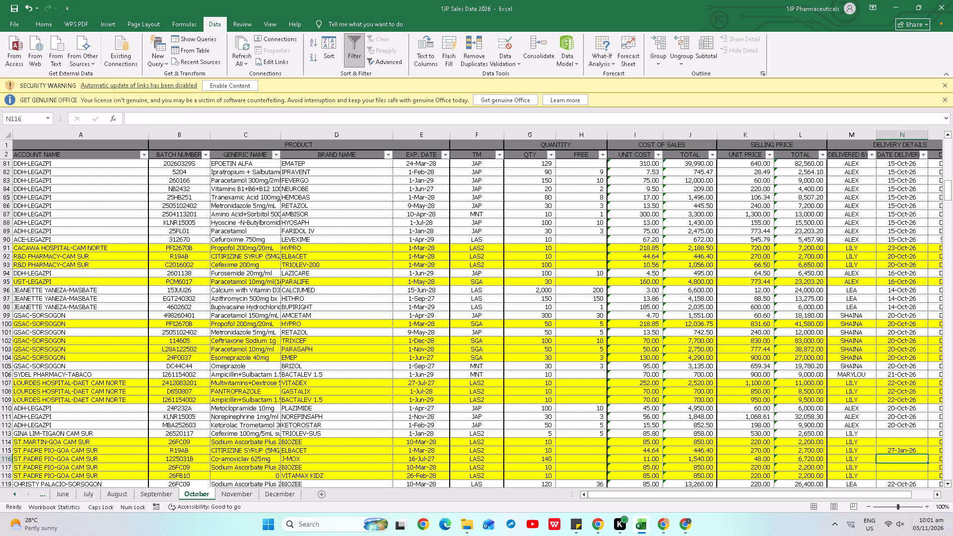
Copy row 115's delivery date to the ST.MARTIN-GOA row 114 and the remaining ST.PADRE PIO-GOA rows 116 to 118.
key(Up)
key(ctrl+c)
key(Up)
key(ctrl+v)
key(Down)
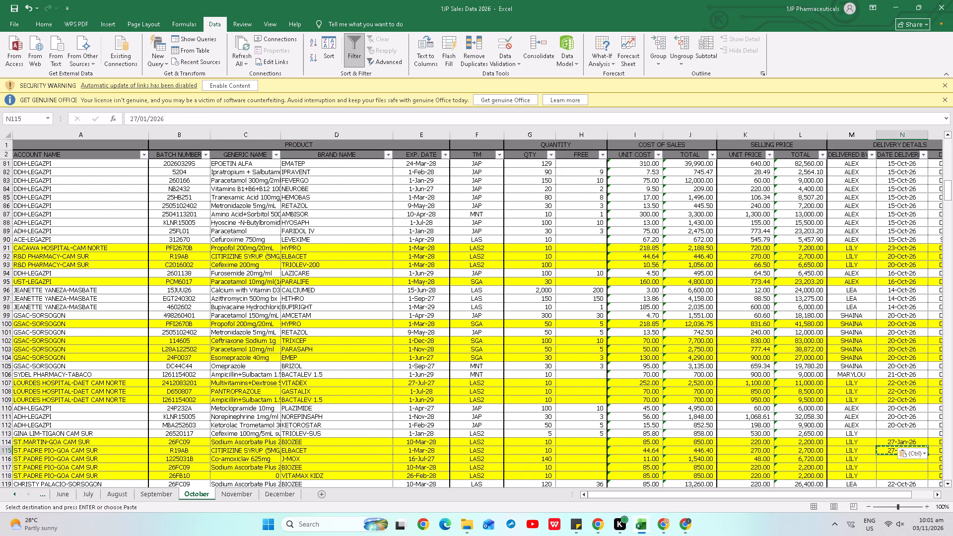
key(Down)
key(shift+Down)
key(shift+Down)
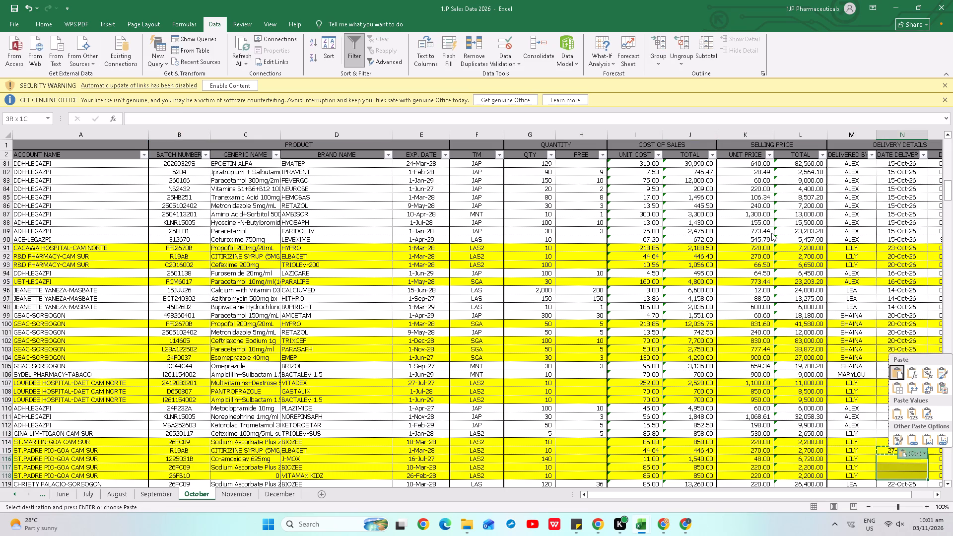
key(ctrl+v)
key(Escape)
key(ctrl+v)
key(Up)
key(Up)
key(Up)
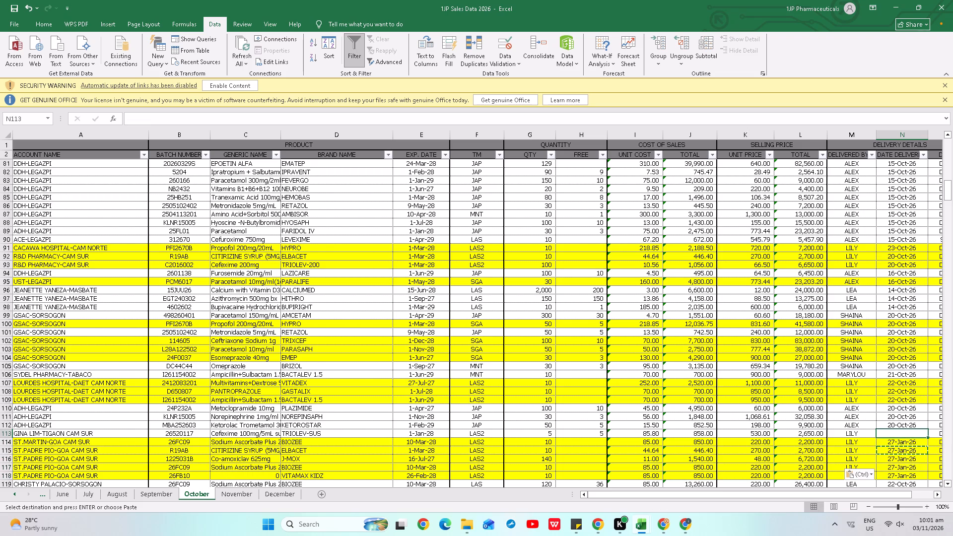
key(Escape)
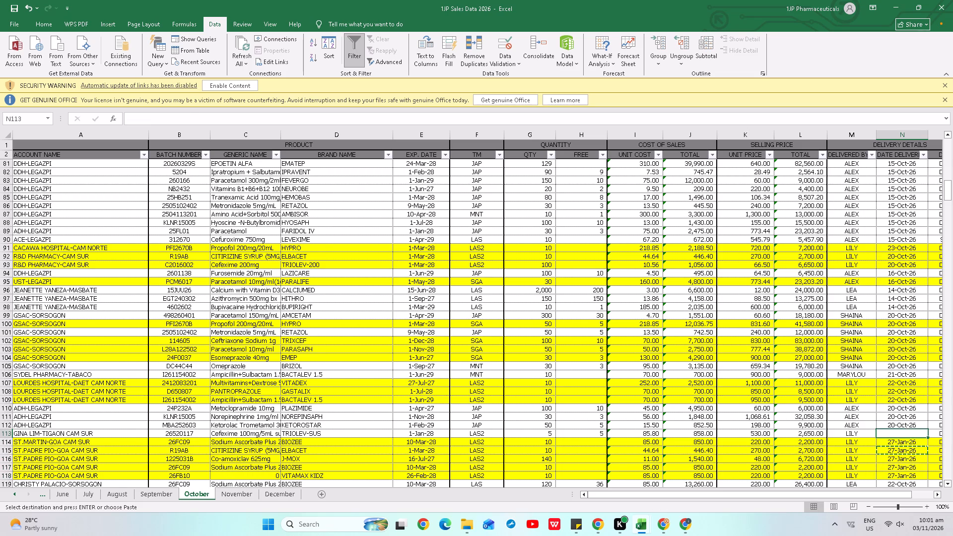
Filter the ACCOUNT NAME column by MARTIN to check that account's entries.
key(ctrl+Home)
key(Up)
key(alt+Up)
key(Down)
key(Down)
key(Down)
key(Down)
key(Down)
key(Down)
key(Down)
key(Down)
key(Down)
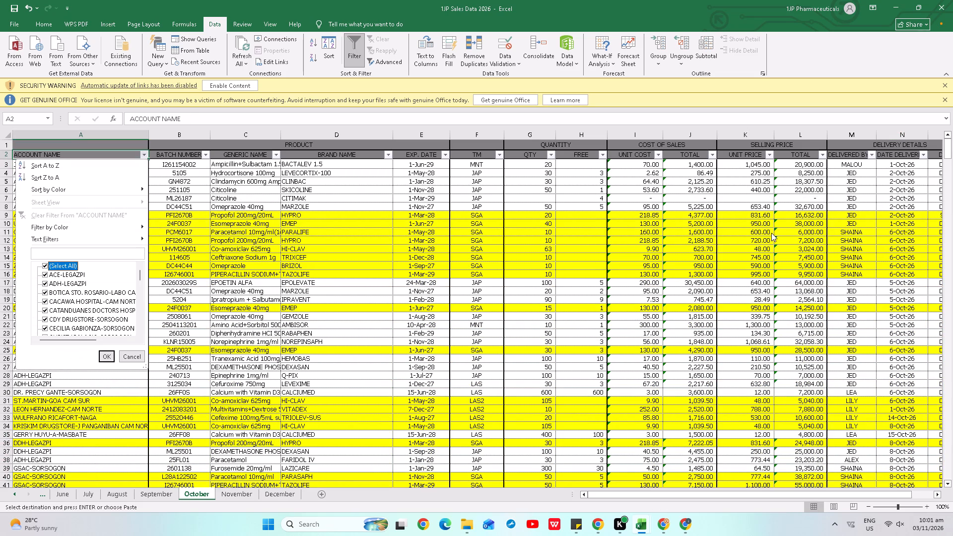
key(Up)
text(MARTIN)
key(Return)
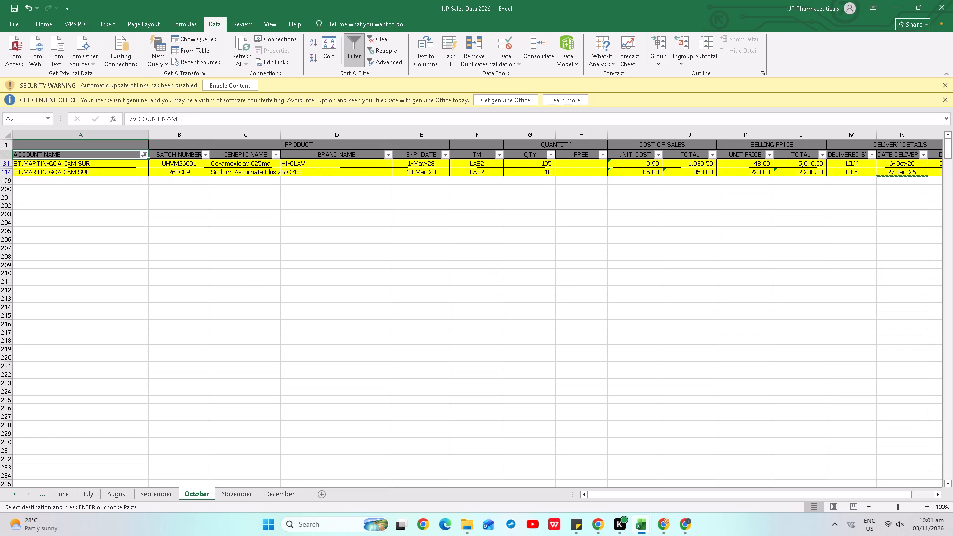
Filter the ACCOUNT NAME column by CACAWA to check that account's entries.
key(alt+Up)
key(Down)
key(Down)
key(Down)
key(Down)
key(Down)
key(Down)
key(Down)
key(Down)
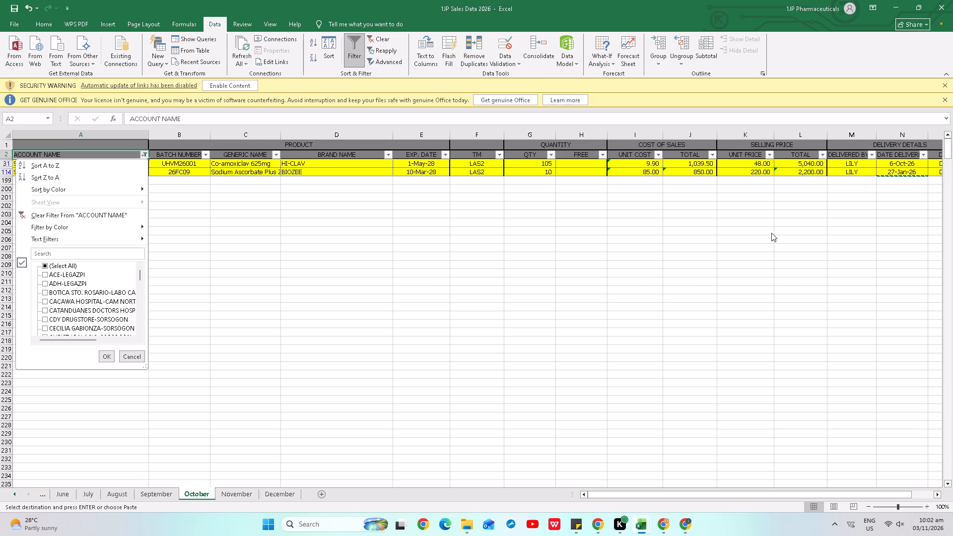
text(CACAWA)
key(Return)
key(Down)
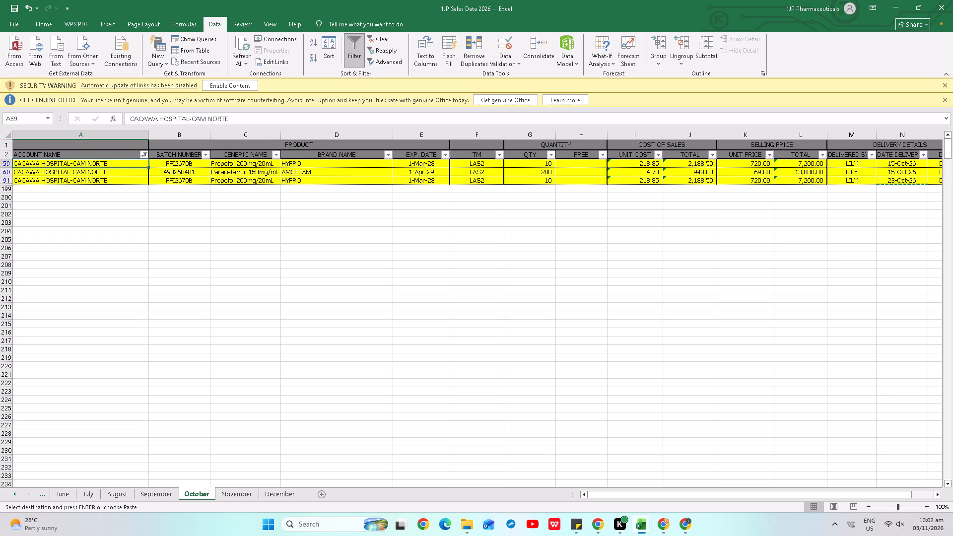
Clear the ACCOUNT NAME filter to show all October entries.
key(alt+a)
key(alt+c)
Filter the DATE DELIVERED column to show only the January 2026 dates and blank entries.
key(Down)
key(Right)
scroll(833, 119, down, 8)
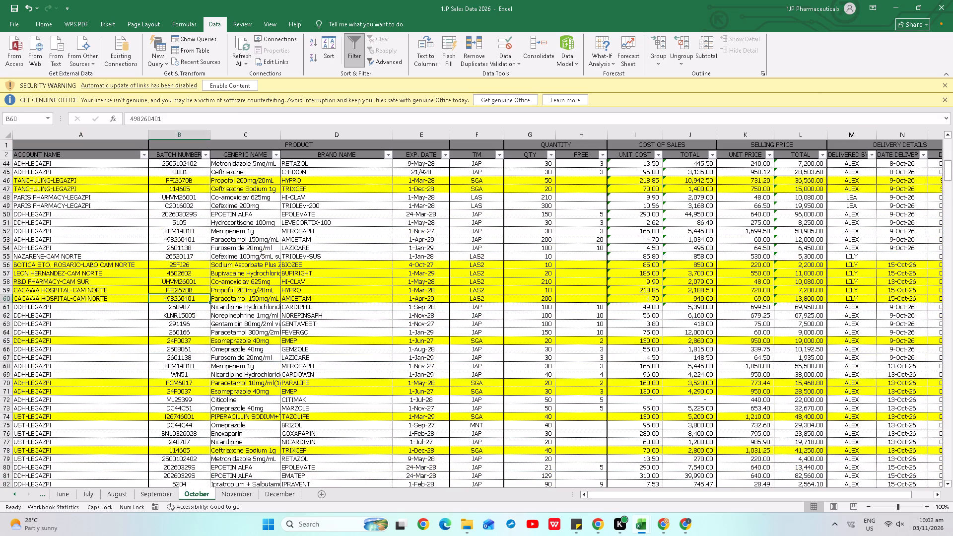
scroll(858, 275, down, 7)
click(851, 313)
scroll(881, 359, down, 8)
scroll(892, 376, up, 3)
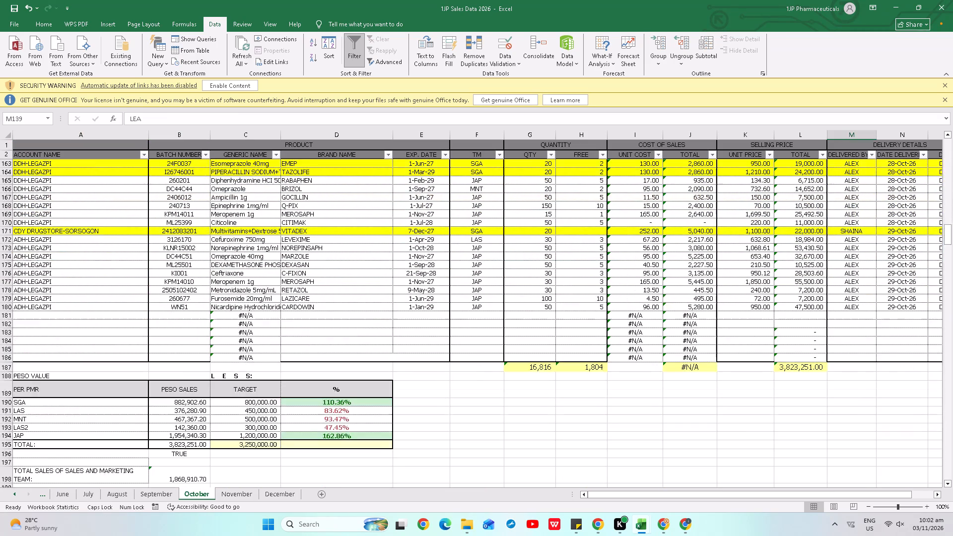
scroll(892, 376, up, 9)
click(923, 157)
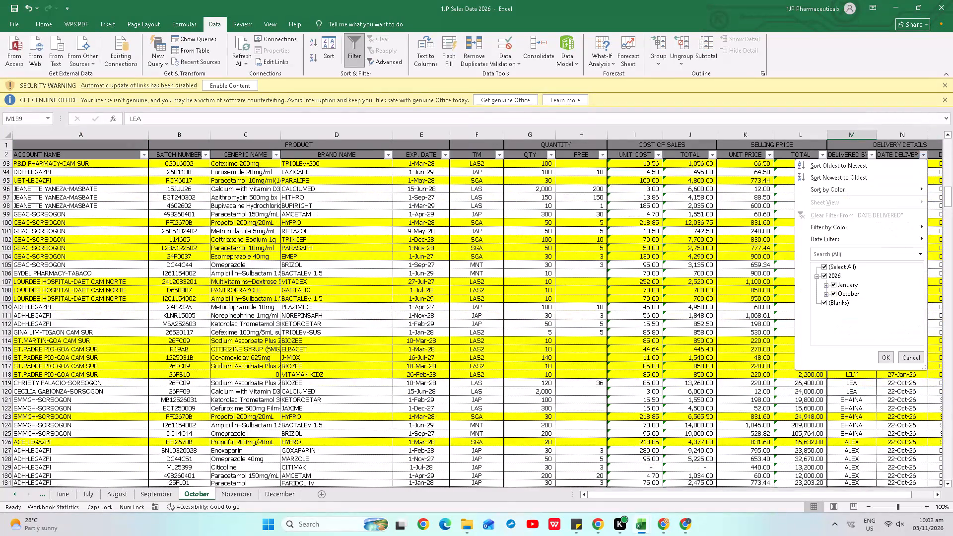
click(852, 264)
click(841, 301)
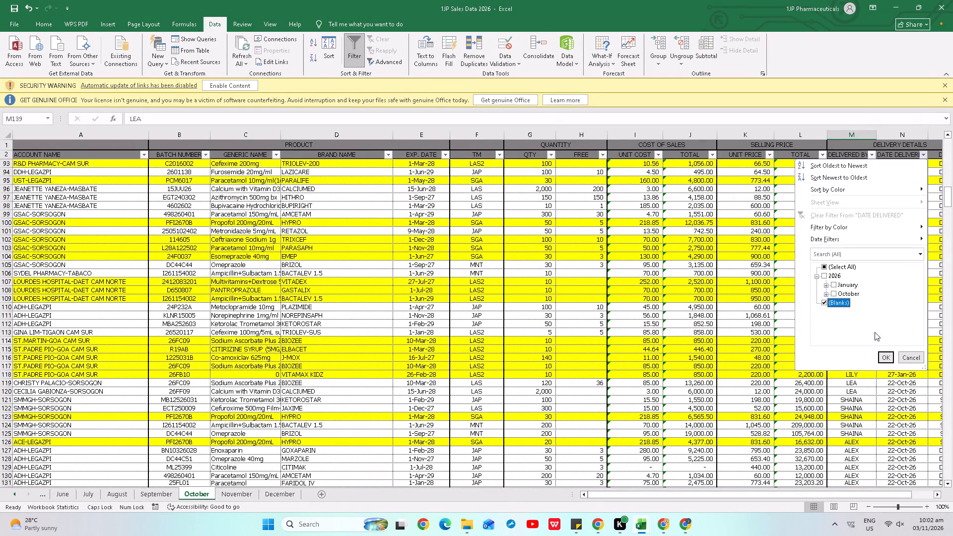
click(843, 285)
click(889, 359)
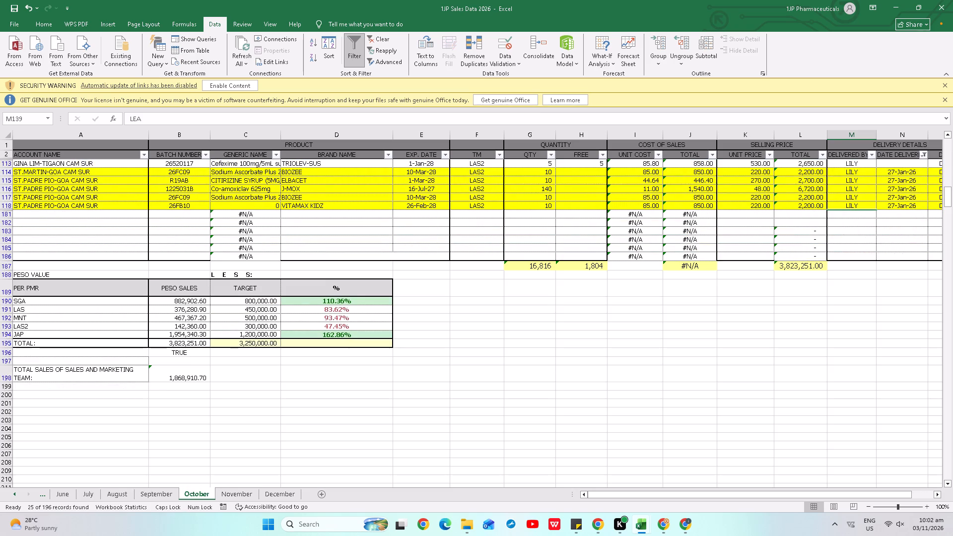
Set the delivery date of the ST.MARTIN-GOA entry in row 114 to 27/10.
scroll(890, 359, up, 6)
click(904, 181)
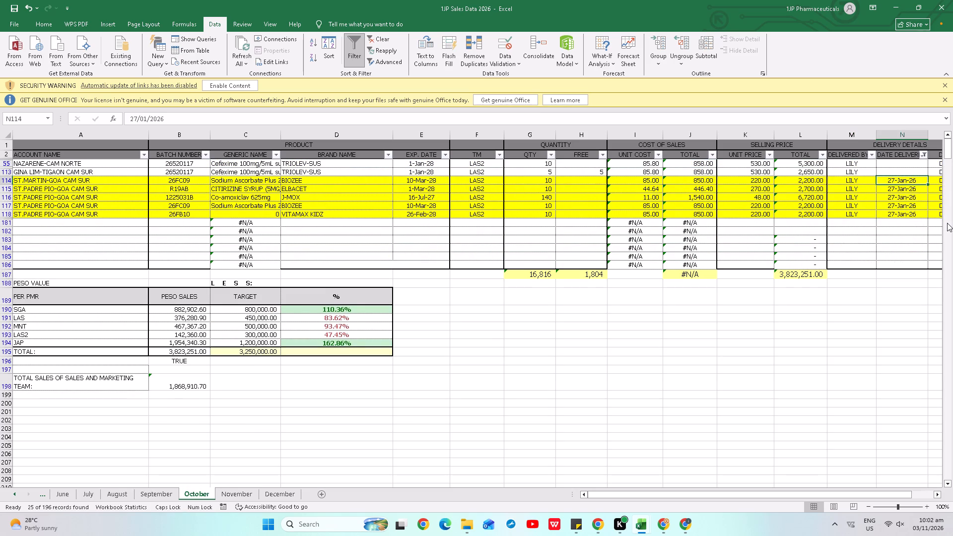
text(27/10)
key(Return)
key(Up)
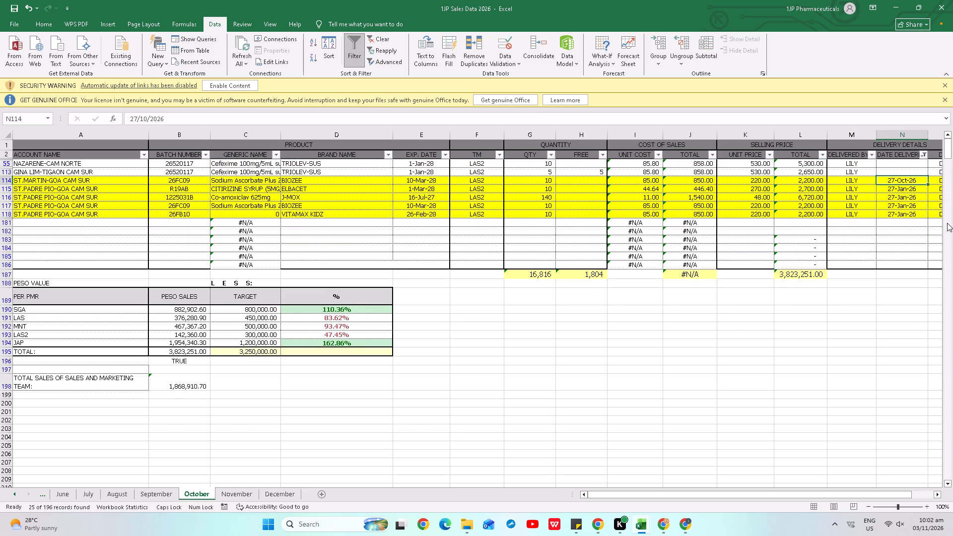
Copy row 114's delivery date to the ST.PADRE PIO-GOA entries in rows 115 to 118.
key(ctrl+c)
key(Down)
key(shift+Down)
key(shift+Down)
key(shift+Down)
key(ctrl+v)
key(Up)
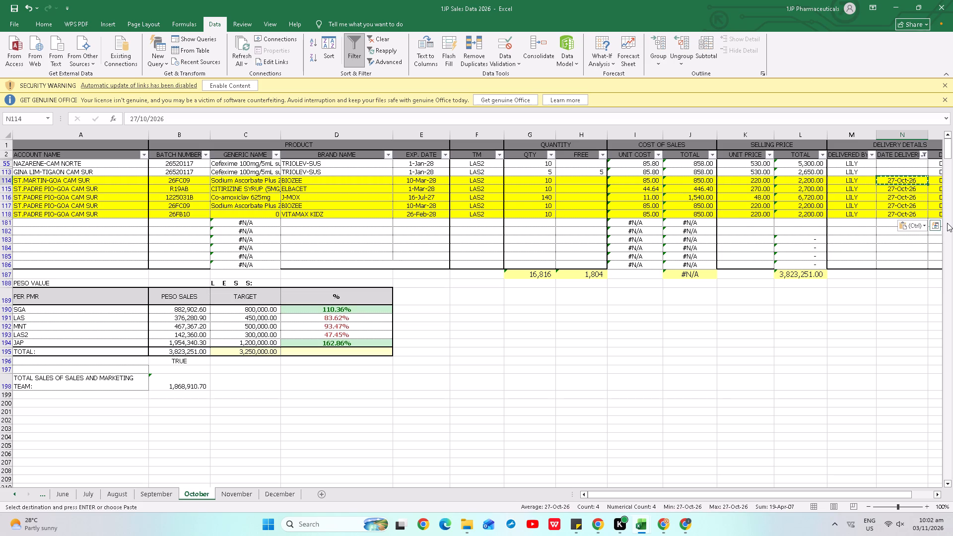
key(Up)
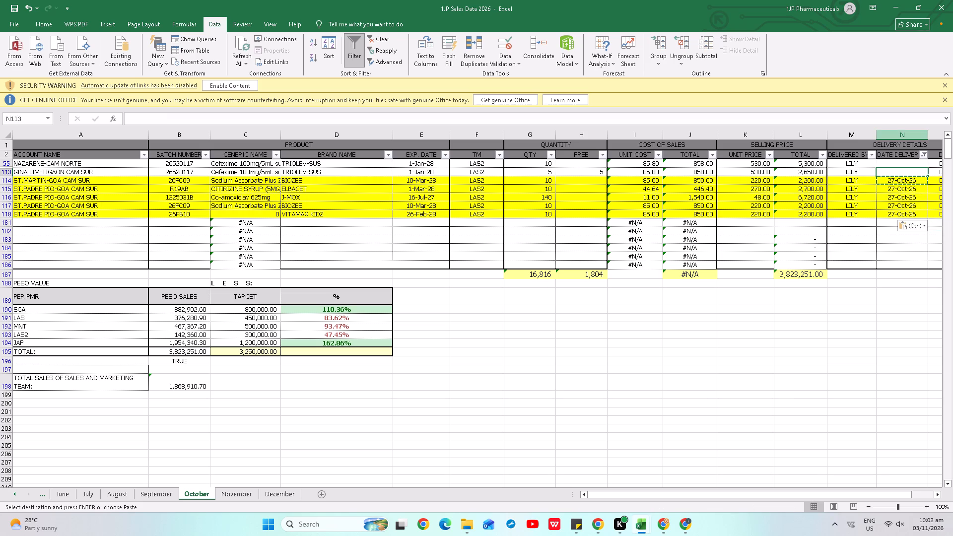
Include all 2026 dates again in the DATE DELIVERED filter to show every October entry.
click(923, 156)
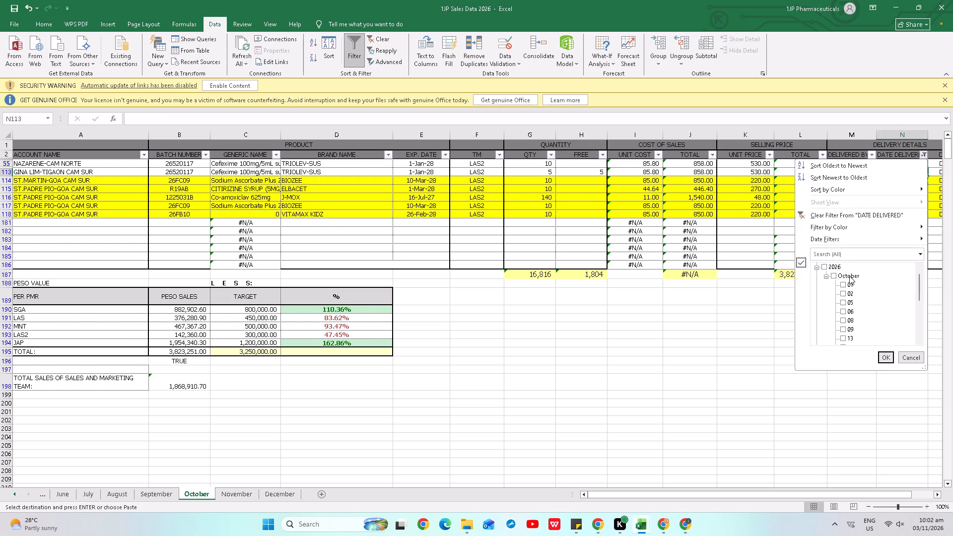
click(837, 269)
click(885, 353)
scroll(909, 309, down, 7)
click(904, 303)
scroll(904, 303, down, 5)
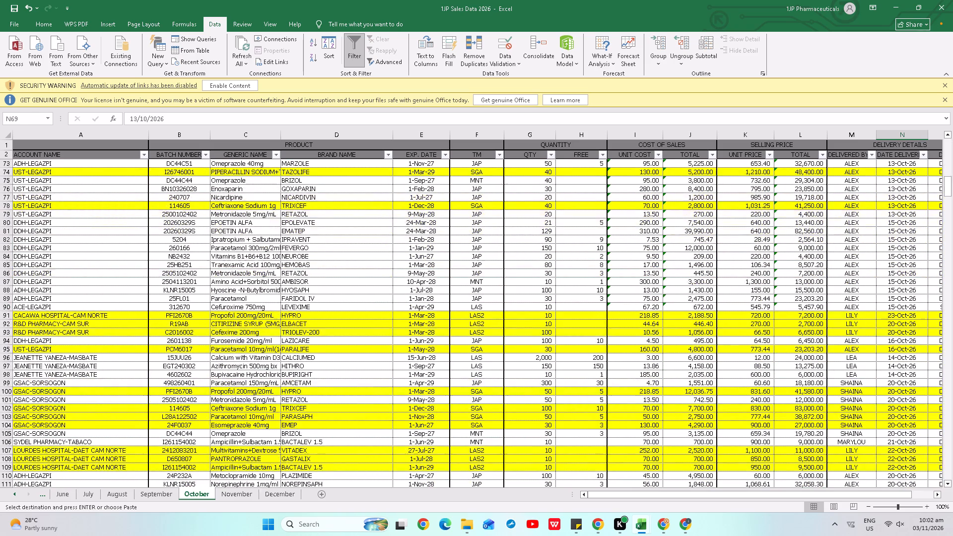
Copy row 113's data from ACCOUNT NAME through UNIT COST and paste it as values into row 3 of the November sheet.
key(ctrl+Down)
key(Down)
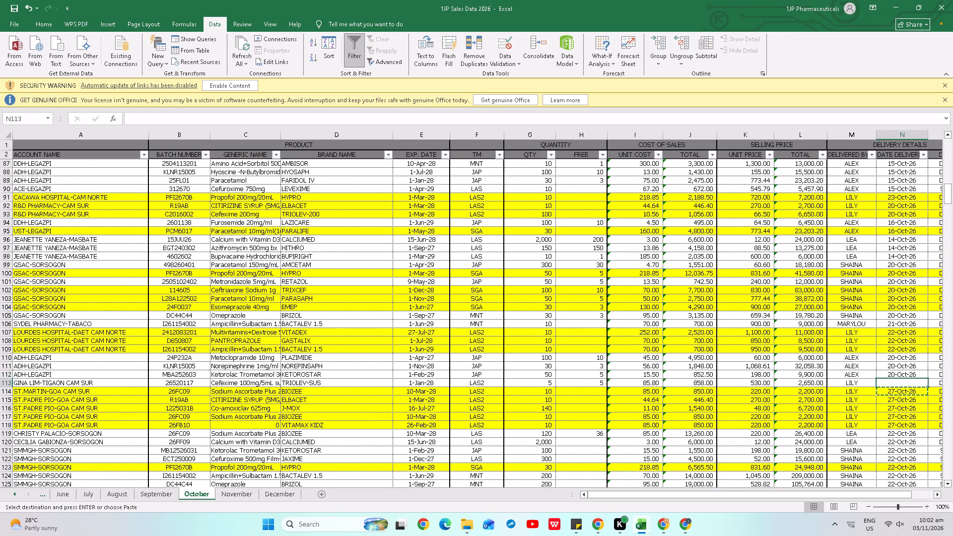
key(ctrl+Left)
key(ctrl+Left)
key(ctrl+Left)
key(ctrl+Left)
key(ctrl+Left)
key(ctrl+Left)
key(ctrl+Left)
key(ctrl+Left)
key(ctrl+Left)
key(ctrl+Left)
key(ctrl+Left)
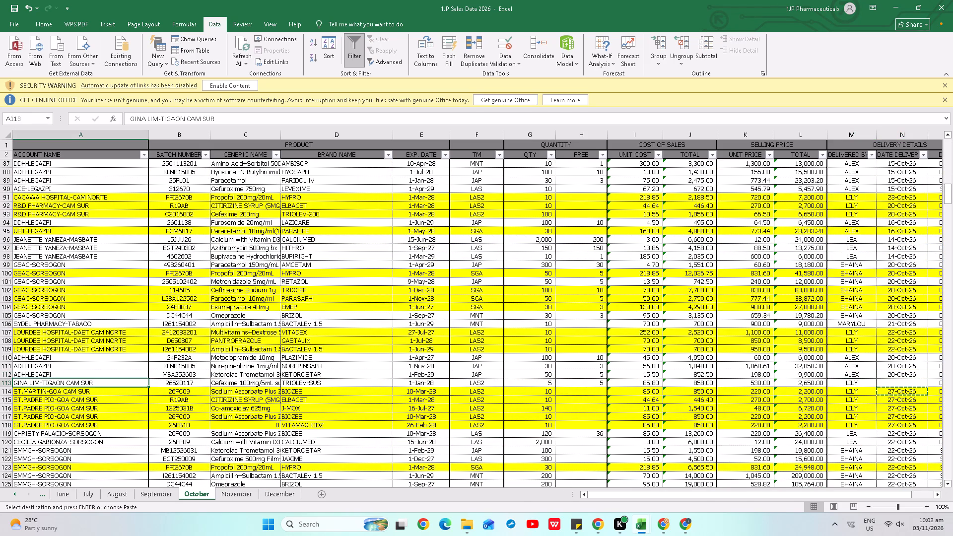
key(shift+Right)
key(shift+Right)
key(shift+Left)
key(shift+Right)
key(shift+Right)
key(shift+Right)
key(shift+Right)
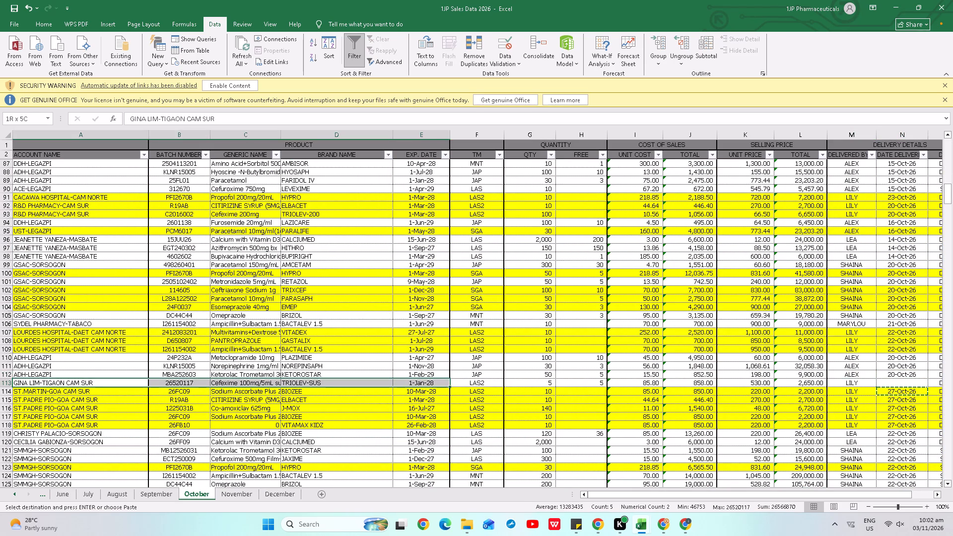
key(shift+Right)
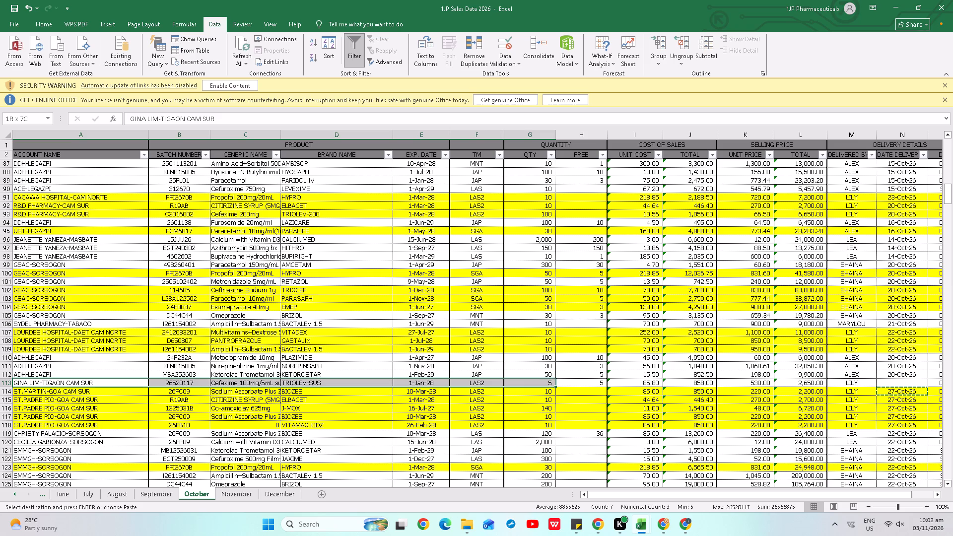
key(shift+Right)
key(shift+Right)
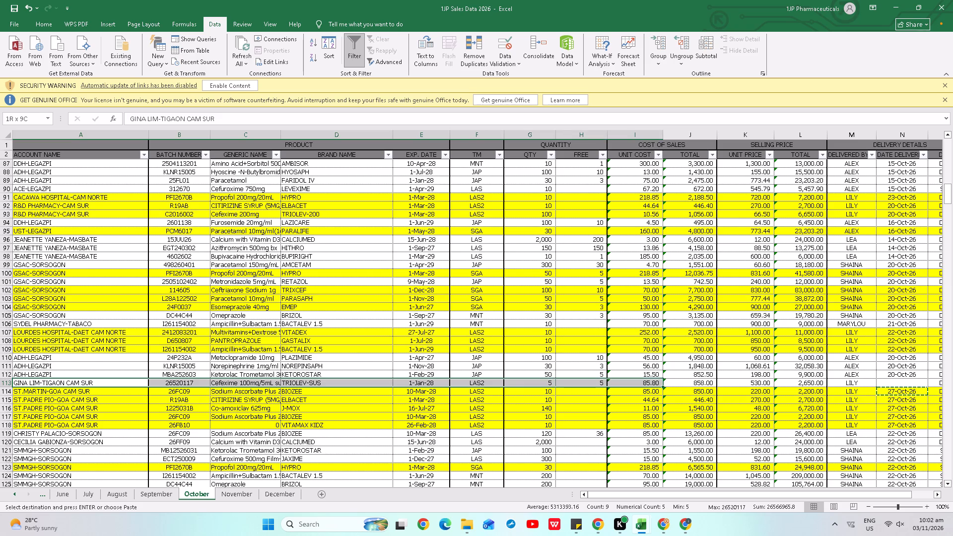
key(ctrl+c)
key(ctrl+Page_Down)
key(ctrl+Home)
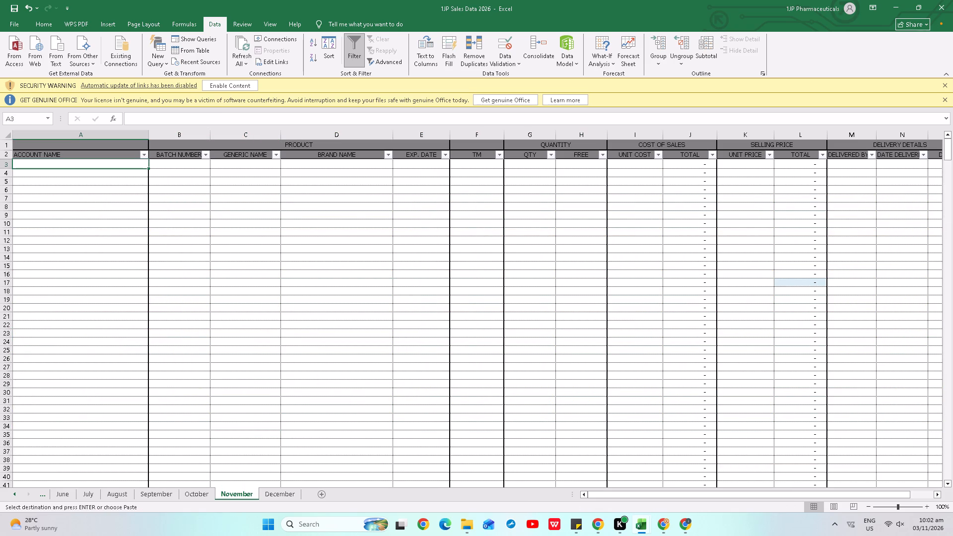
key(alt+e)
text(SV)
key(Return)
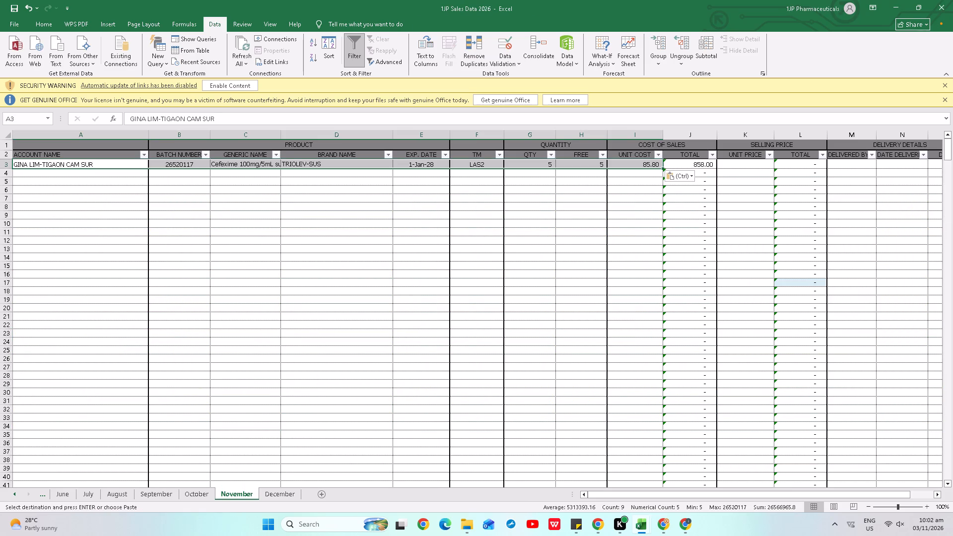
Return to the October sheet and examine the DATE DELIVERED column for remaining blank entries down to the last record.
key(ctrl+Page_Up)
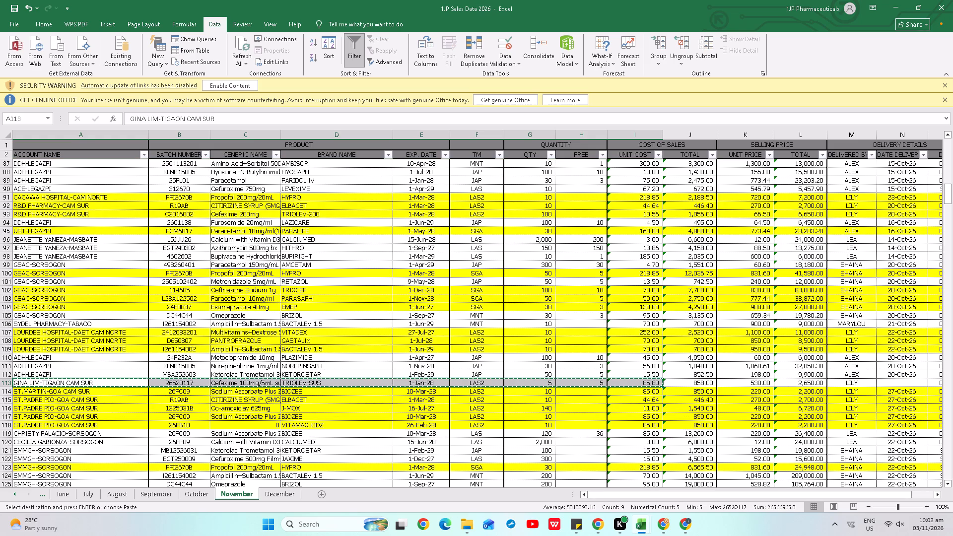
key(Down)
key(ctrl+Right)
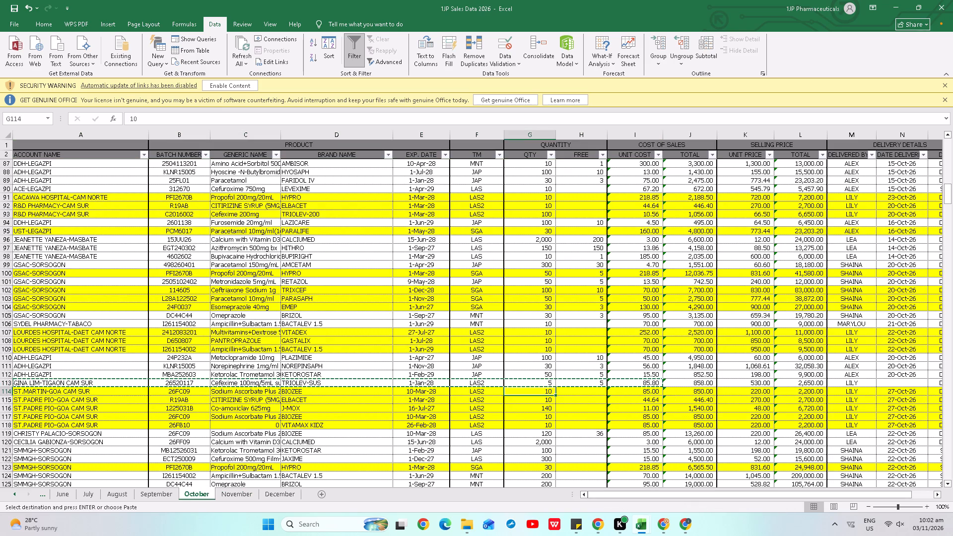
key(ctrl+Right)
key(ctrl+Right)
key(Left)
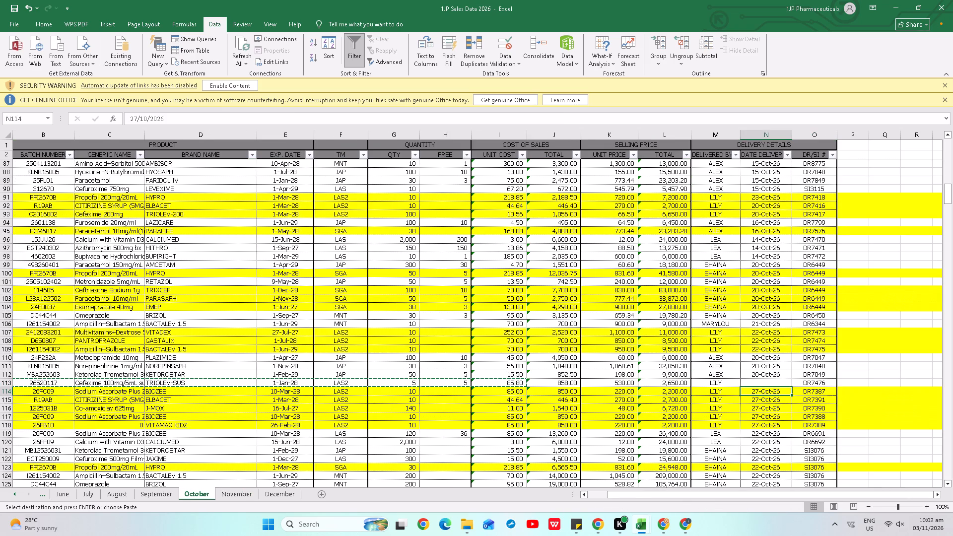
key(ctrl+Down)
key(Down)
key(ctrl+Up)
key(ctrl+Up)
key(ctrl+Up)
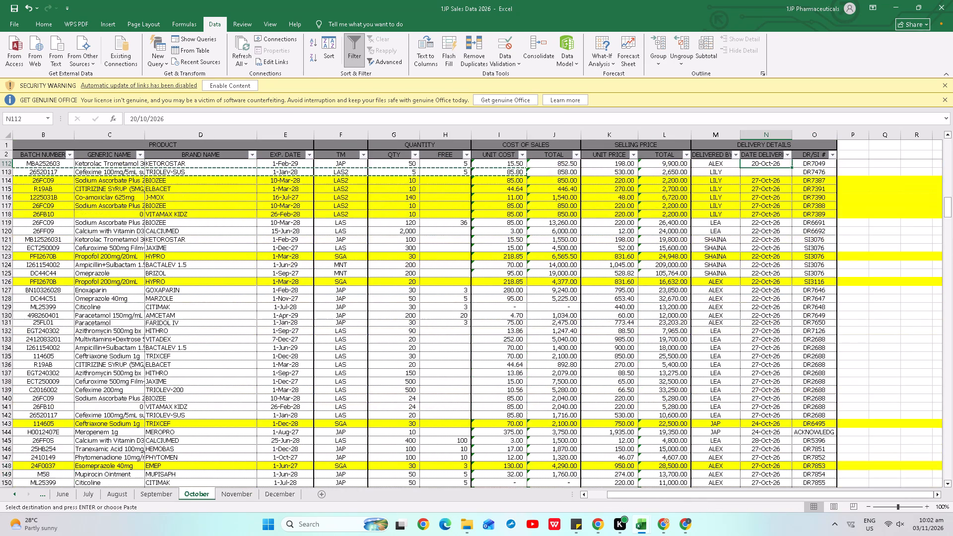
key(ctrl+Up)
key(Down)
key(ctrl+Down)
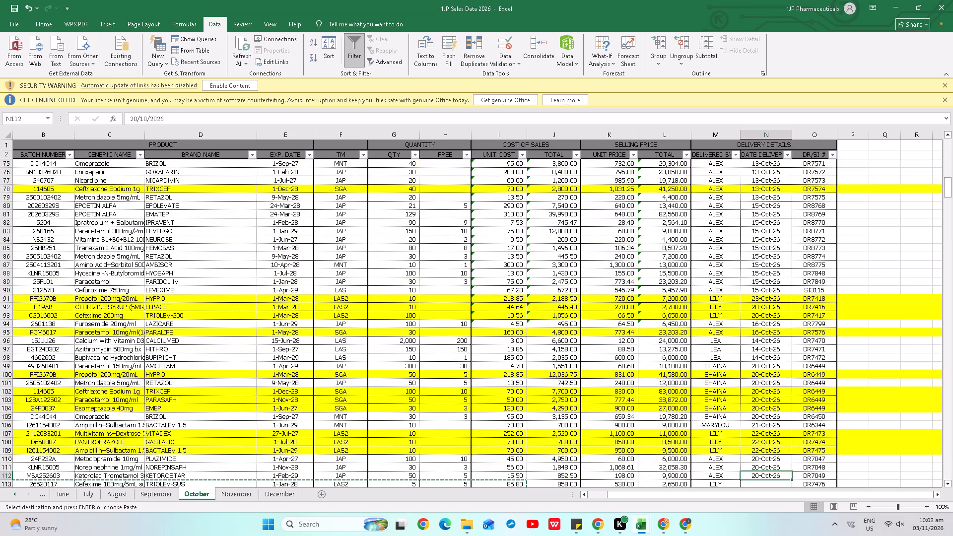
key(Down)
key(Down)
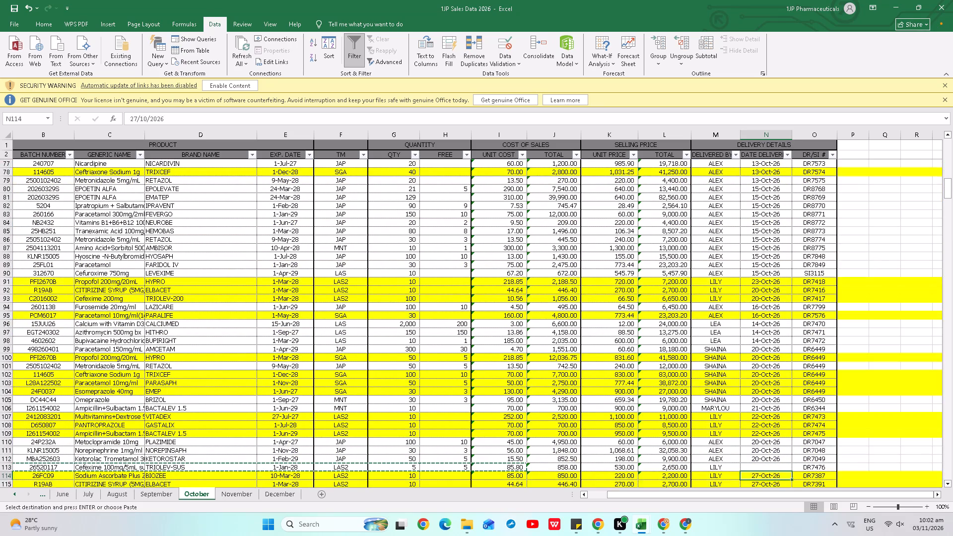
key(ctrl+Down)
key(Down)
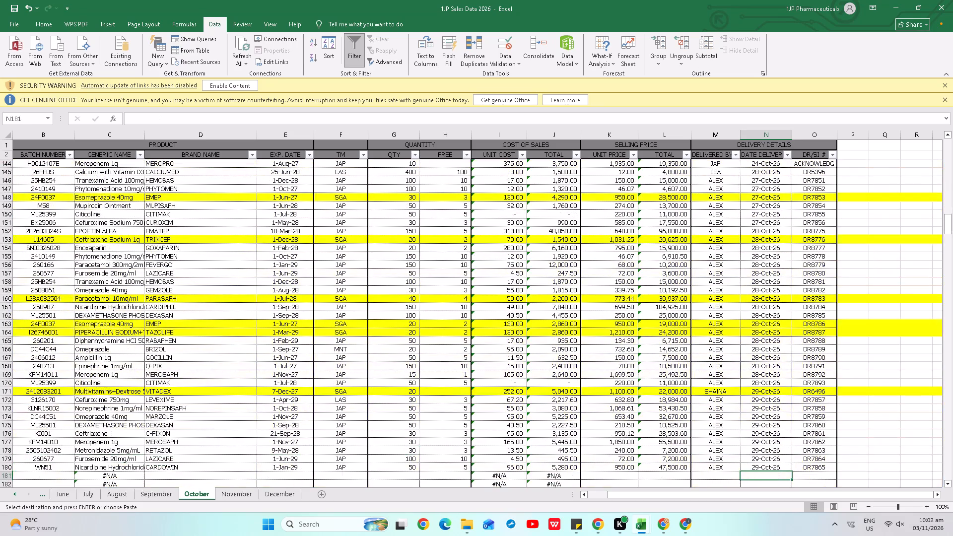
key(ctrl+Left)
key(ctrl+Left)
key(ctrl+Left)
key(ctrl+Left)
key(ctrl+Left)
key(ctrl+Left)
key(ctrl+Left)
key(ctrl+Left)
key(ctrl+Left)
key(ctrl+Left)
key(ctrl+Left)
key(ctrl+Left)
key(ctrl+Left)
key(ctrl+Left)
key(ctrl+Left)
key(ctrl+Left)
key(Up)
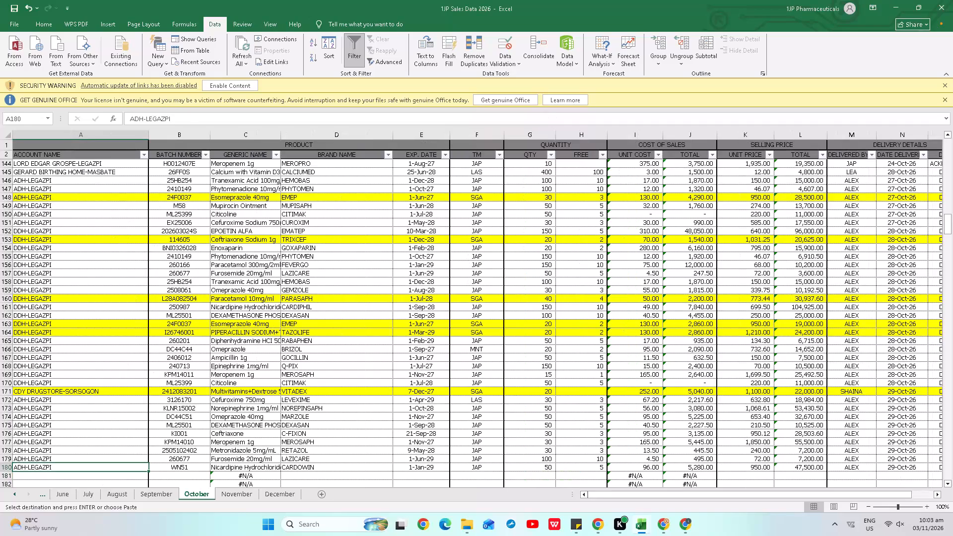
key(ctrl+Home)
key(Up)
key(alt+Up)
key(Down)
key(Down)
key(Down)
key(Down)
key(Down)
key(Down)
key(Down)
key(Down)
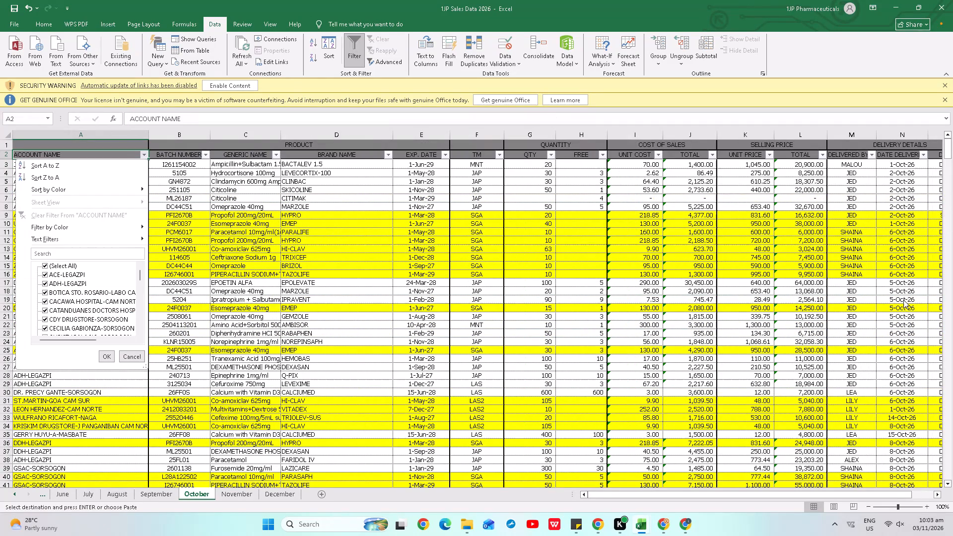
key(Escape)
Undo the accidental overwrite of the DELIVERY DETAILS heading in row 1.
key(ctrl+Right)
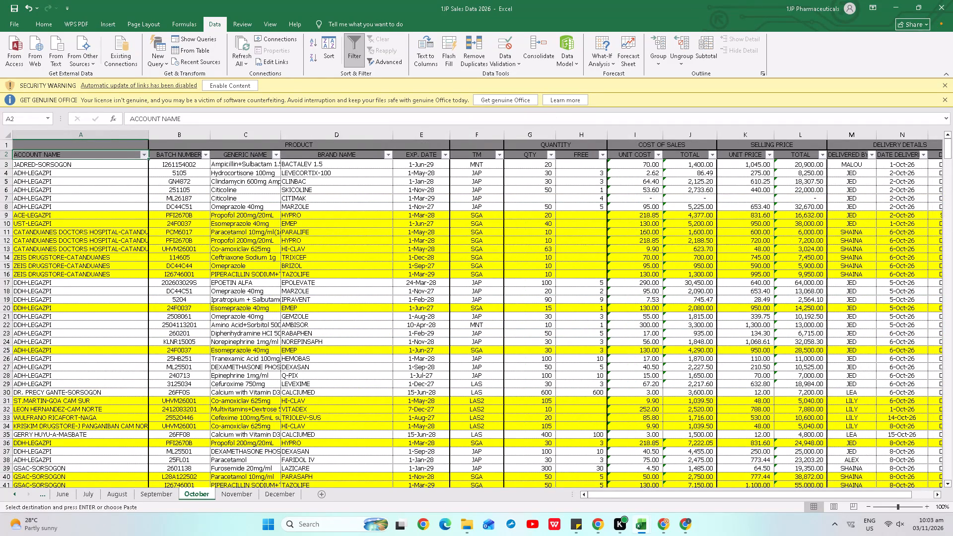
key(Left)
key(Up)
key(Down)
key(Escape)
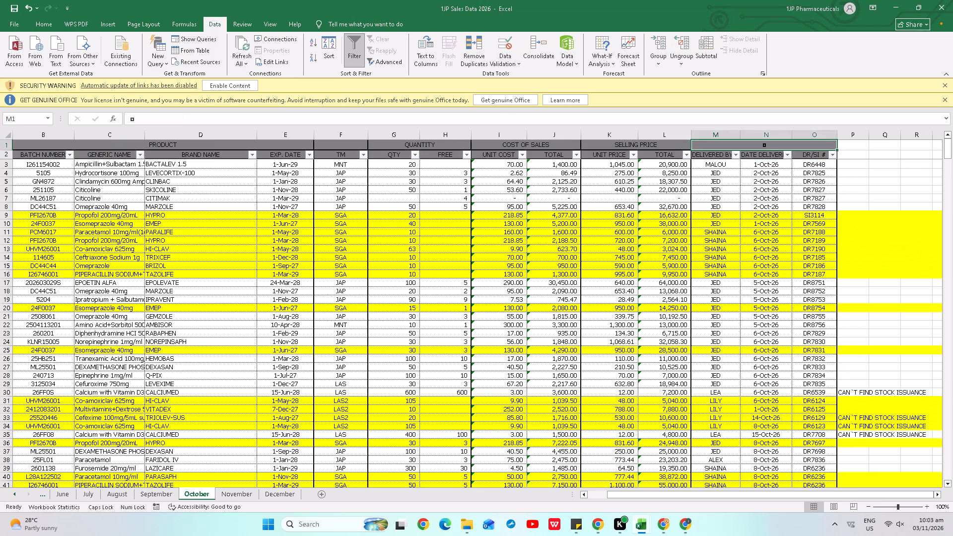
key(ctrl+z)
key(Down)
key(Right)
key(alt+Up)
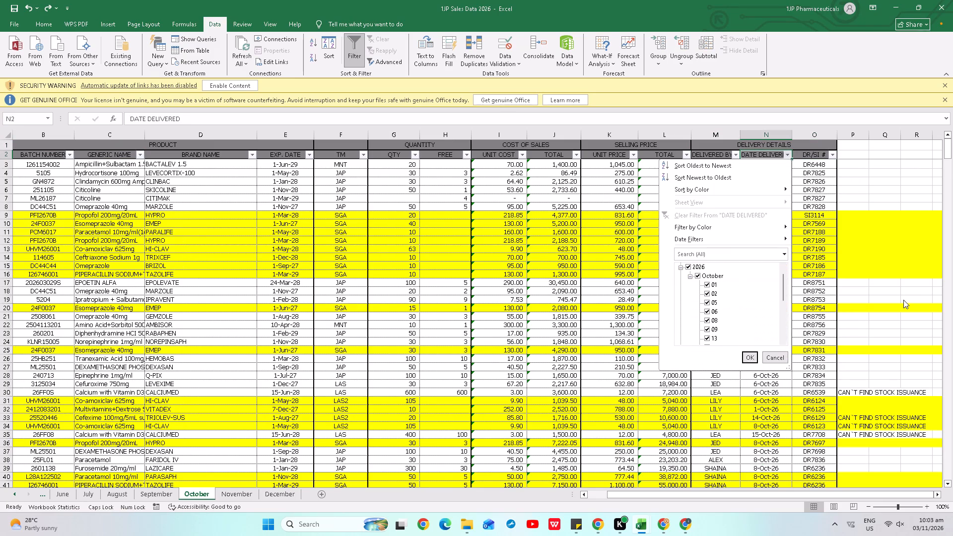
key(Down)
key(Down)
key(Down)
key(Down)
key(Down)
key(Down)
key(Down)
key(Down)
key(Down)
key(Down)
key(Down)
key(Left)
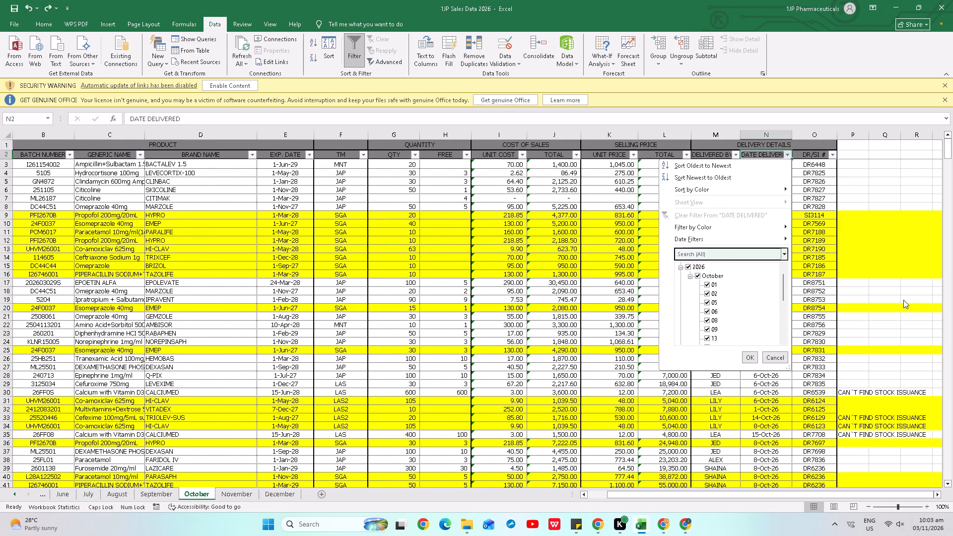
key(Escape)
Filter the DATE DELIVERED column to blank entries only and select row 113's delivery date cell.
key(alt+Up)
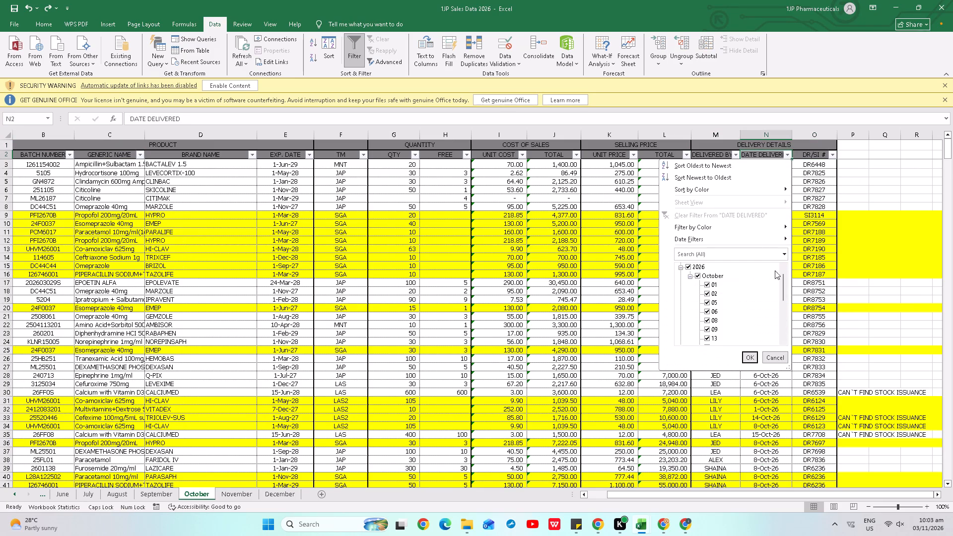
click(695, 267)
scroll(739, 309, down, 4)
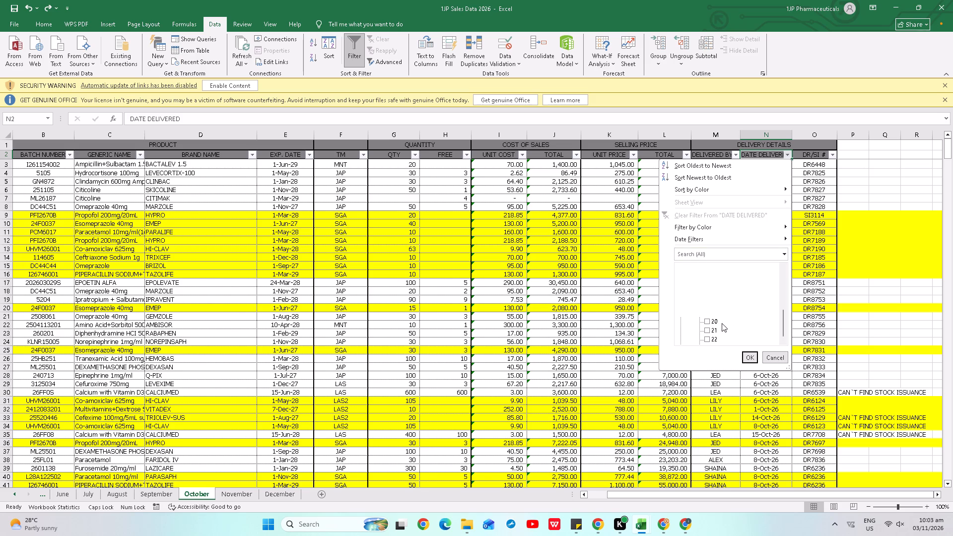
scroll(722, 323, down, 4)
click(753, 360)
scroll(756, 229, up, 5)
click(742, 175)
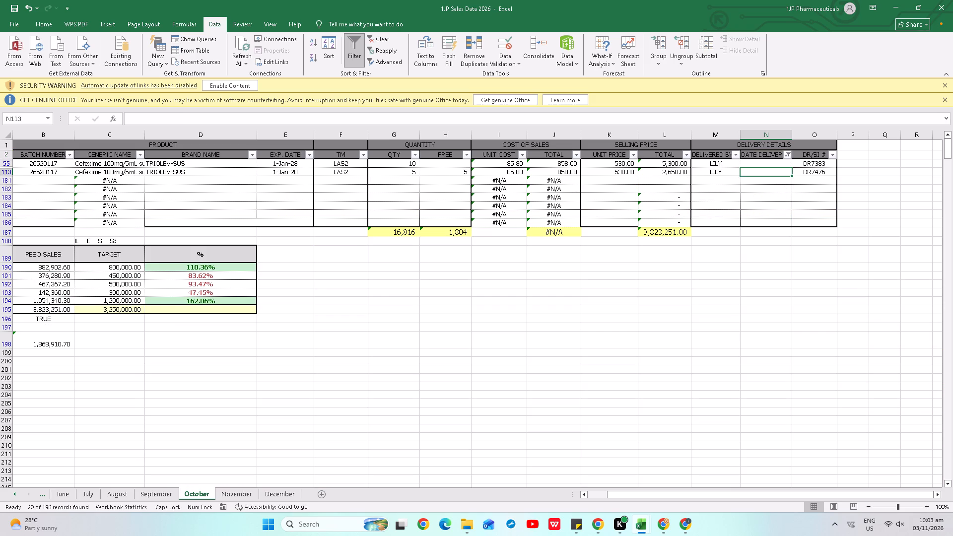
Copy the selling UNIT PRICE of 530 from October row 113 and paste it as a value into row 3 of the November sheet.
key(ctrl+Page_Down)
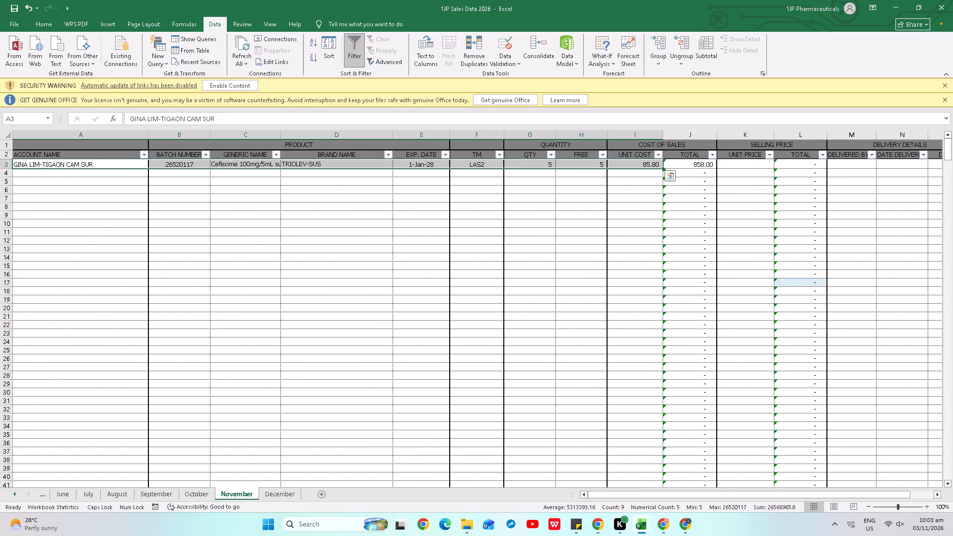
key(ctrl+Page_Up)
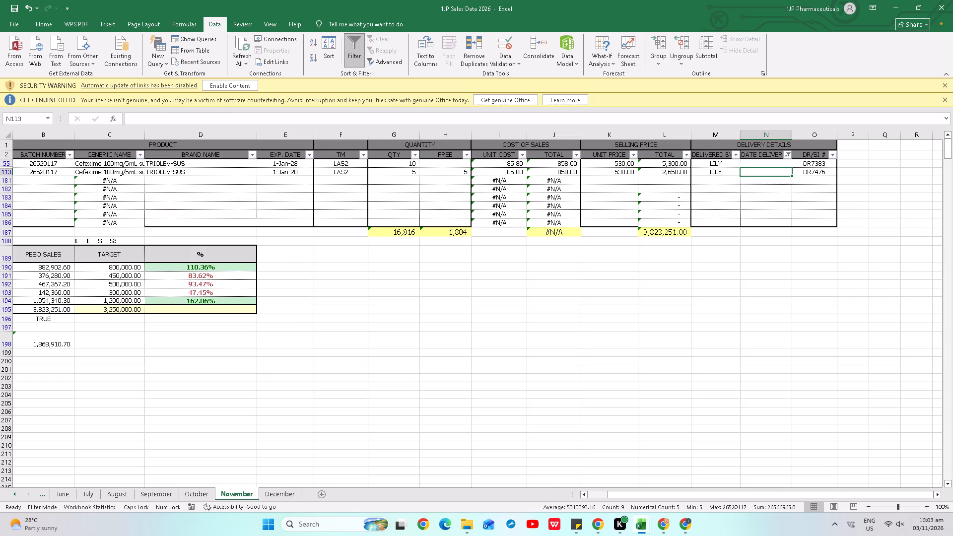
key(ctrl+Home)
key(Down)
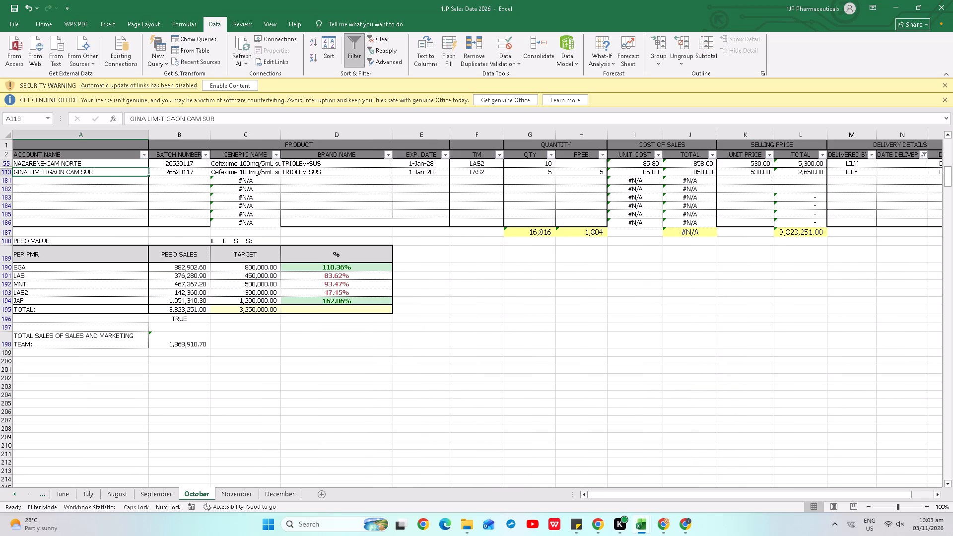
key(ctrl+Right)
key(ctrl+Left)
key(ctrl+Right)
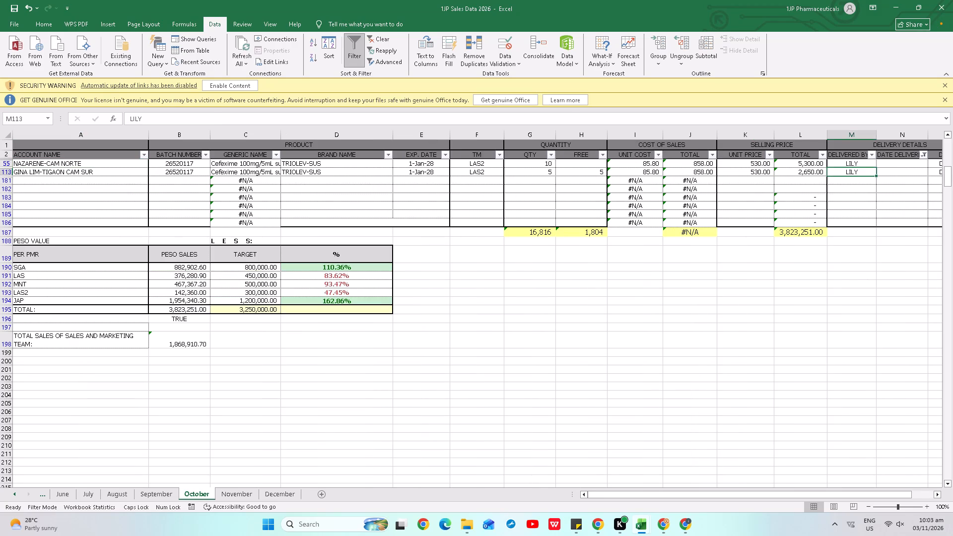
key(Left)
key(Left)
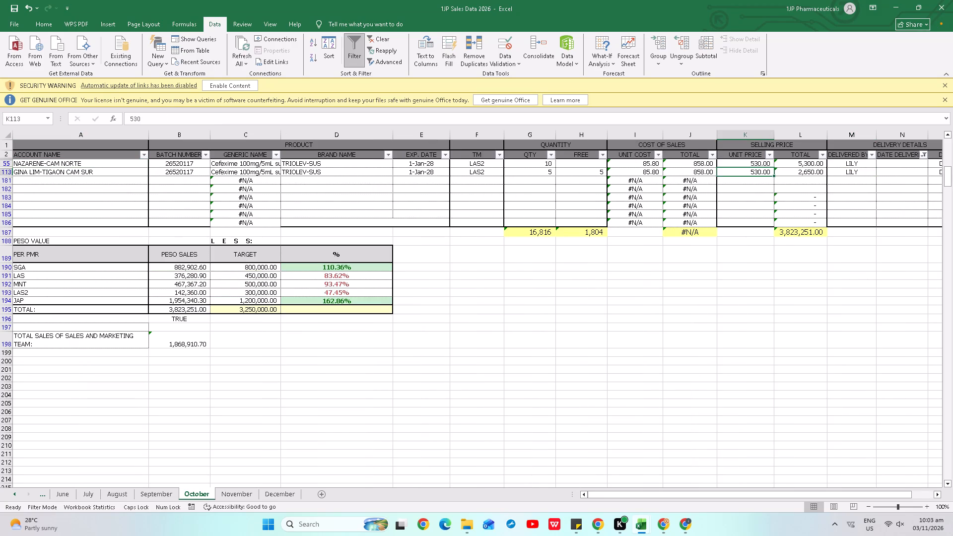
key(ctrl+c)
key(ctrl+Page_Down)
key(Escape)
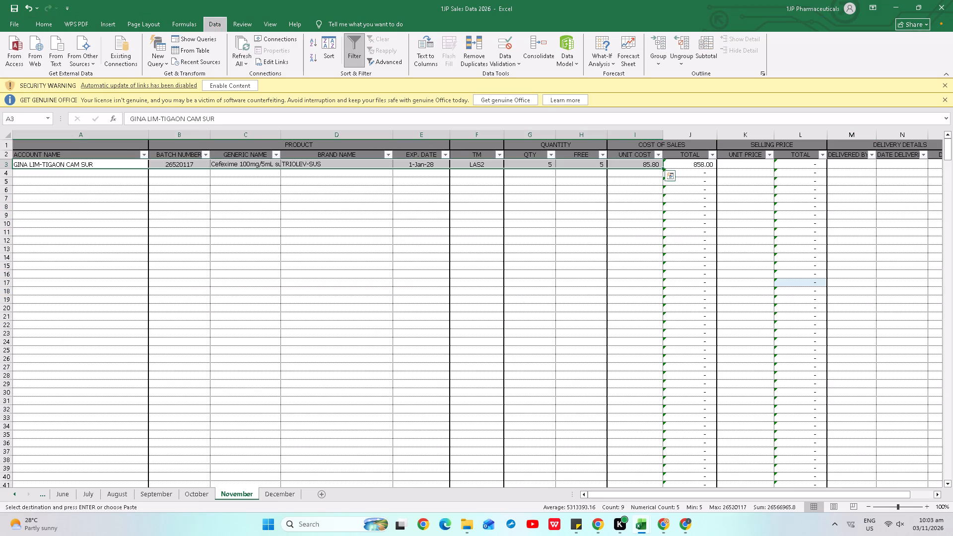
key(Right)
key(Right)
key(Right)
key(Right)
key(Right)
key(ctrl+Right)
key(Right)
key(alt+e)
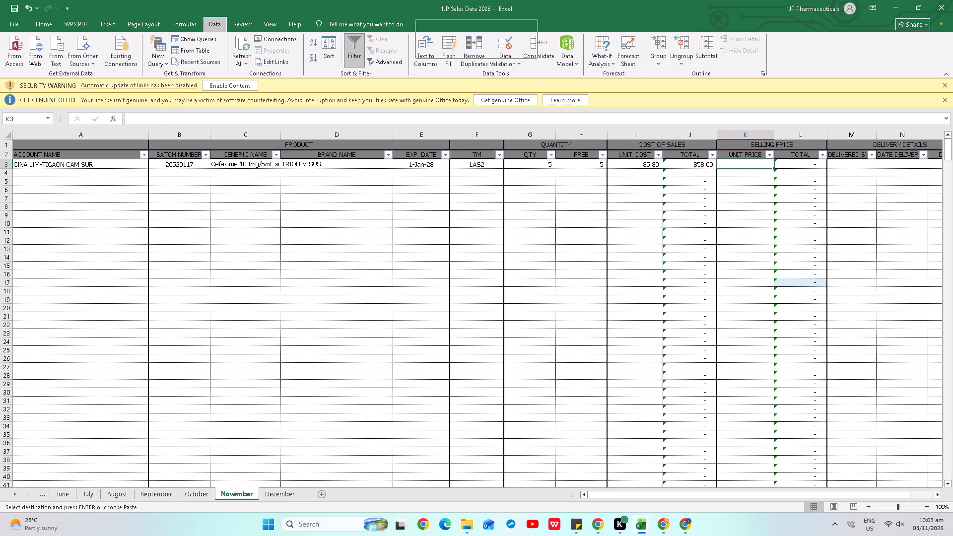
text(SV)
key(Return)
key(Up)
key(Right)
key(Down)
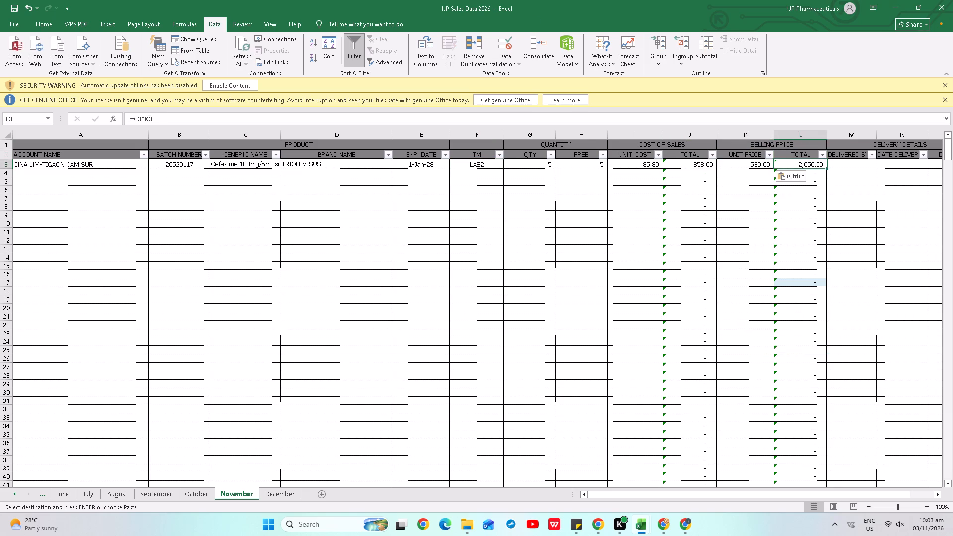
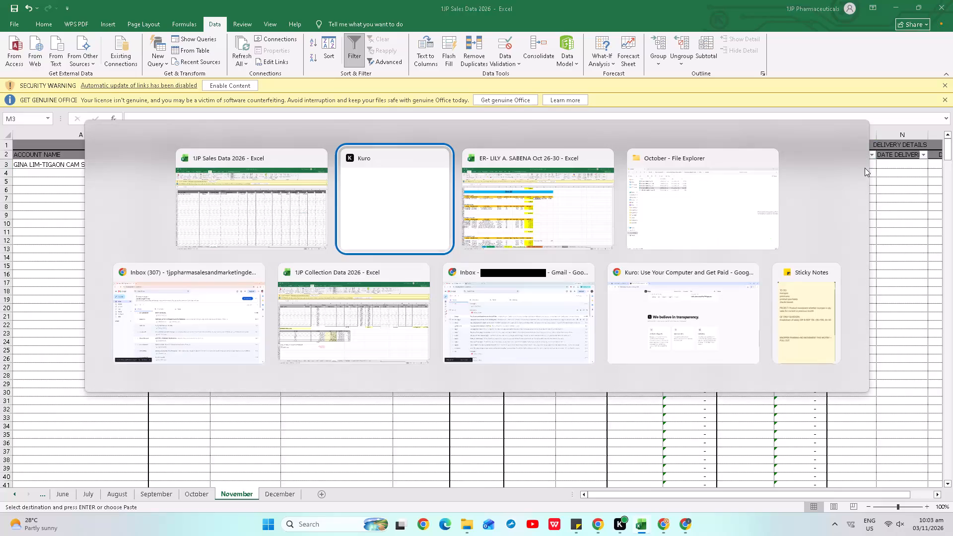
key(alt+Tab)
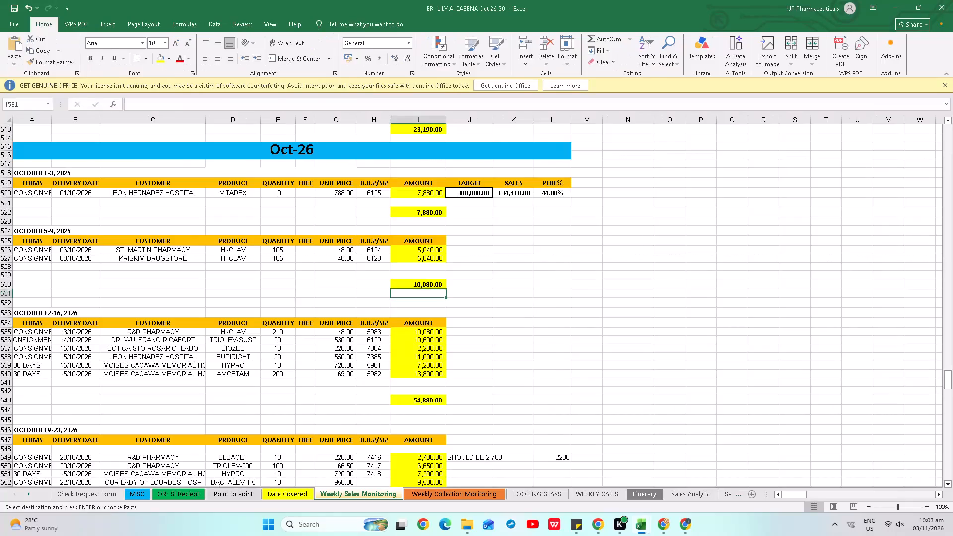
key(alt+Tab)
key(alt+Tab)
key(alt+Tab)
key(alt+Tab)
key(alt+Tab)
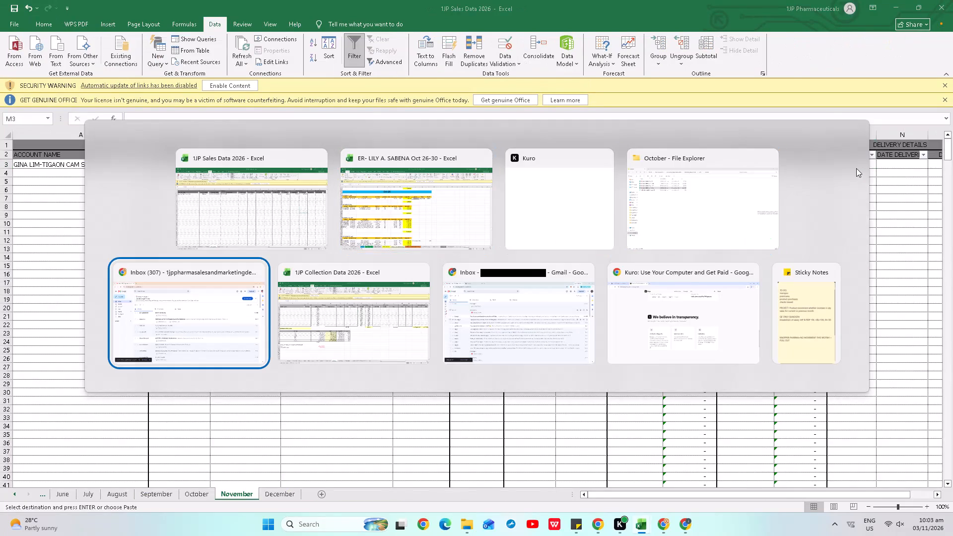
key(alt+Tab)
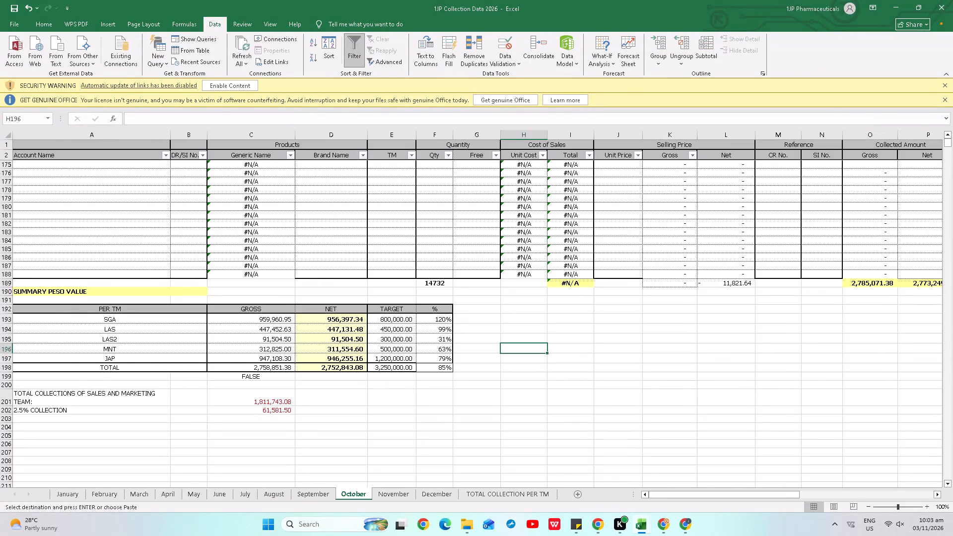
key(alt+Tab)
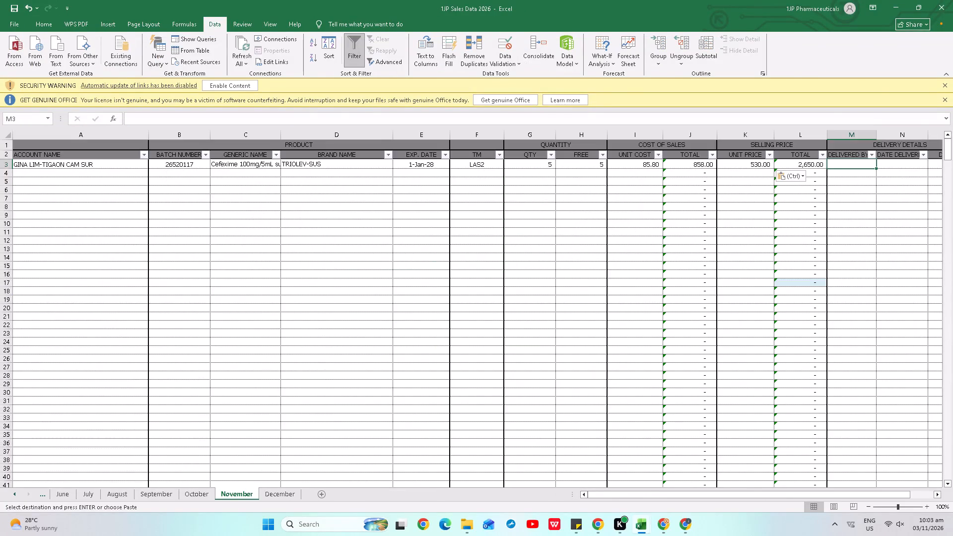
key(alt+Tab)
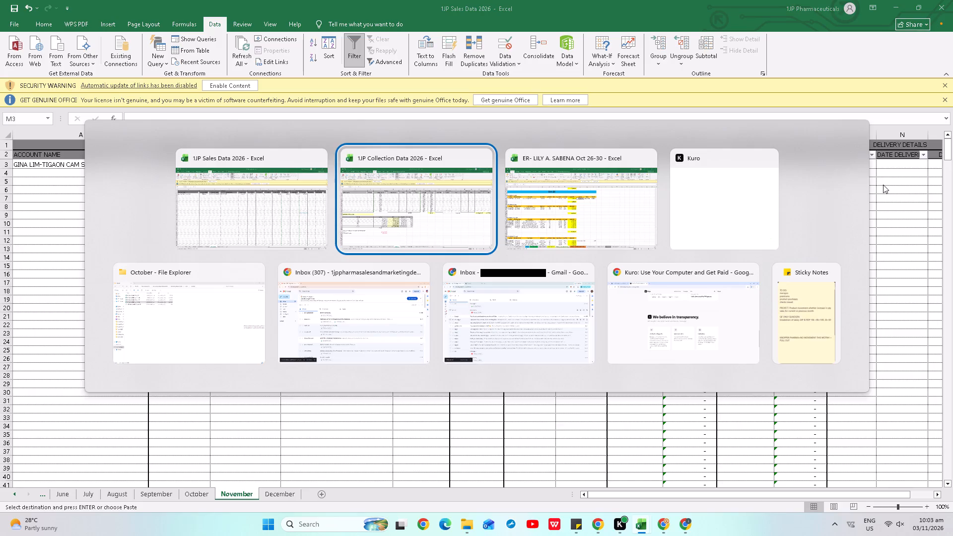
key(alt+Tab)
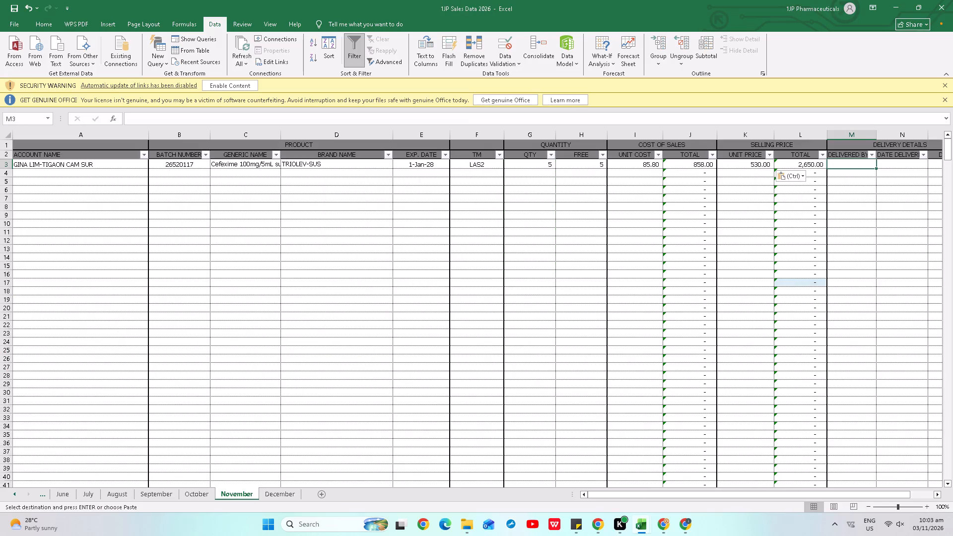
Copy the delivery details from DELIVERED BY through DR/SI # (LILY, DR7476) of October row 113 and paste them as values into November row 3.
key(ctrl+Page_Up)
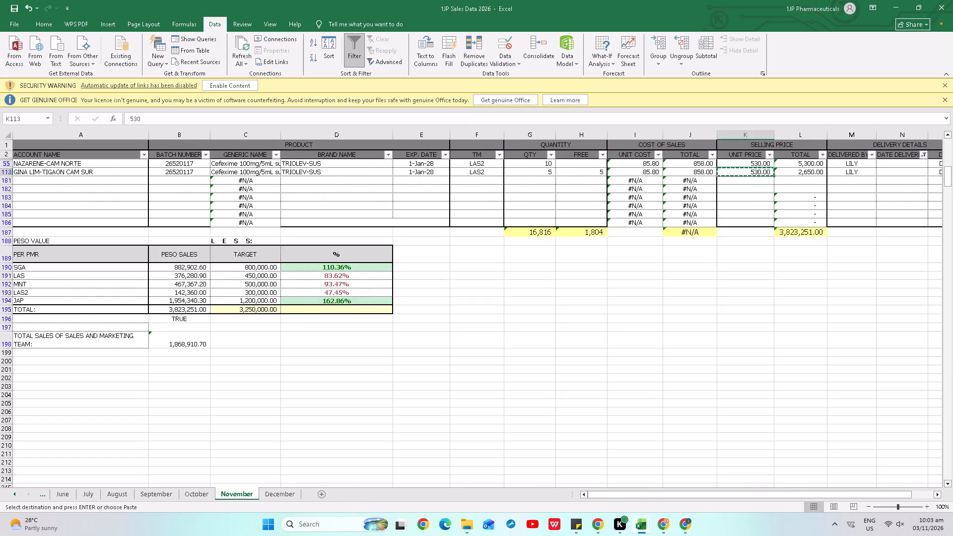
key(Right)
key(Right)
key(shift+Right)
key(shift+Right)
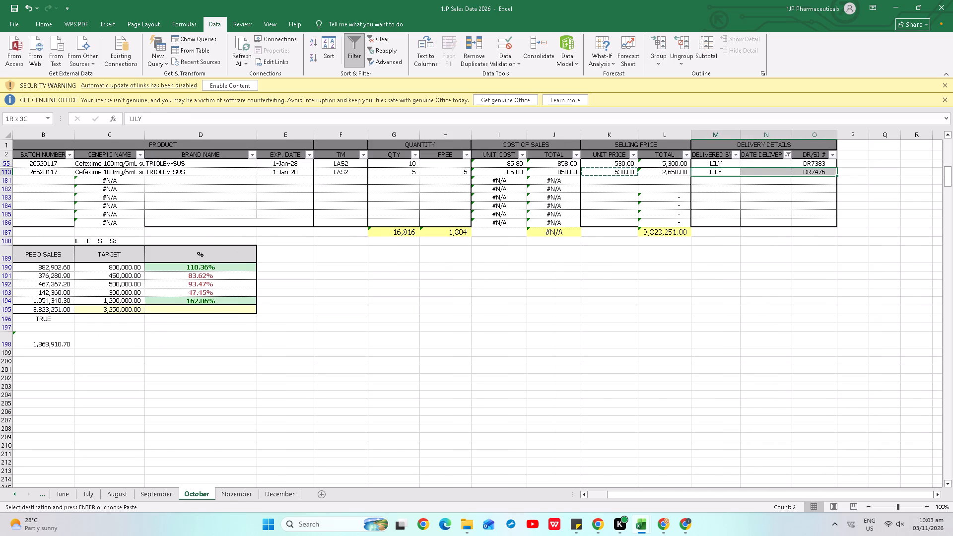
key(ctrl+c)
key(ctrl+Page_Down)
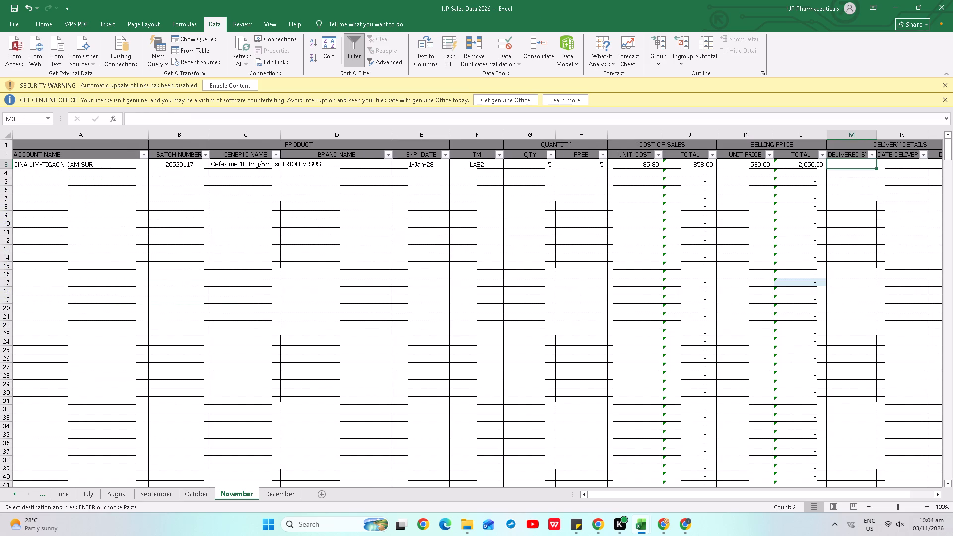
key(alt+e)
text(SV)
key(Return)
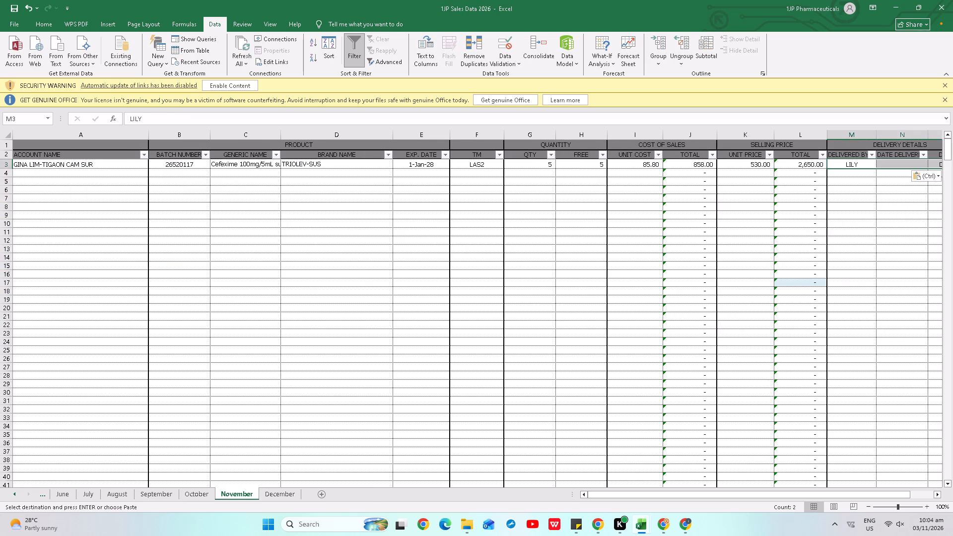
Copy the NAZARENE-CAM NORTE entry from ACCOUNT NAME through UNIT COST in October row 55 and paste it as values into November row 4.
key(ctrl+Page_Up)
key(ctrl+Home)
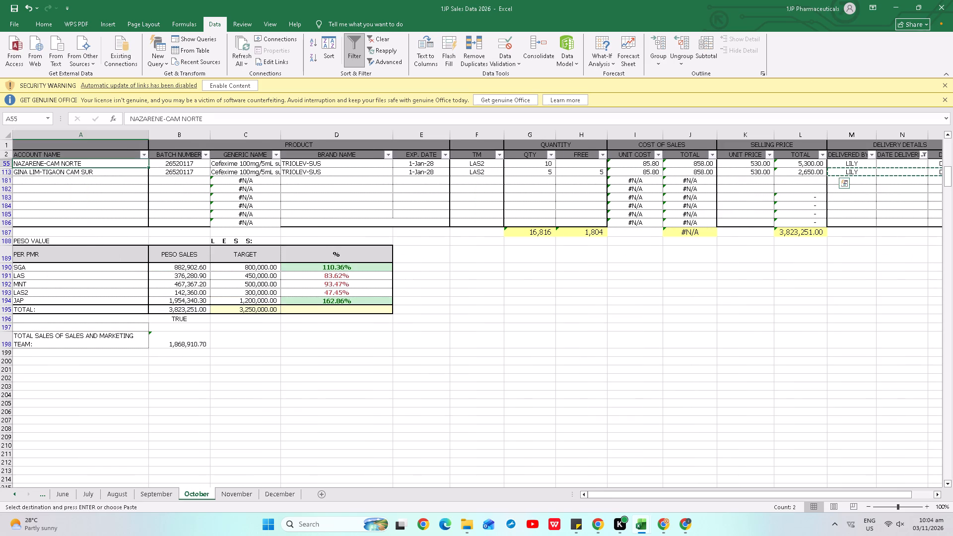
key(shift+Right)
key(shift+Right)
key(shift+Right)
key(shift+Right)
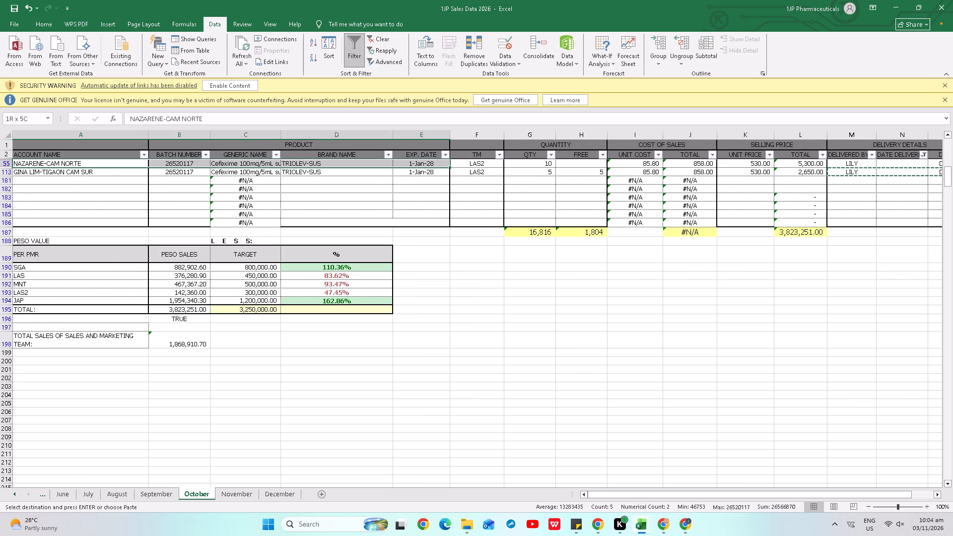
key(shift+Right)
key(shift+Right)
key(shift+Right)
key(shift+Right)
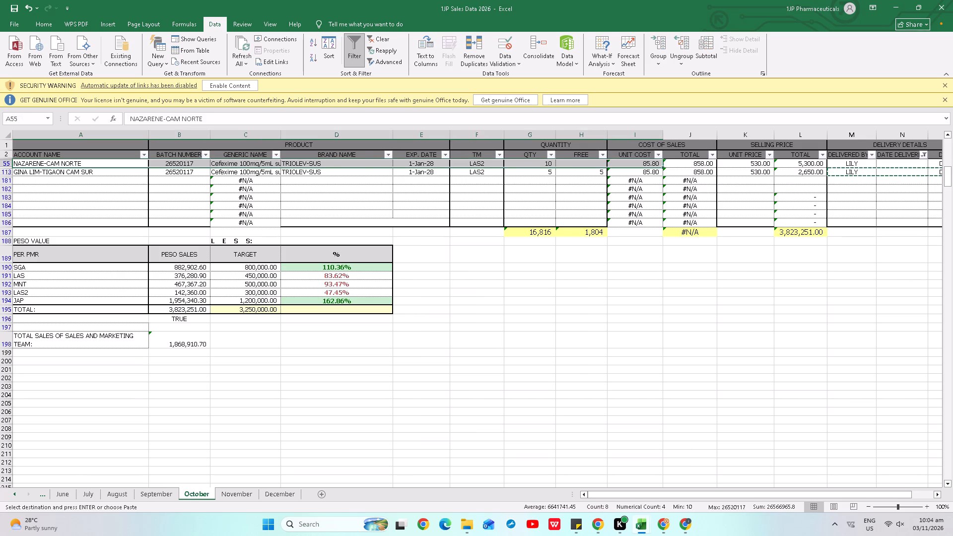
key(ctrl+c)
key(ctrl+Page_Down)
key(ctrl+Home)
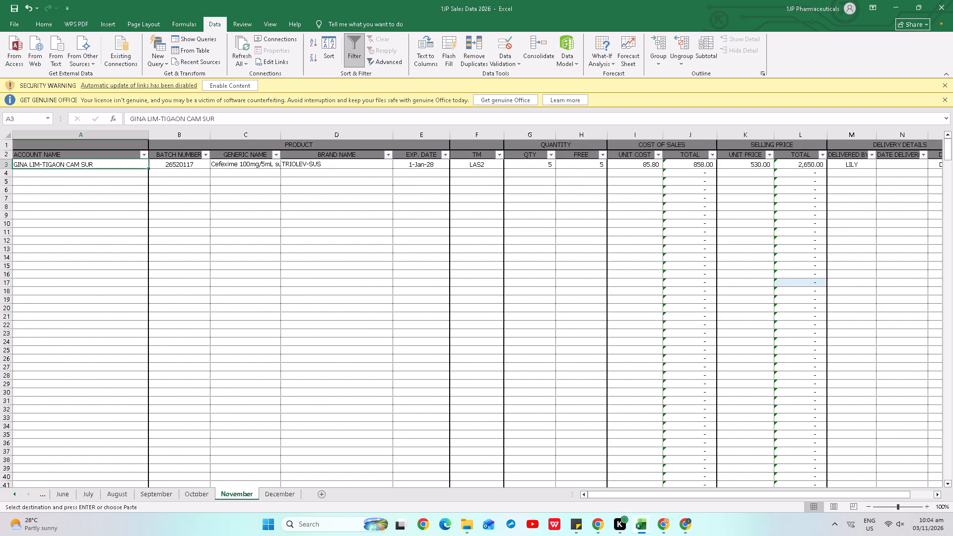
key(Down)
key(alt+e)
text(SV)
key(Return)
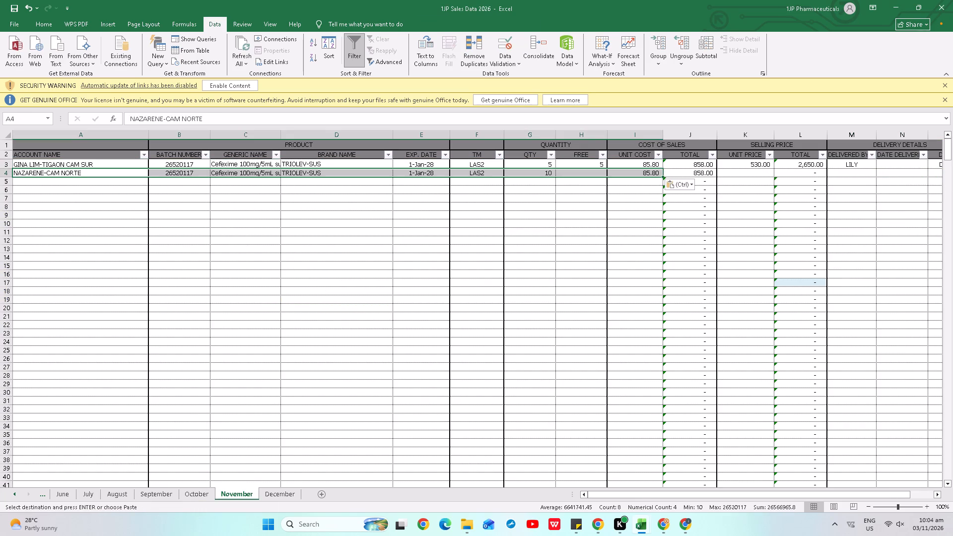
Copy the selling UNIT PRICE of 530 from October row 55 and paste it as a value into row 4 of the November sheet.
key(ctrl+Right)
key(ctrl+Right)
key(Right)
key(Right)
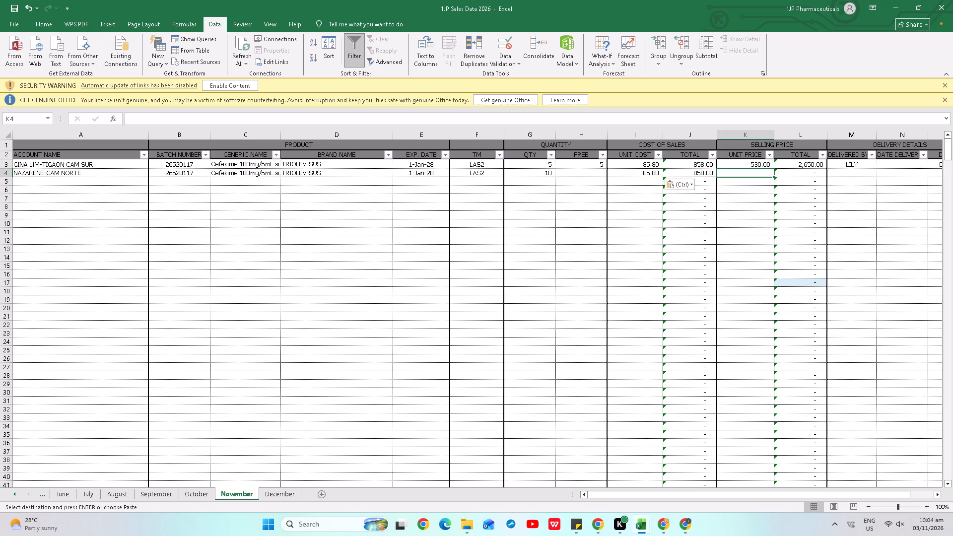
key(ctrl+Page_Up)
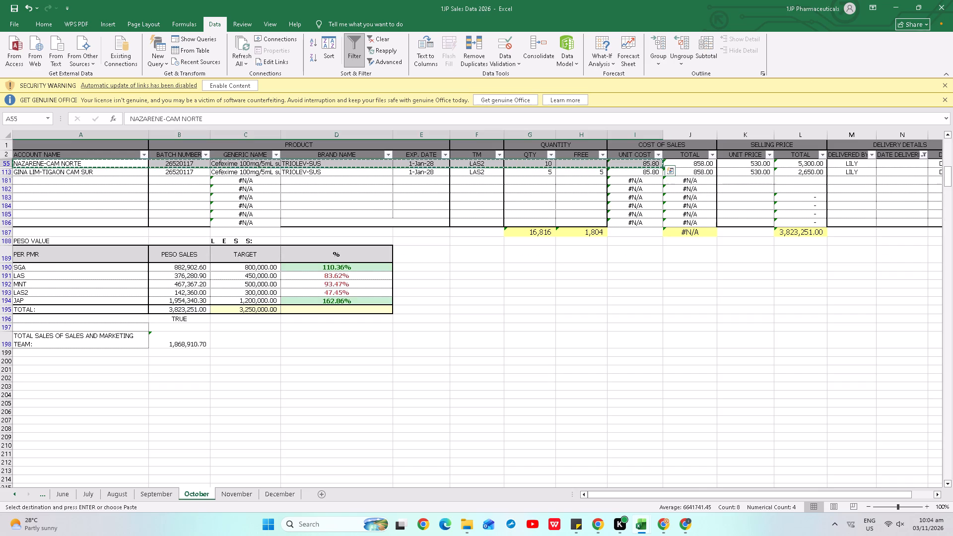
key(Right)
key(Right)
key(Right)
key(Right)
key(Right)
key(ctrl+Right)
key(ctrl+Right)
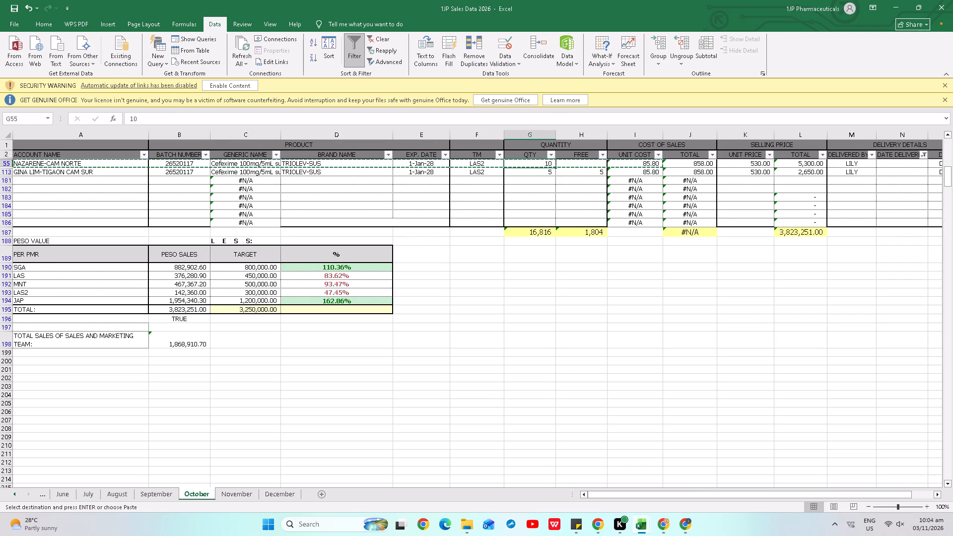
key(ctrl+Right)
key(Left)
key(Left)
key(ctrl+c)
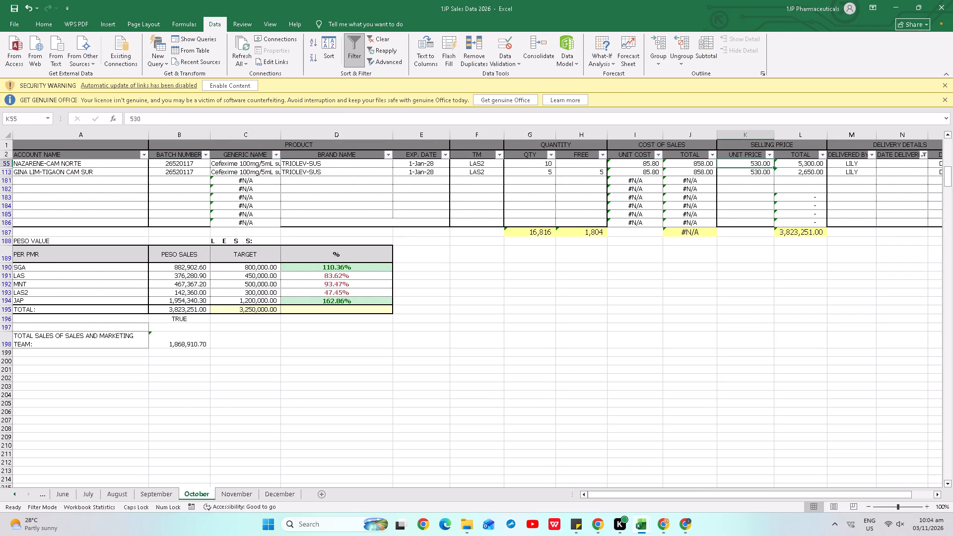
key(ctrl+Page_Down)
key(alt+e)
text(SV)
key(Return)
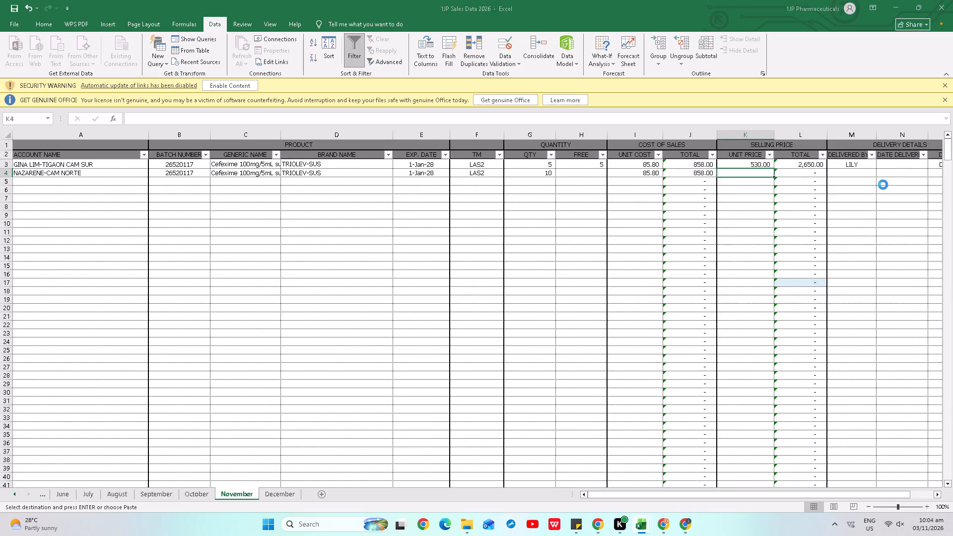
Copy the delivery details from DELIVERED BY through DR/SI # (LILY, DR7383) of October row 55 and paste them as values into November row 4.
key(Right)
key(Right)
key(alt+Tab)
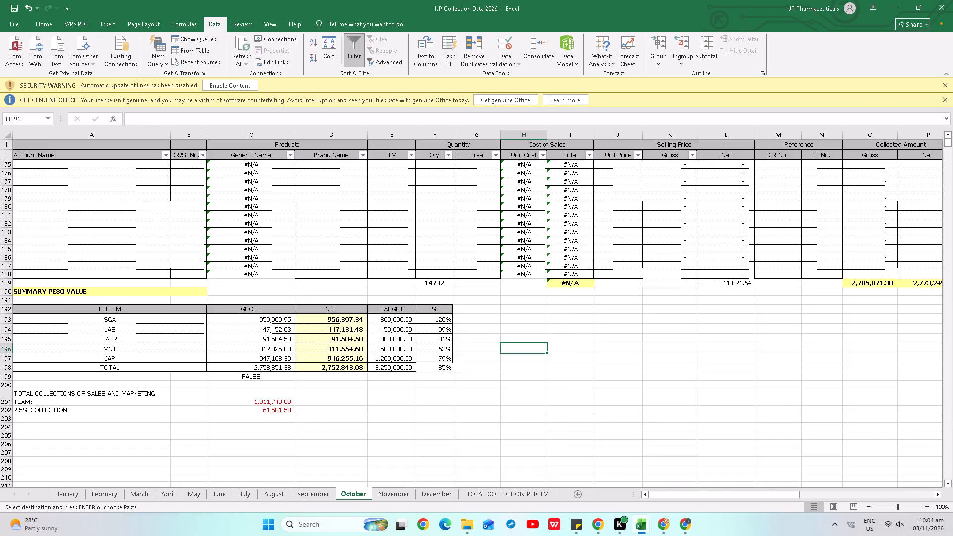
key(alt+Tab)
key(ctrl+Page_Up)
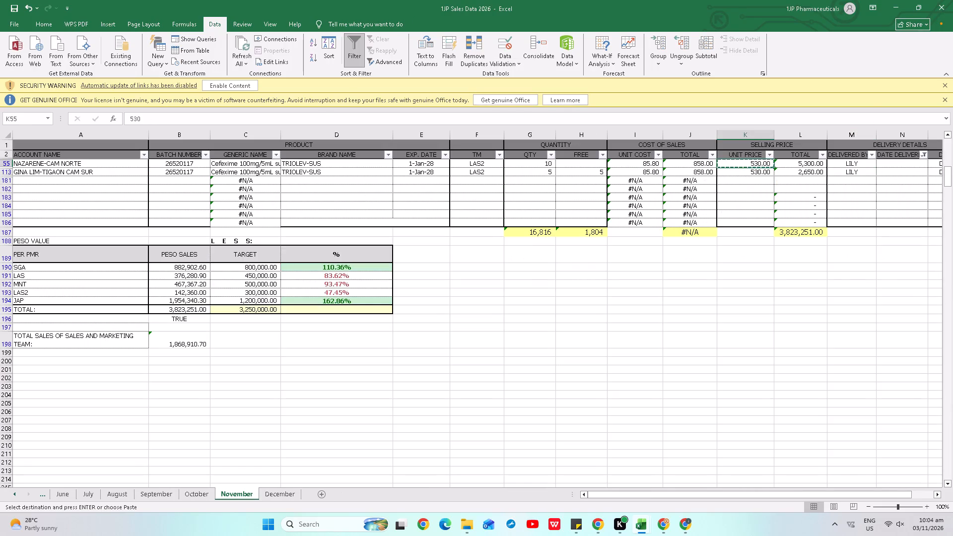
key(Escape)
key(ctrl+Page_Down)
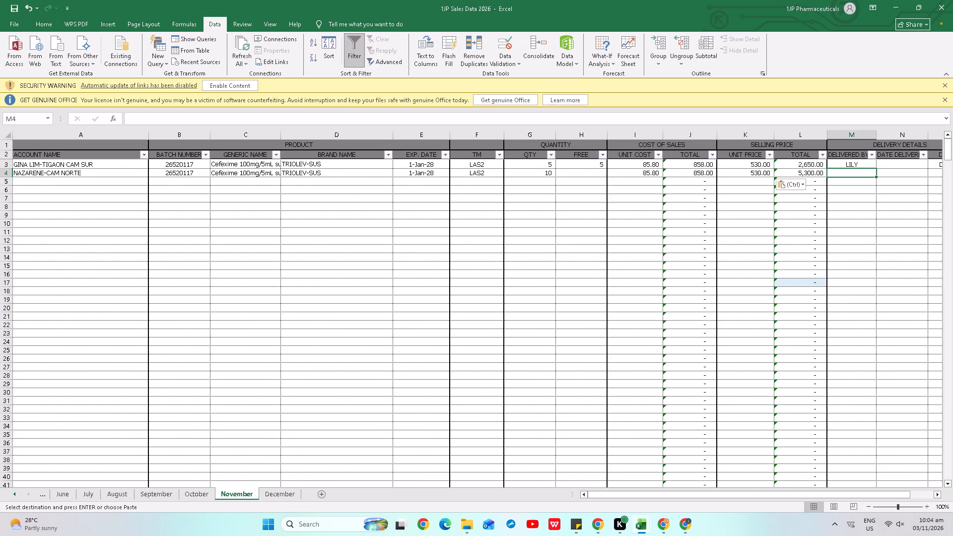
key(ctrl+Page_Up)
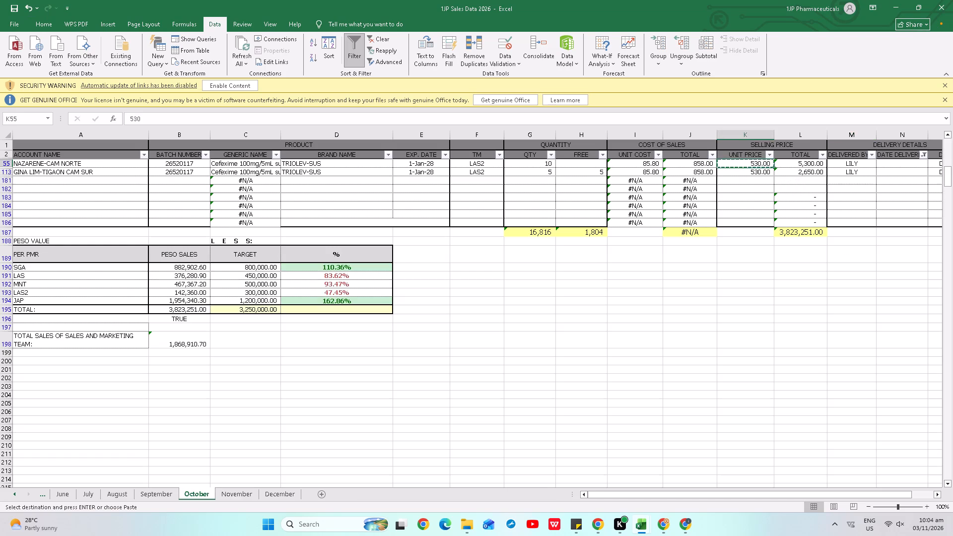
key(ctrl+Right)
key(Down)
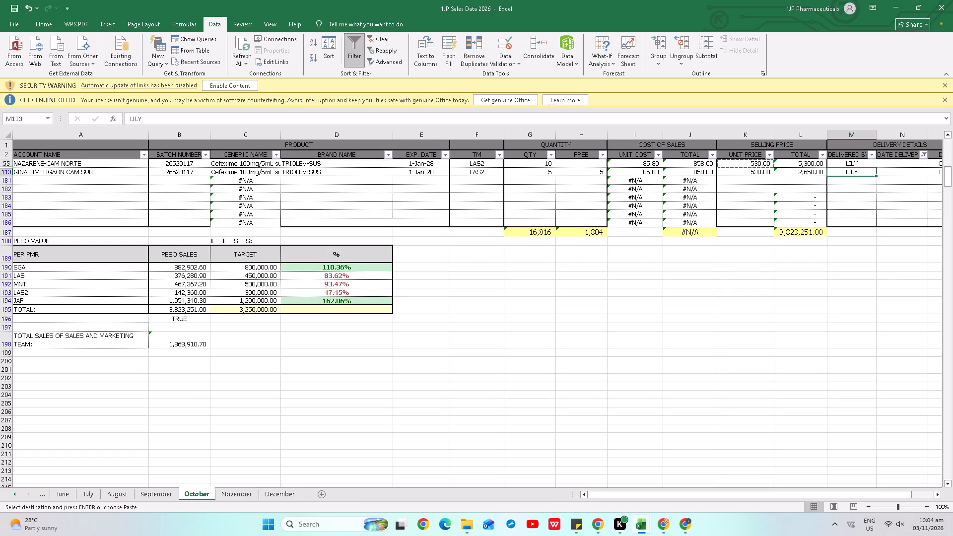
key(Up)
key(shift+Right)
key(shift+Right)
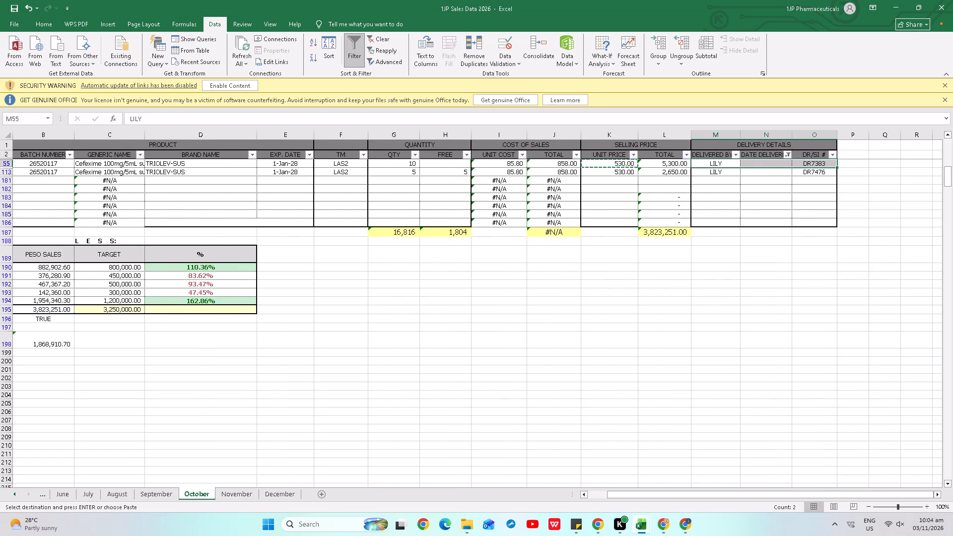
key(ctrl+c)
key(ctrl+Page_Down)
key(alt+e)
text(SV)
key(Return)
key(Right)
key(Right)
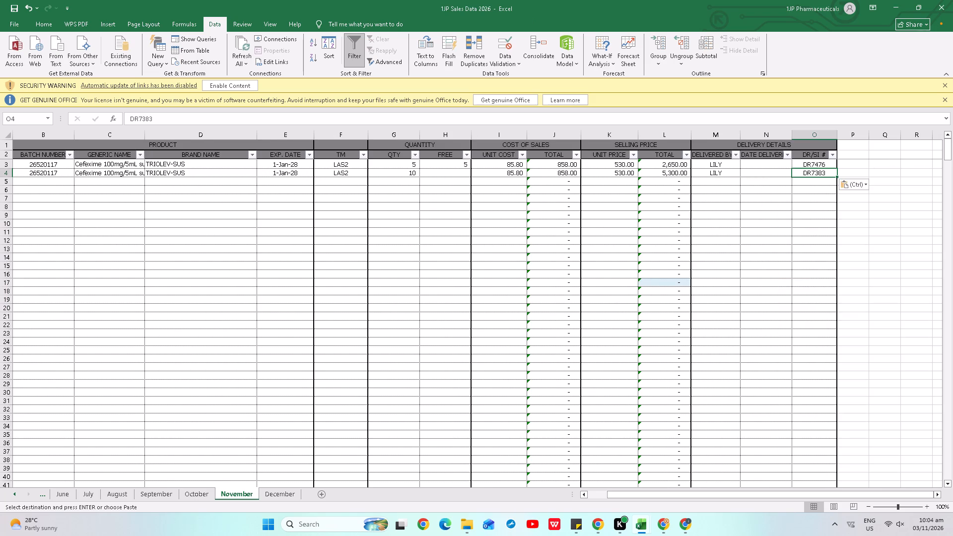
Save the sales workbook.
key(ctrl+s)
Clear the blank-entries filter from the DATE DELIVERED column on the October sheet.
key(ctrl+Page_Up)
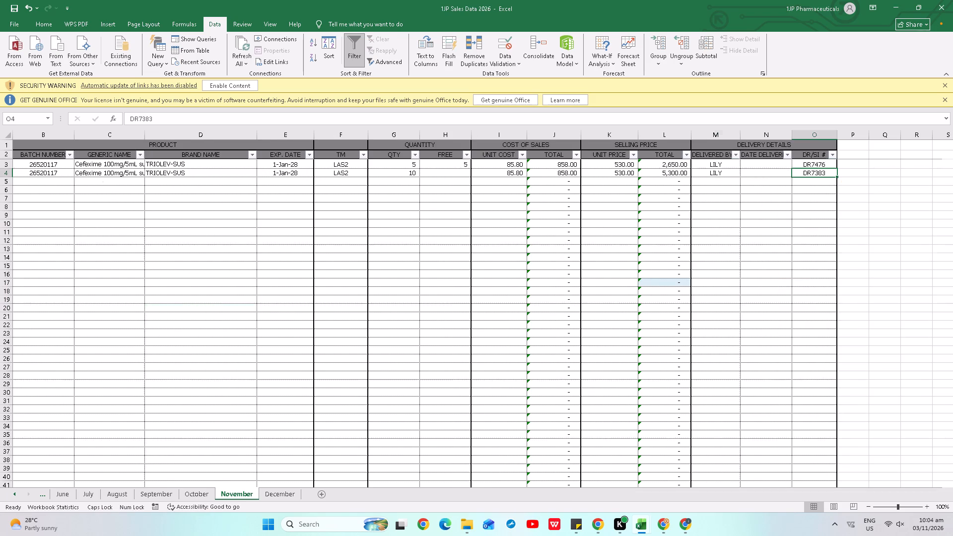
key(alt+a)
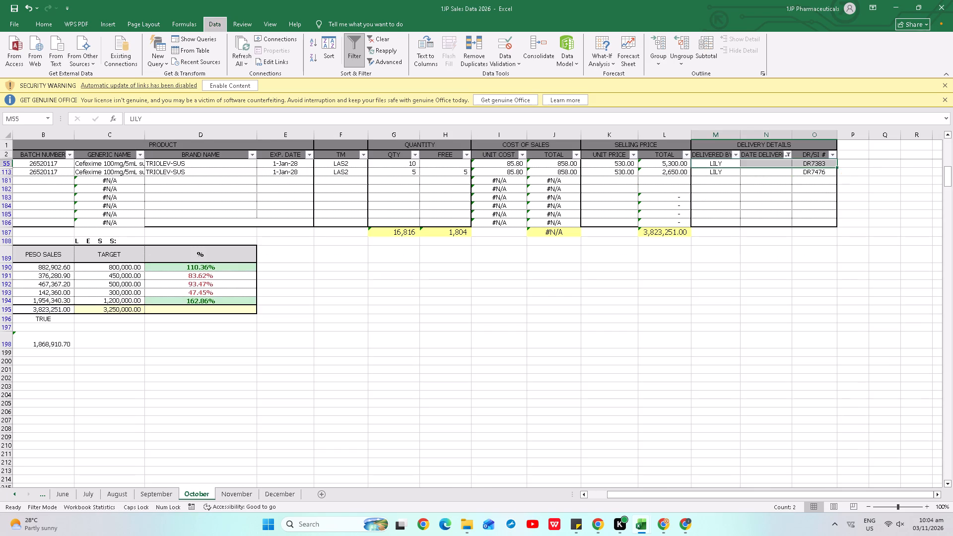
key(alt+c)
Clear the contents of October row 113, the undelivered TRIOLEV-SUS entry with a quantity of 5.
key(ctrl+Home)
key(ctrl+Down)
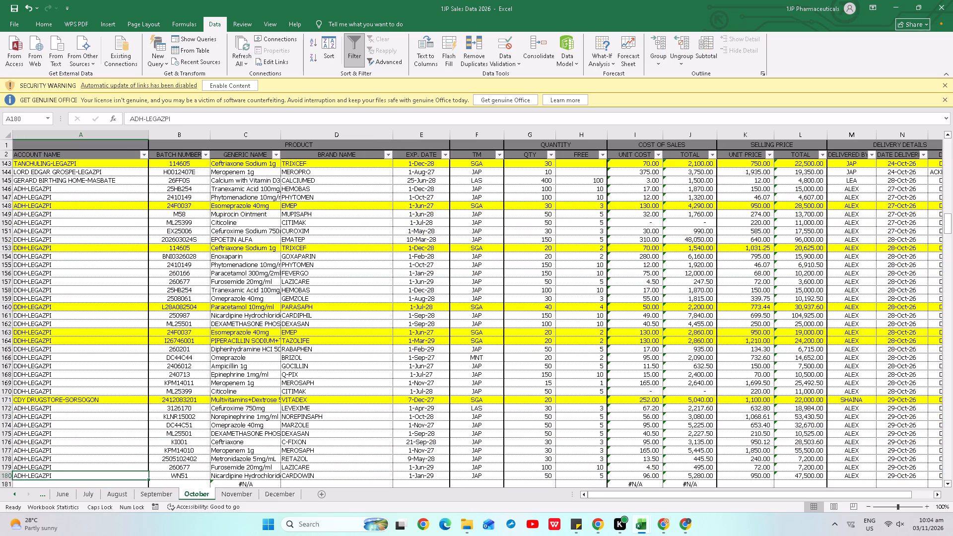
key(Right)
key(Right)
key(Right)
key(Right)
key(Right)
key(Right)
key(Right)
key(Right)
key(Right)
key(Right)
key(Right)
key(Right)
key(Right)
key(Down)
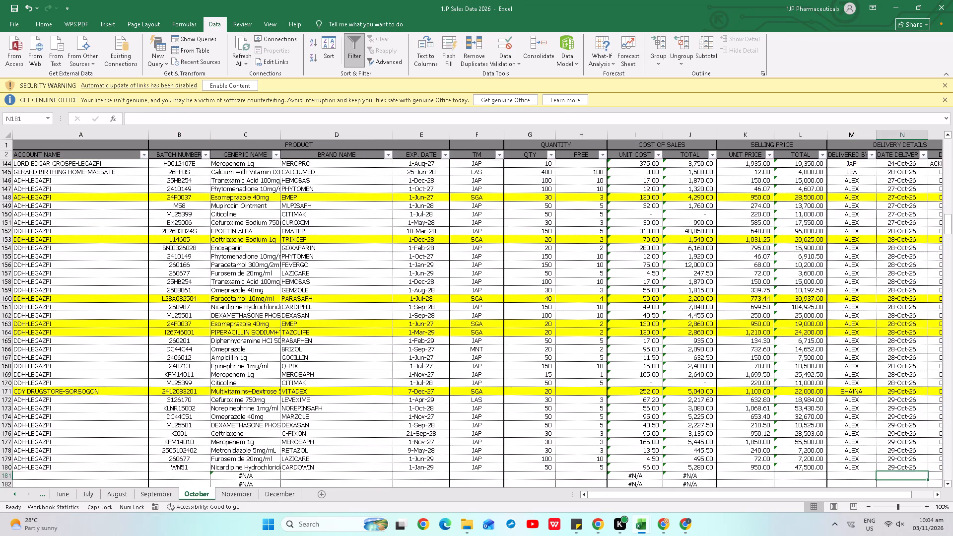
key(Down)
key(Up)
key(Up)
key(Up)
key(Up)
key(Up)
key(Up)
key(Up)
key(Up)
key(Up)
key(Up)
key(Up)
key(Up)
key(Up)
key(Up)
key(Up)
key(Up)
key(Up)
key(Up)
key(Up)
key(Up)
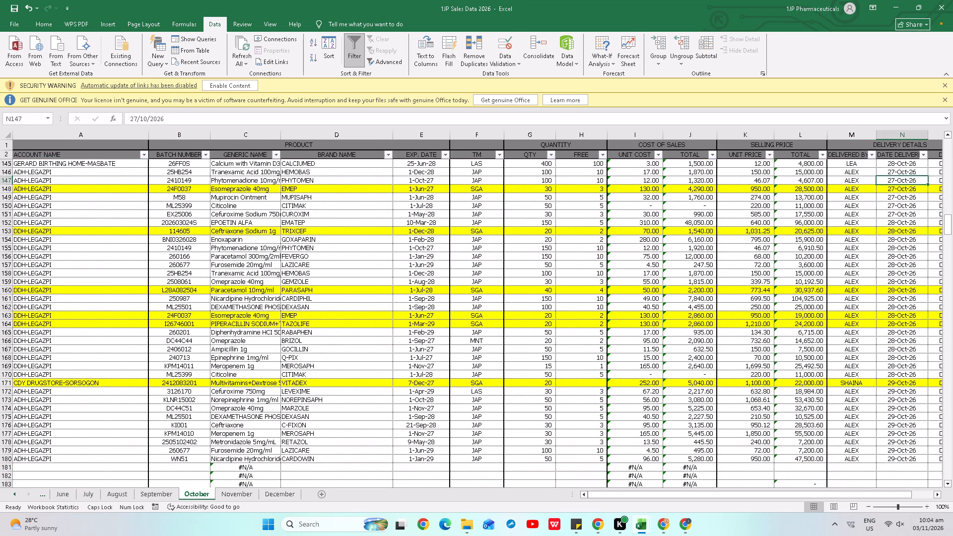
key(Up)
key(Up)
key(Up)
key(Up)
key(Up)
key(Up)
key(Up)
key(Up)
key(Up)
key(Up)
key(Up)
key(Up)
key(Up)
key(Up)
key(Up)
key(Up)
key(Up)
key(Up)
key(Up)
key(Up)
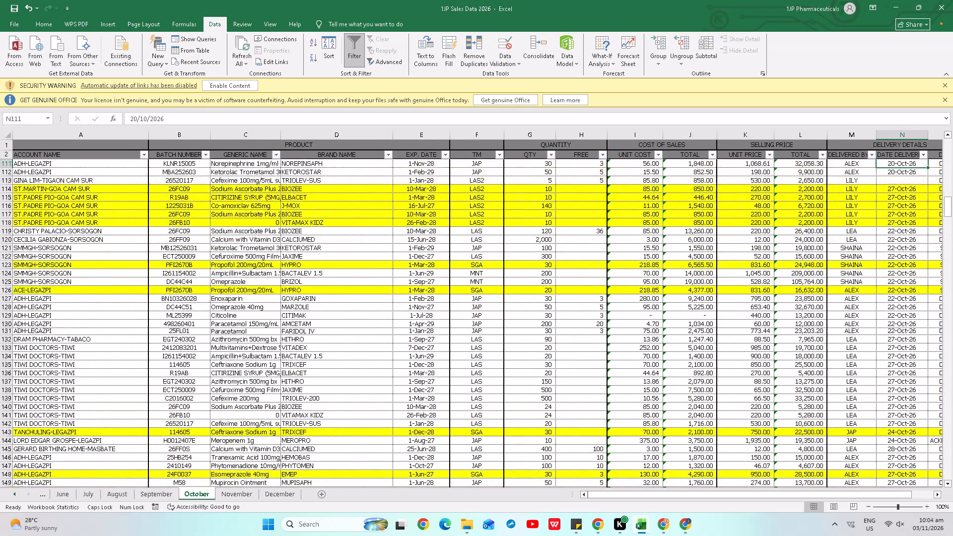
key(Down)
key(Down)
key(Down)
key(Down)
key(Down)
key(Down)
key(Down)
key(Down)
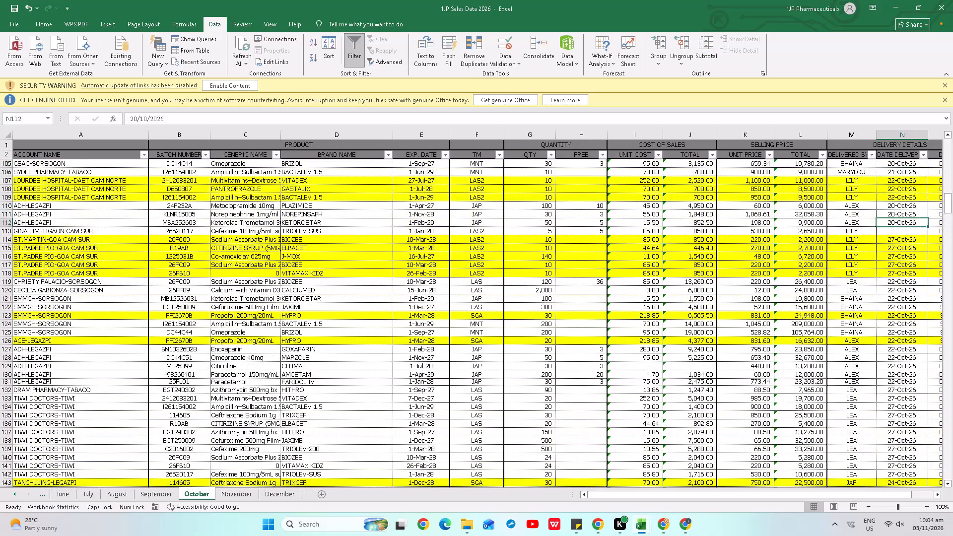
key(shift+space)
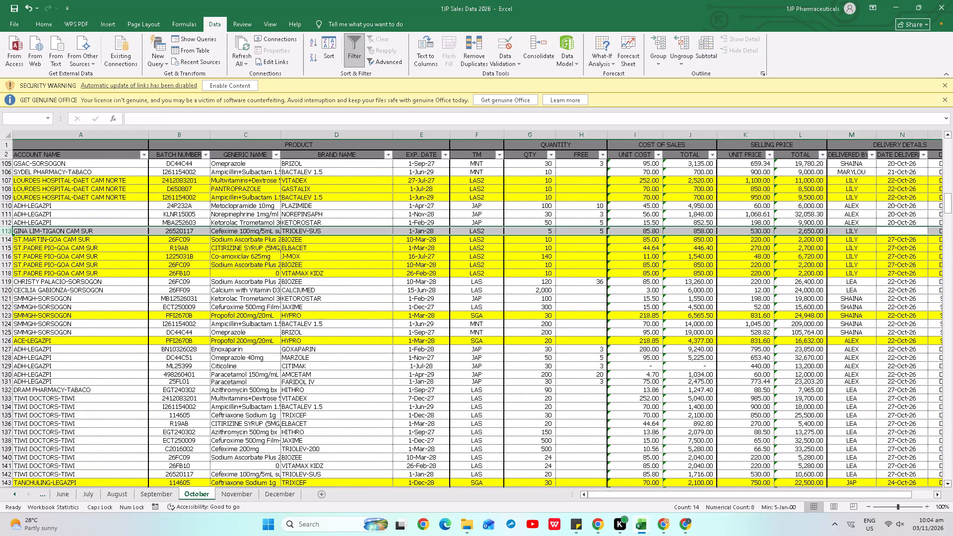
key(Delete)
key(Up)
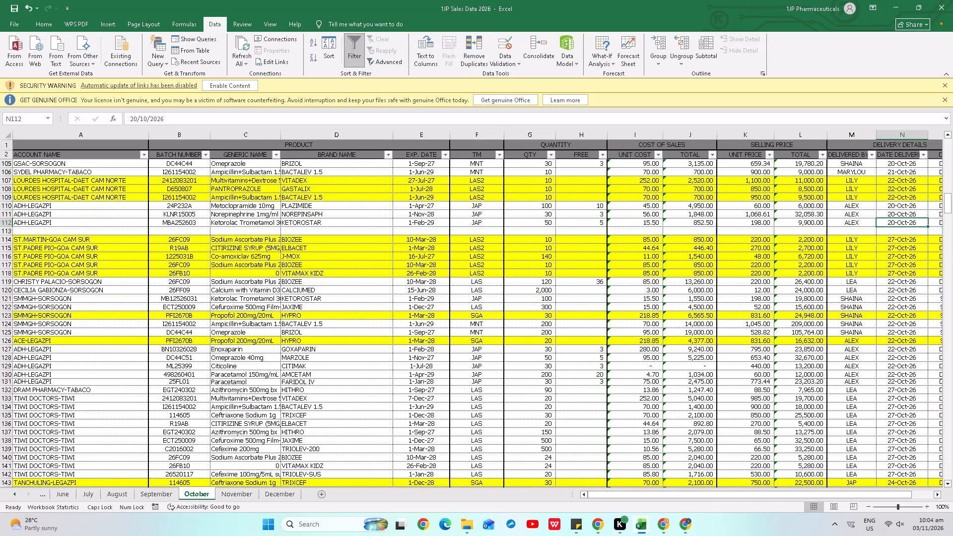
Delete the entire October row 55, the NAZARENE-CAM NORTE entry for TRIOLEV-SUS without a delivery date.
key(Up)
key(Up)
key(Up)
key(Up)
key(Up)
key(Up)
key(Up)
key(Up)
key(Up)
key(Up)
key(Up)
key(Up)
key(Up)
key(Up)
key(Up)
key(Up)
key(Up)
key(Up)
key(Up)
key(Up)
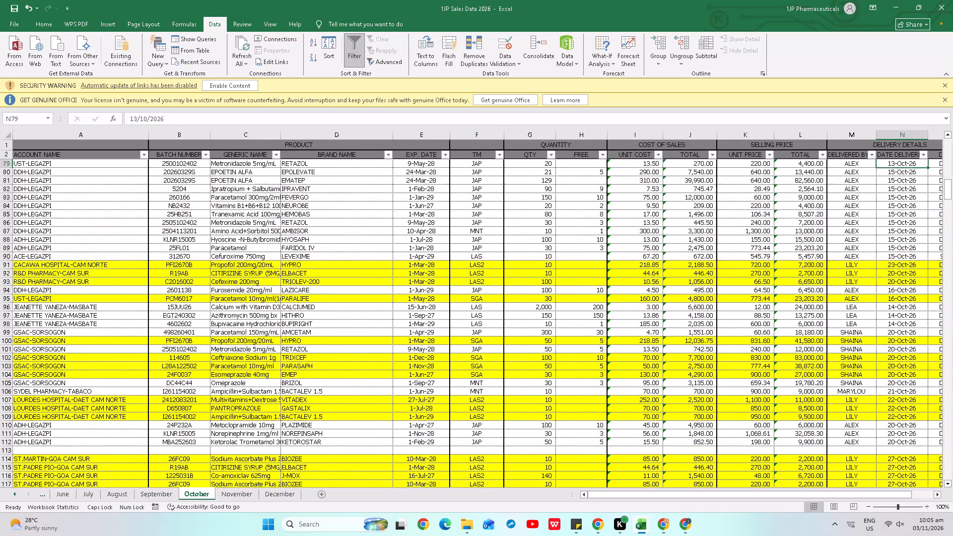
key(Up)
key(Up)
key(Up)
key(Up)
key(Up)
key(Up)
key(Up)
key(Up)
key(Up)
key(Up)
key(Up)
key(Up)
key(Up)
key(Up)
key(Up)
key(Up)
key(Up)
key(Up)
key(Up)
key(Up)
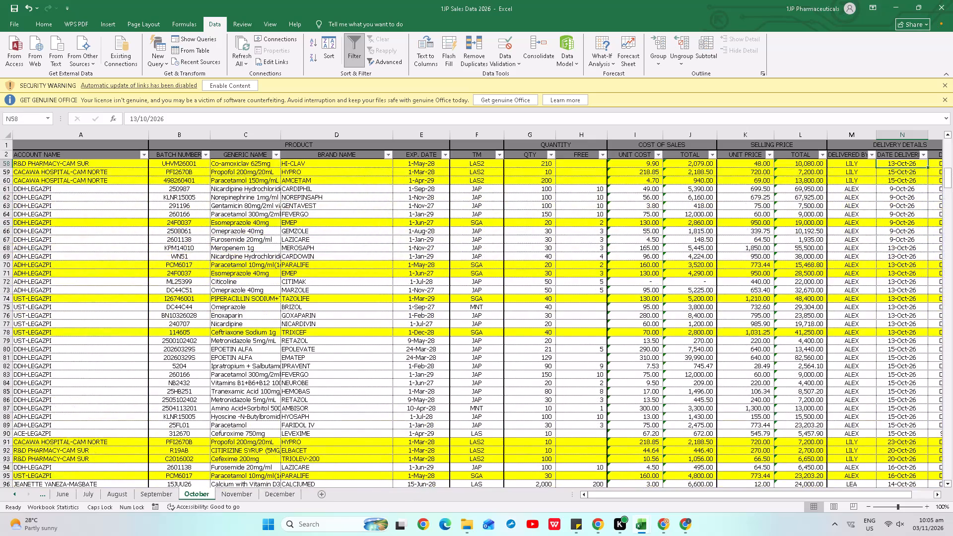
key(Down)
key(Down)
key(Down)
key(Down)
key(Down)
key(Down)
key(Down)
key(Down)
key(Down)
key(Down)
key(Down)
key(Down)
key(Down)
key(Down)
key(Down)
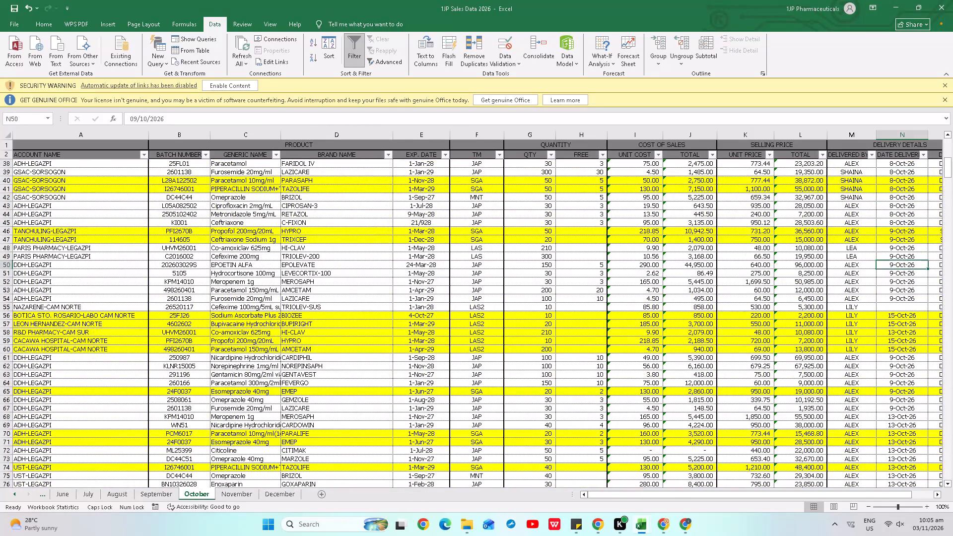
key(Down)
key(Down)
key(shift+space)
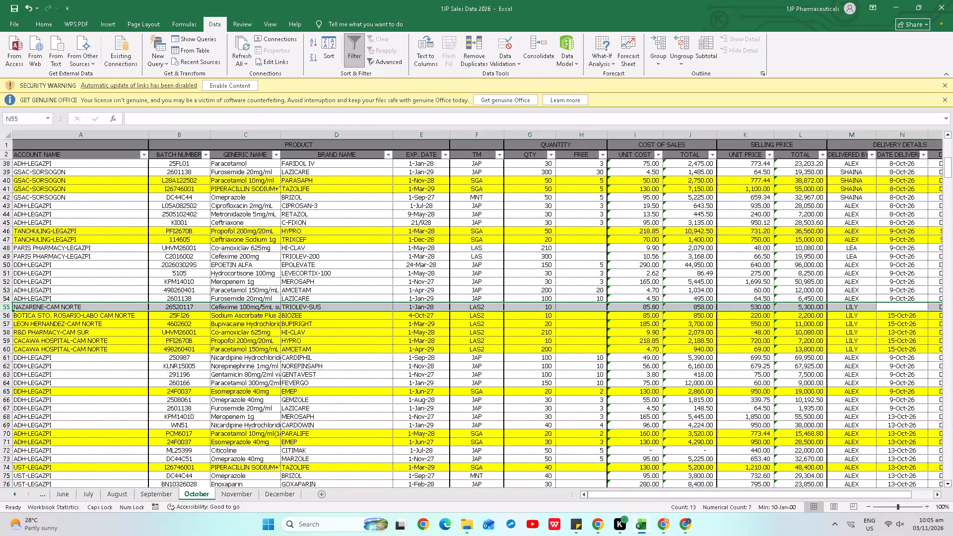
key(Menu)
key(d)
Delete the emptied row 112 below the ADH-LEGAZPI KETOROSTAR entry on the October sheet.
key(Down)
key(ctrl+Down)
key(Down)
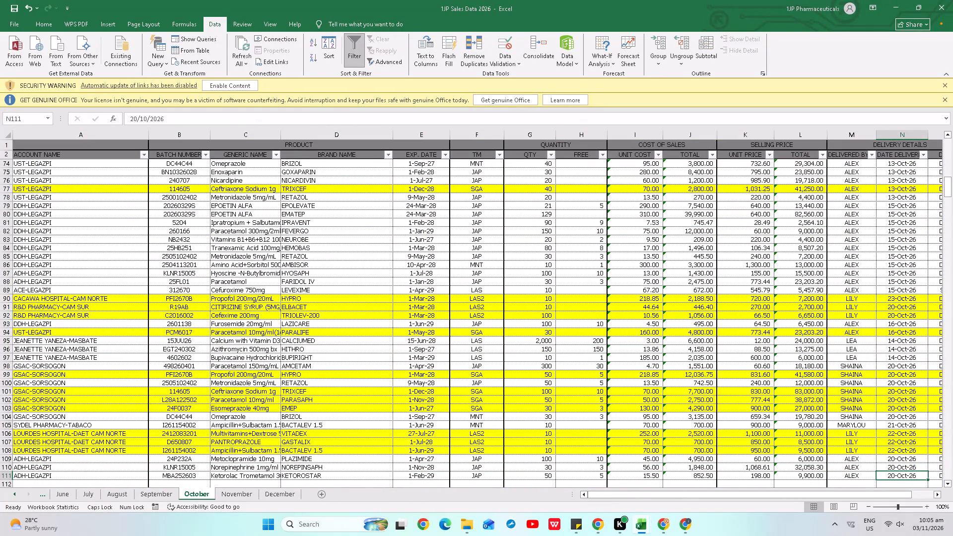
key(shift+space)
key(Menu)
key(d)
key(Up)
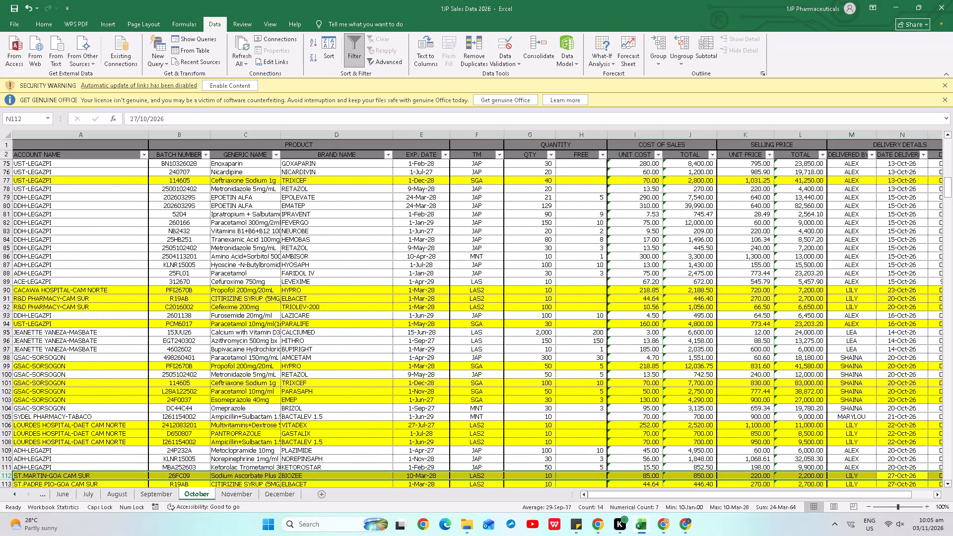
Filter the October sheet's TM column to show only LAS2 entries and examine the filtered rows across to the selling-price total.
key(ctrl+Home)
key(Up)
key(Right)
key(Right)
key(Right)
key(Right)
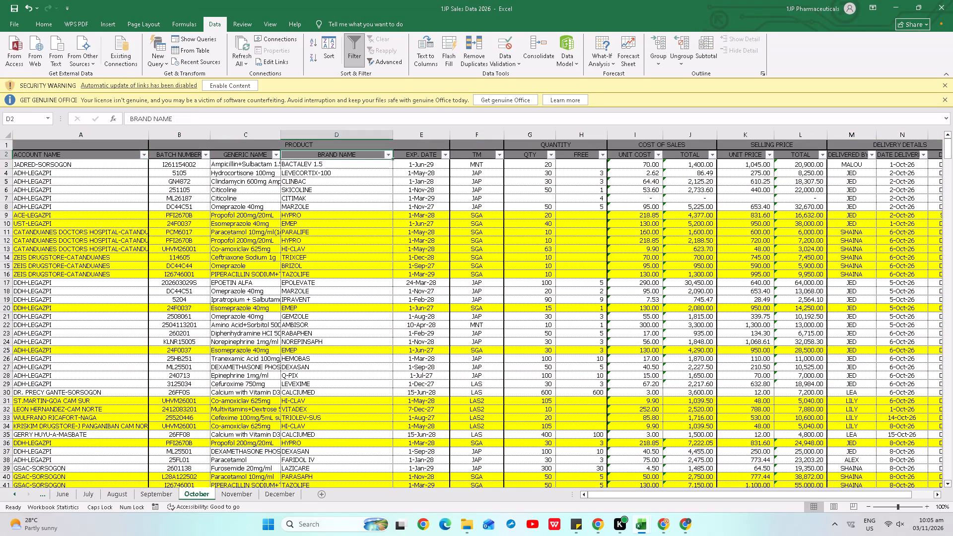
key(Left)
key(Right)
key(Right)
key(alt+Up)
key(Down)
key(Down)
key(Down)
key(Down)
key(Down)
key(Down)
key(Down)
key(Down)
key(Down)
key(Down)
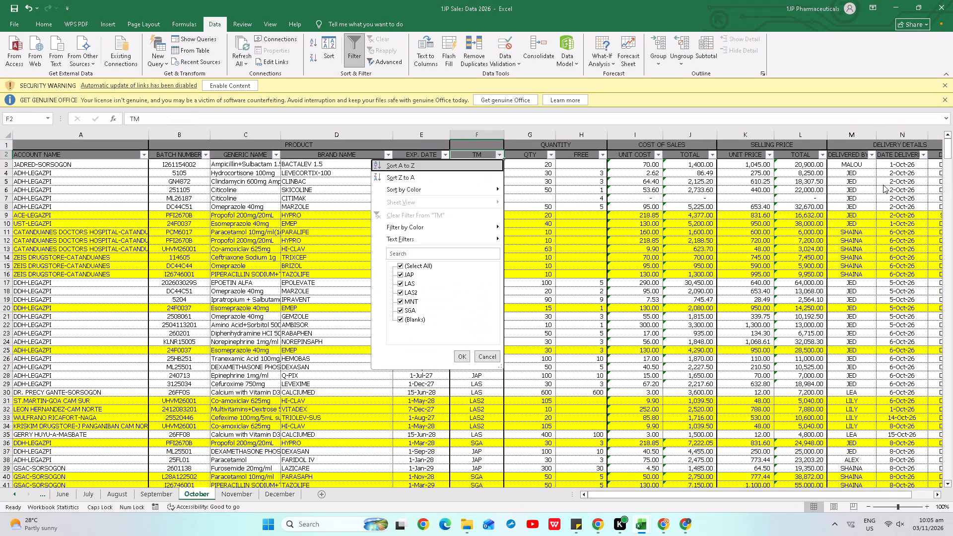
key(Up)
key(space)
key(Down)
key(Down)
key(Down)
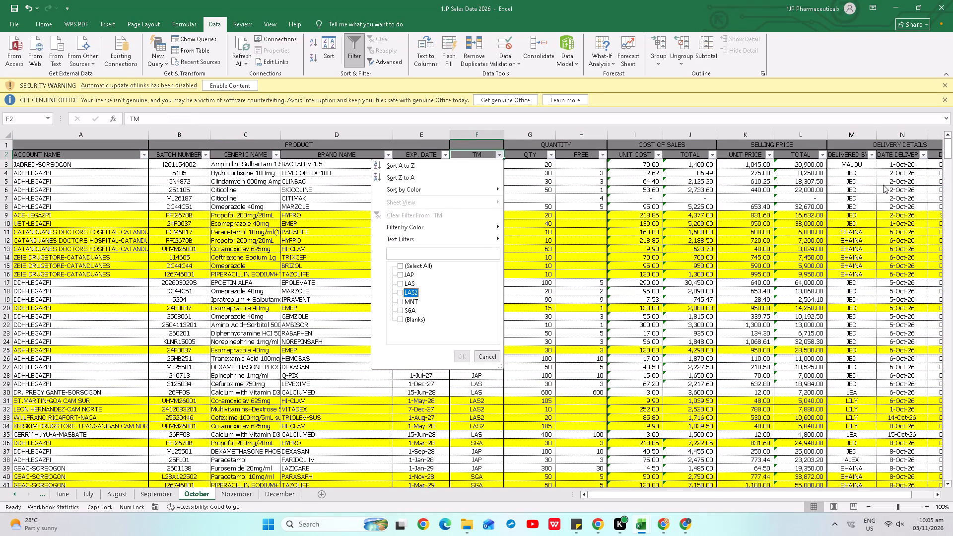
key(space)
key(Return)
key(Down)
key(Right)
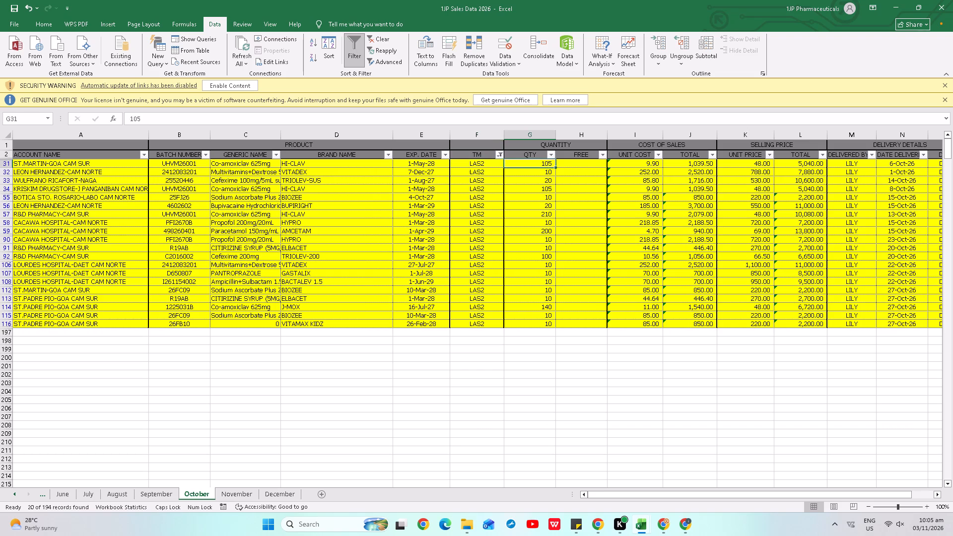
key(Right)
key(Right)
key(Right)
key(Right)
key(Right)
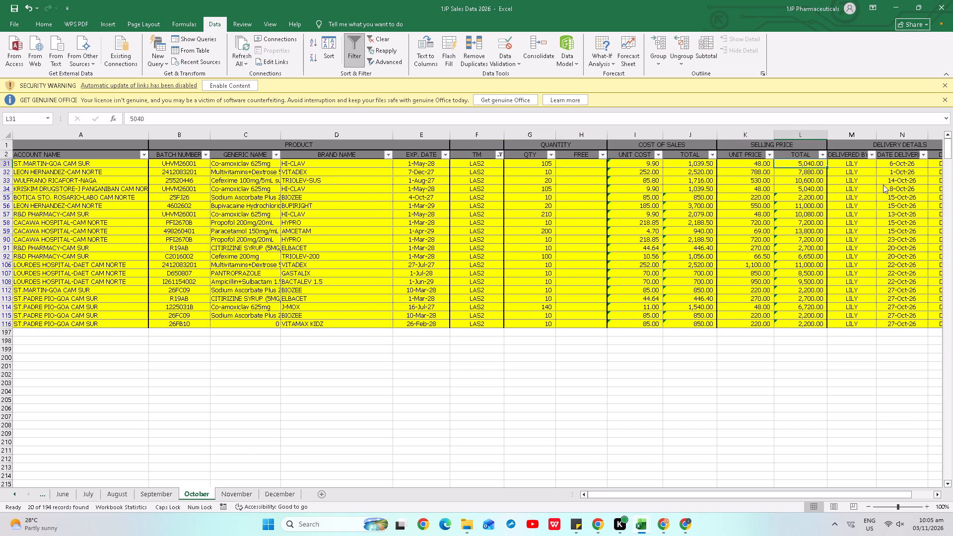
Clear the TM filter from the October sheet.
key(alt+a)
key(alt+c)
click(0, 268)
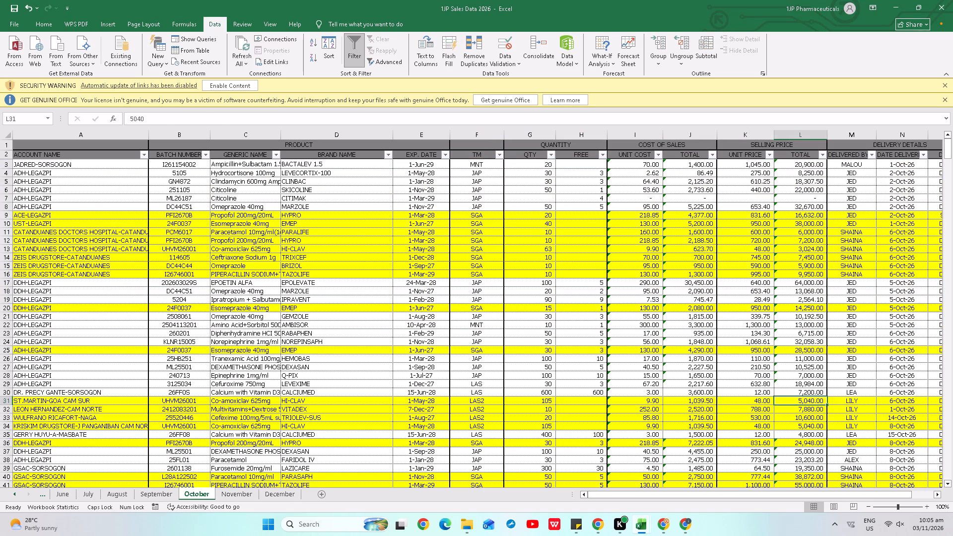
Locate the LAS2 line in the PER PMR peso sales summary below the October entries and select its entire row.
click(56, 272)
key(ctrl+Down)
key(ctrl+Down)
key(ctrl+Down)
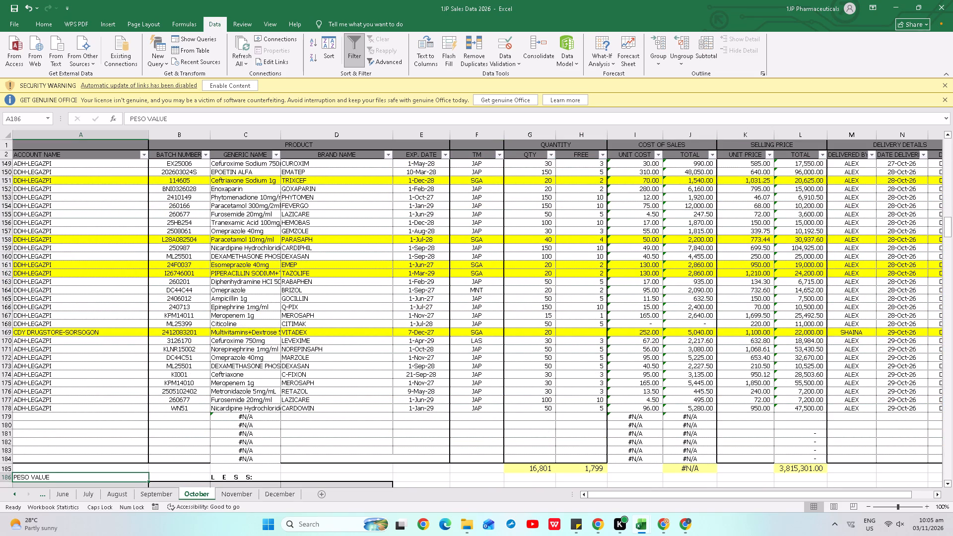
key(Up)
key(Up)
key(Up)
key(Down)
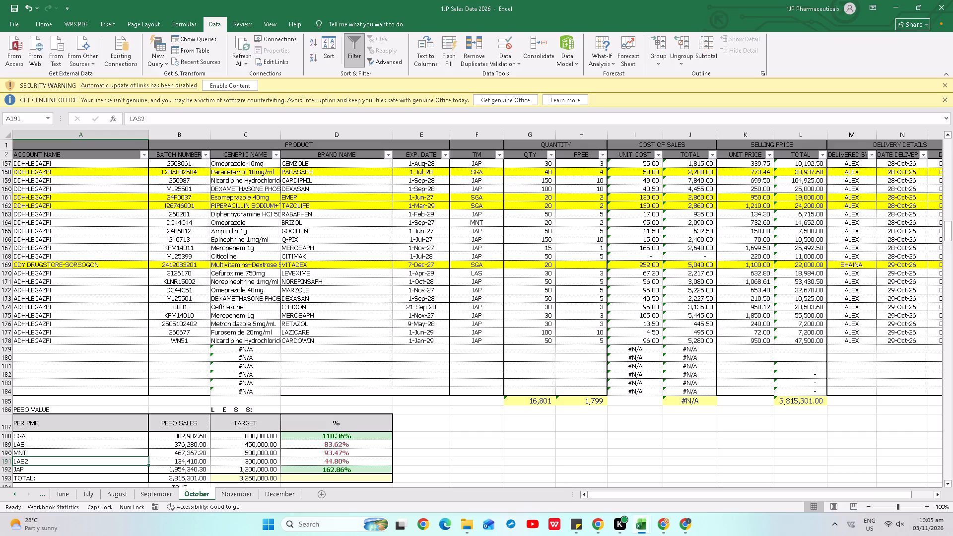
key(shift+space)
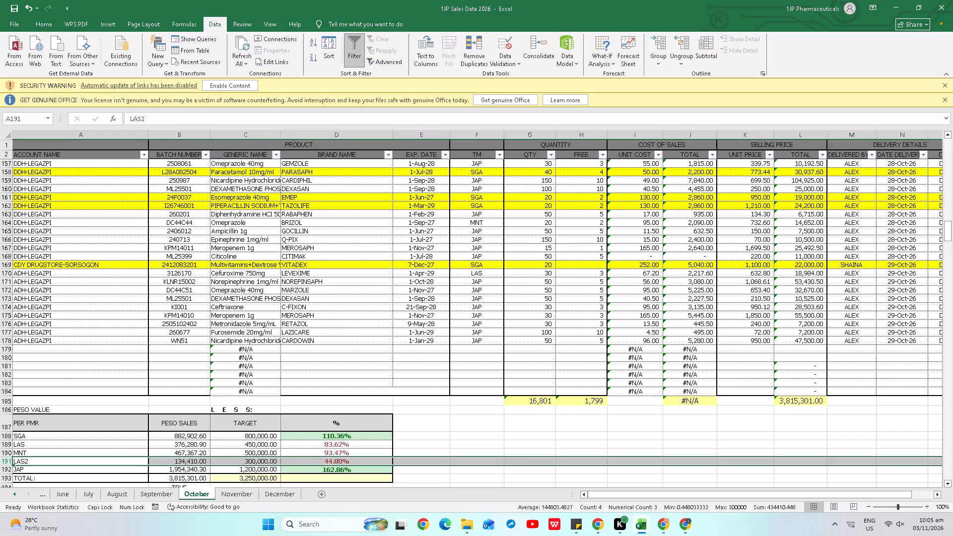
Switch to the ER Oct 26-30 workbook showing the Weekly Sales Monitoring sheet and save the workbook.
key(alt+Tab)
key(alt+Tab)
click(553, 252)
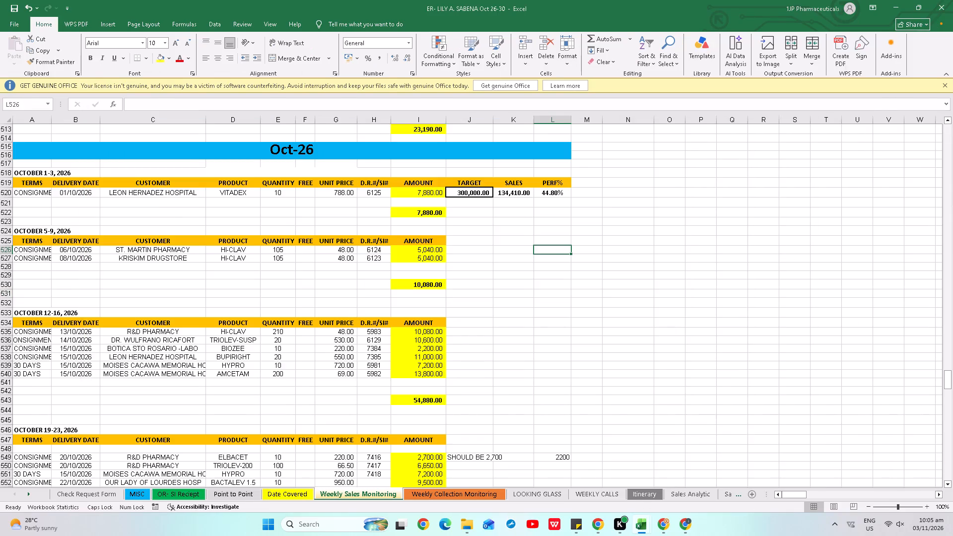
key(ctrl+s)
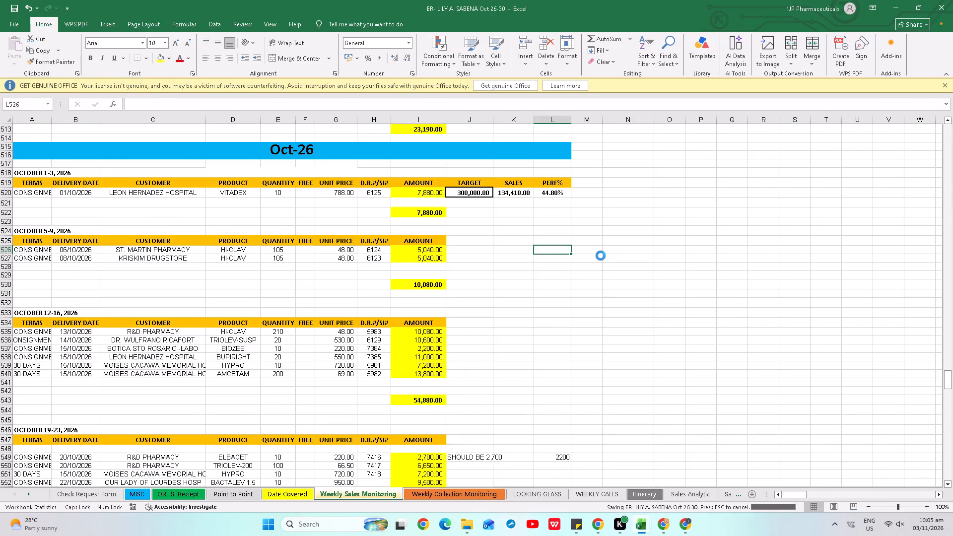
Examine the October entries on Weekly Sales Monitoring down to the October 26-30 block and switch back to the 1JP Sales Data 2026 workbook.
scroll(550, 269, down, 2)
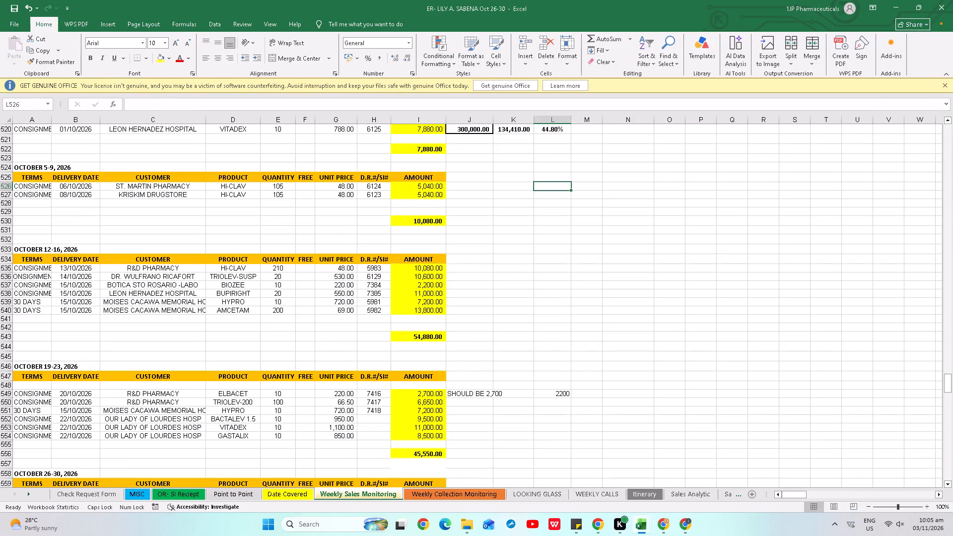
scroll(556, 276, down, 1)
key(alt+Tab)
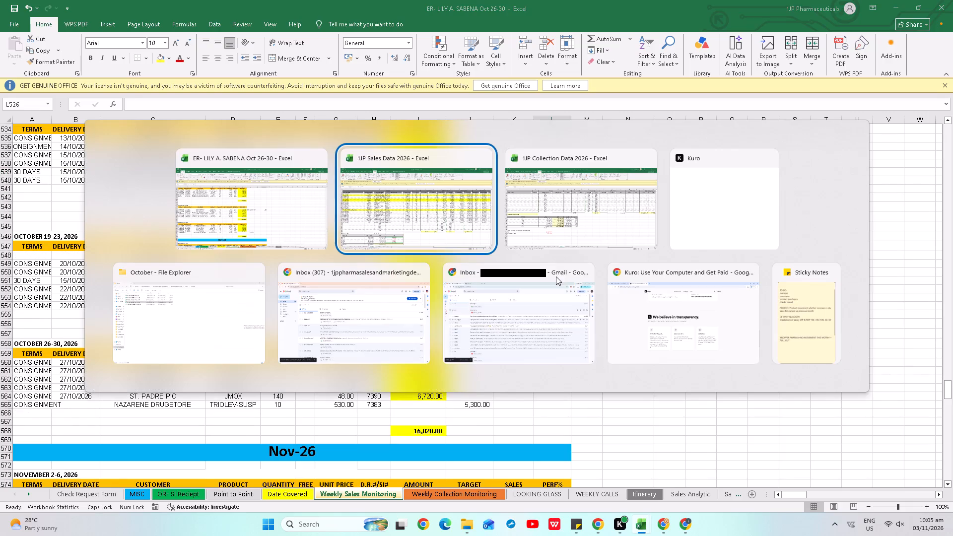
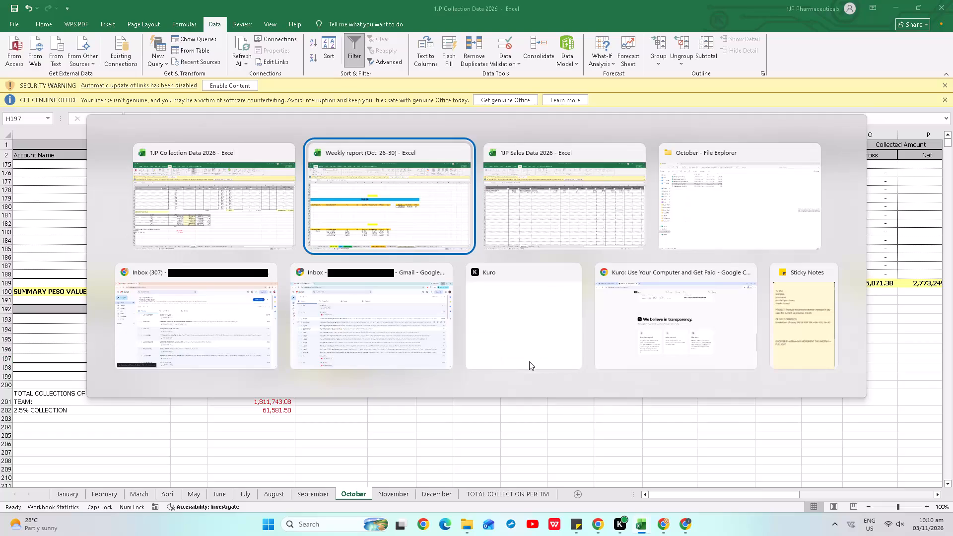
Switch to the 1JP Sales Data 2026 workbook and select the MNT row in October's PER PMR peso sales summary.
key(alt+Tab)
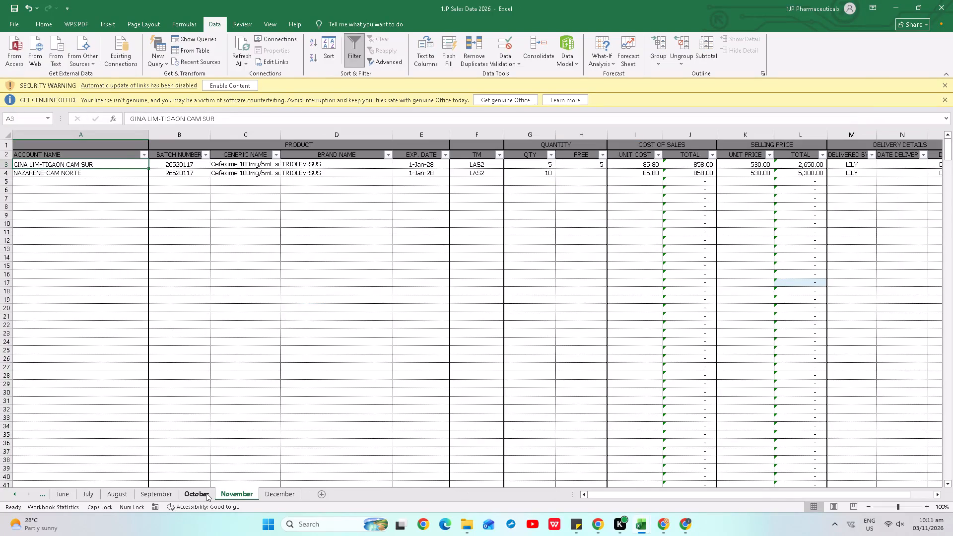
click(206, 493)
scroll(326, 349, up, 2)
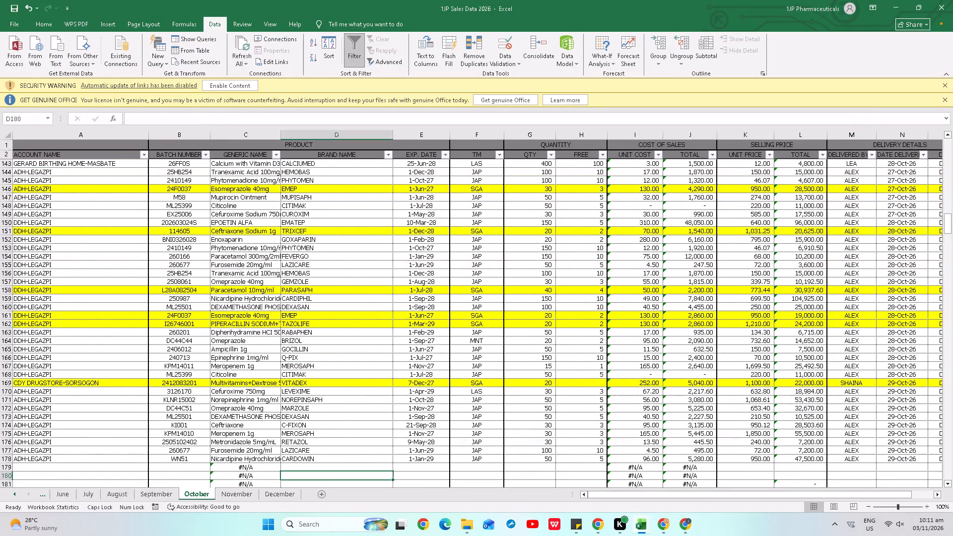
scroll(234, 403, down, 2)
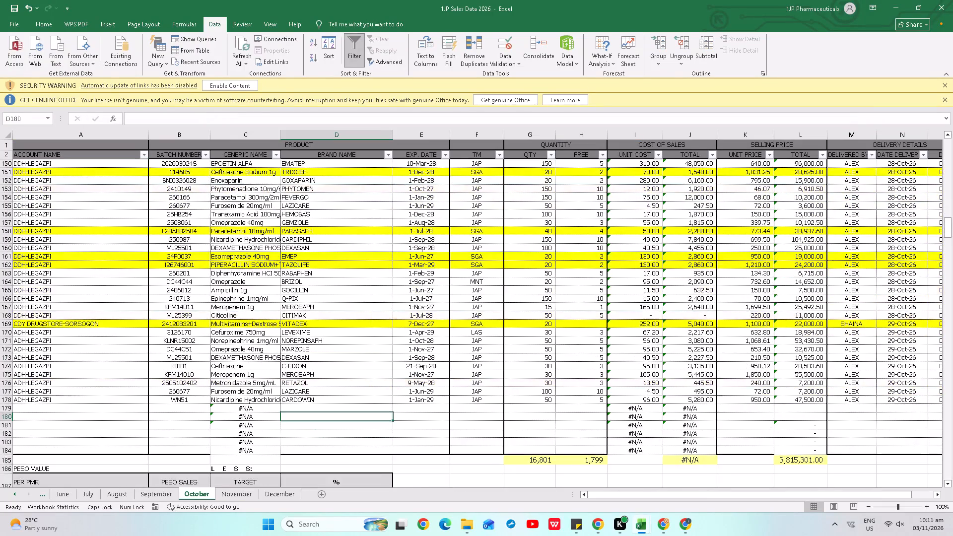
scroll(251, 397, down, 4)
click(169, 213)
key(shift+space)
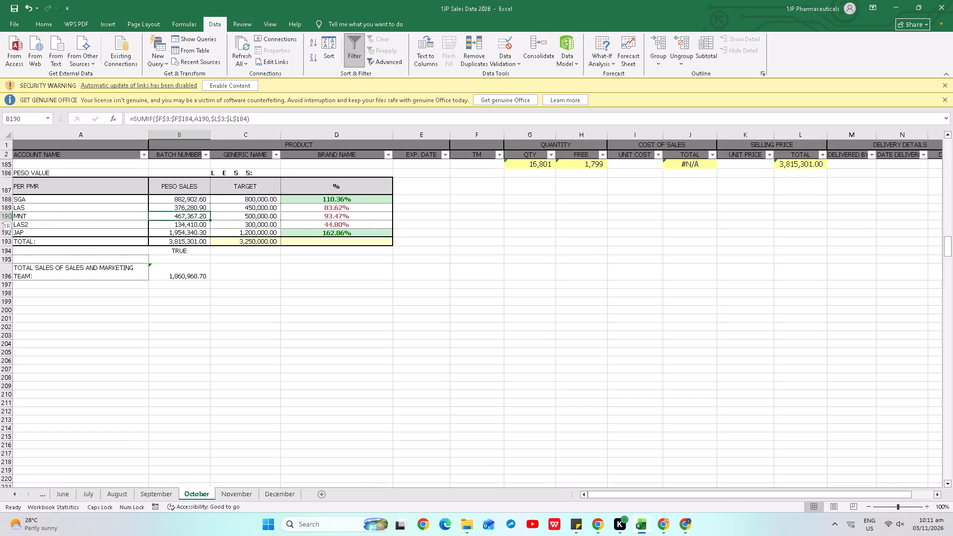
Check MNT's October sales against the Oct-26 block on Weekly Sales Monitoring in Weekly report (Oct. 26-30), then return to the sales workbook.
key(alt+Tab)
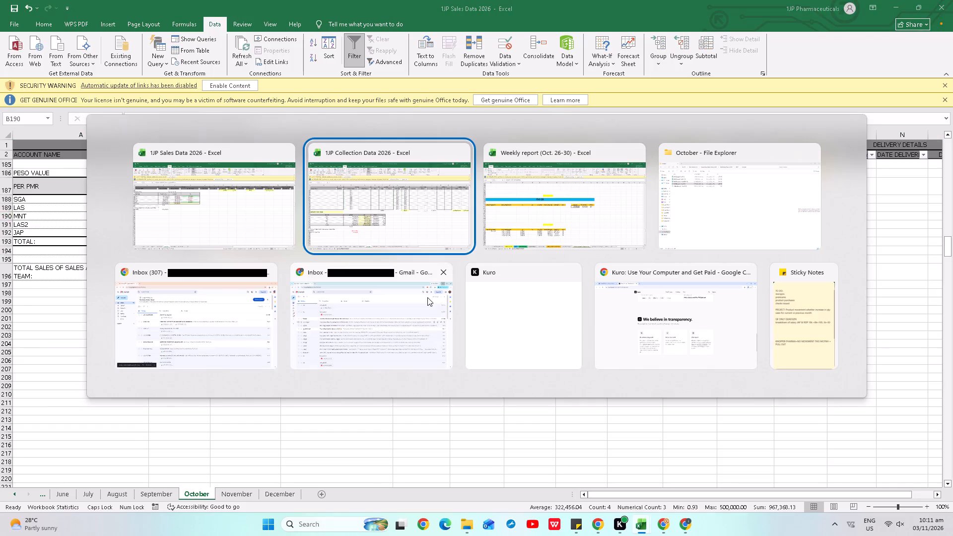
key(alt+Tab)
click(497, 494)
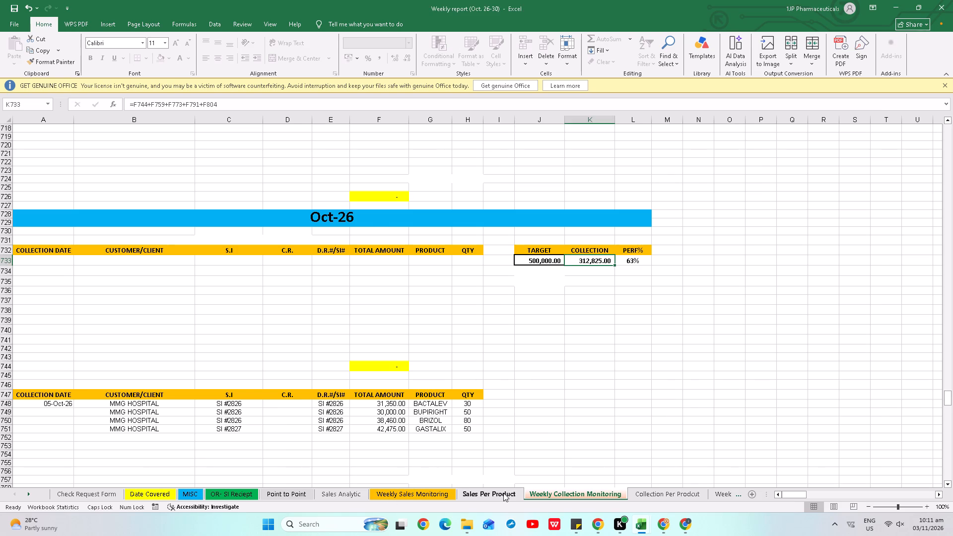
click(424, 494)
scroll(615, 375, up, 1)
key(alt+Tab)
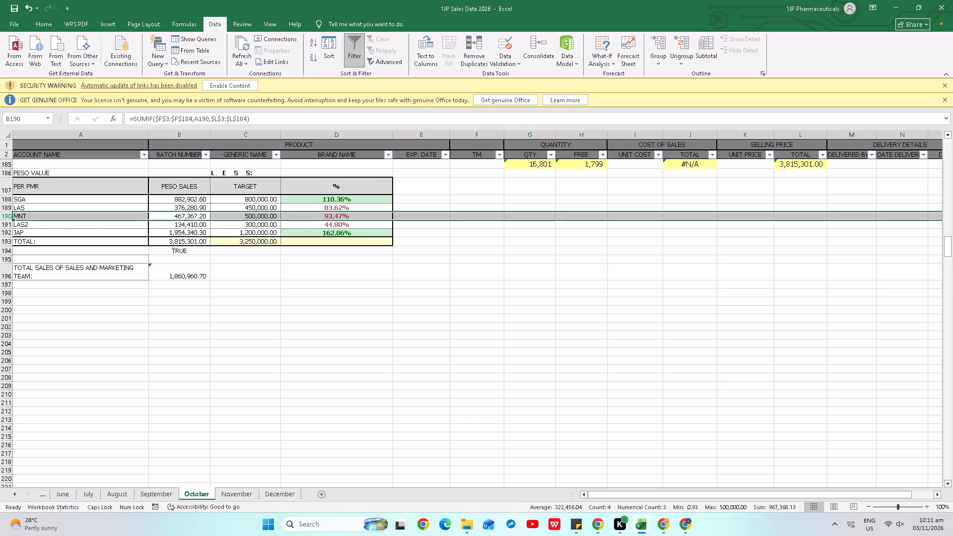
click(417, 269)
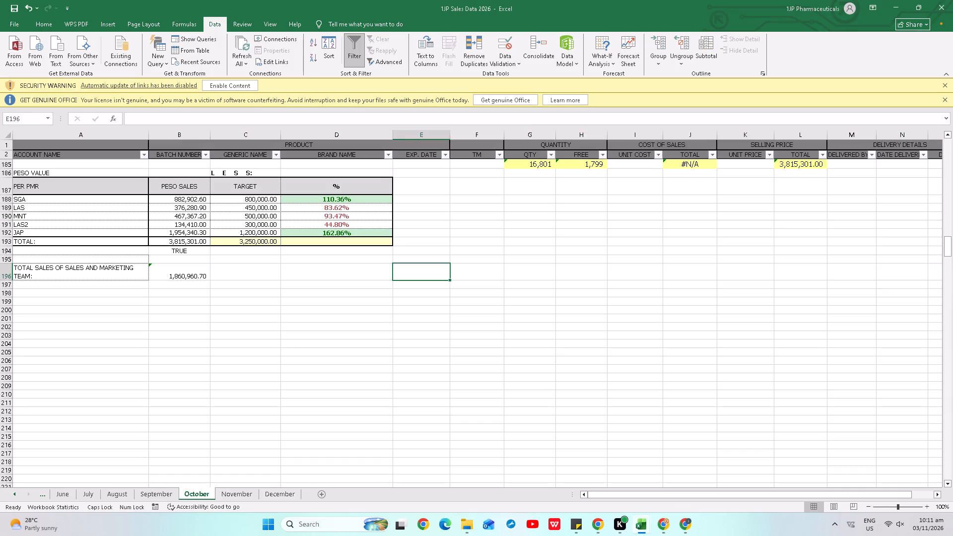
Close the Weekly report (Oct. 26-30) workbook and return to the sales workbook.
key(alt+Tab)
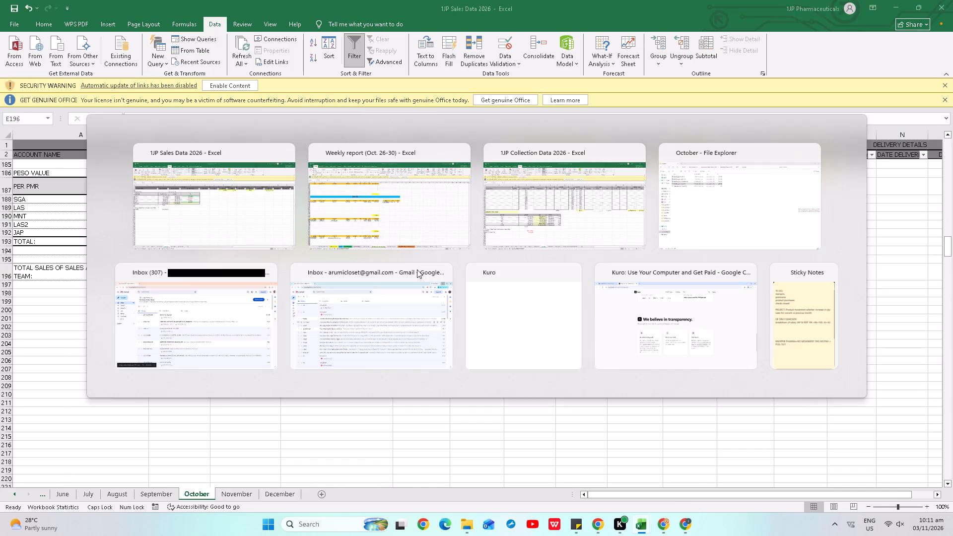
click(937, 12)
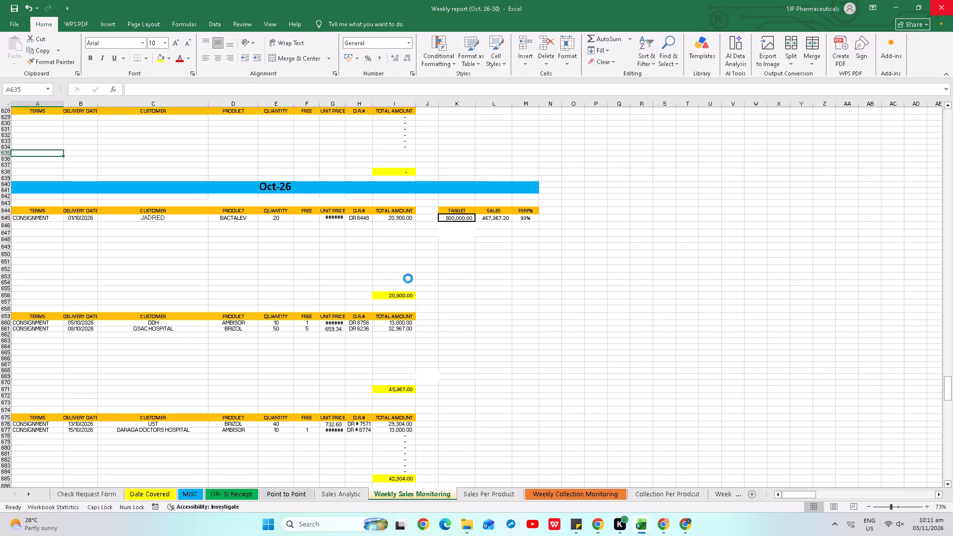
click(411, 283)
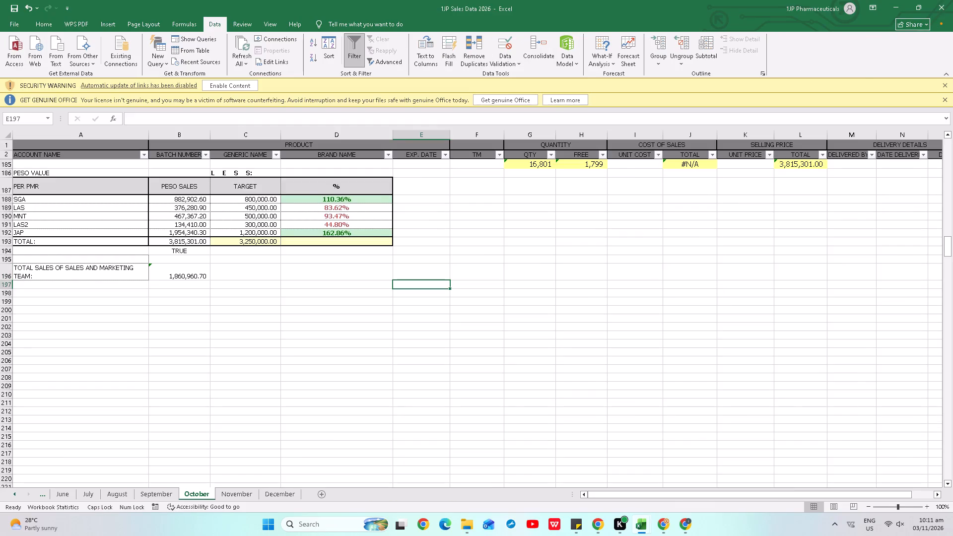
Switch to the 1JP Collection Data 2026 workbook and inspect the gross TOTAL formula in October's PER TM summary.
key(alt+Tab)
click(359, 404)
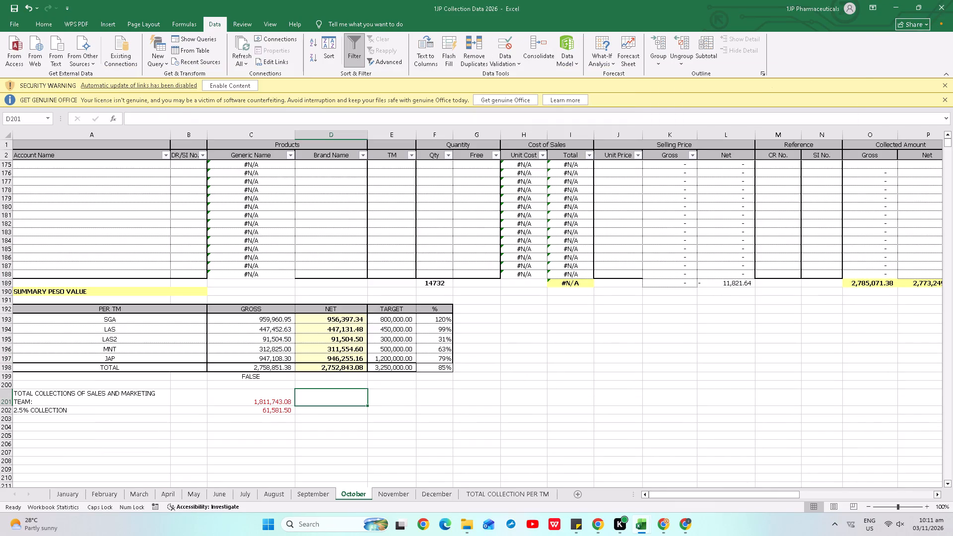
click(282, 365)
Select the Gross collected amounts from row 3 to row 159 and compare their sum with the PER TM gross total.
drag(738, 493, 793, 490)
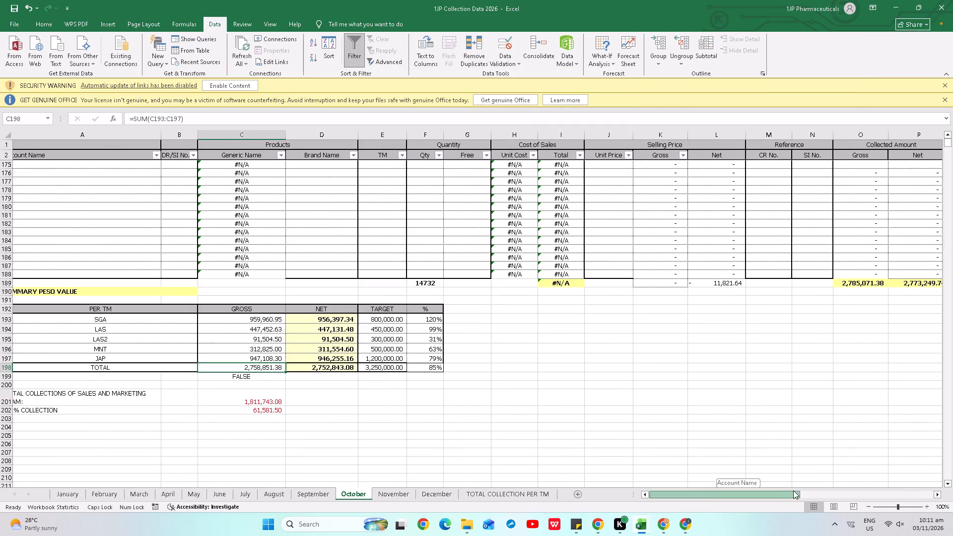
drag(793, 490, 806, 490)
scroll(401, 353, up, 20)
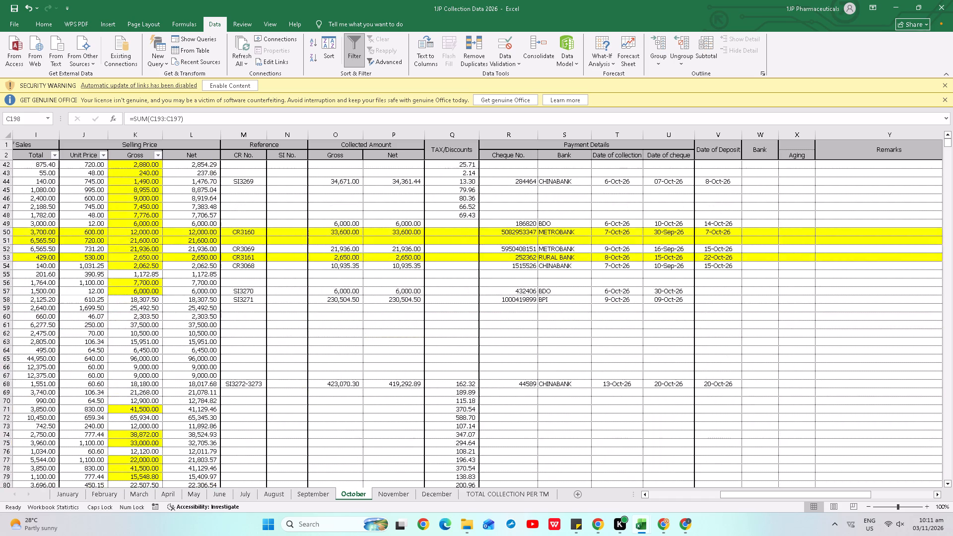
scroll(378, 331, up, 18)
click(345, 163)
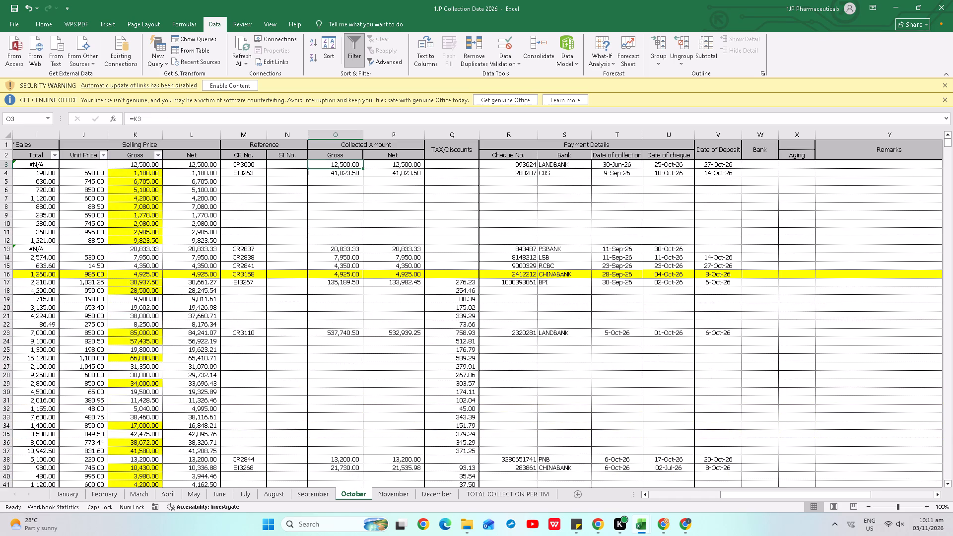
scroll(373, 290, down, 14)
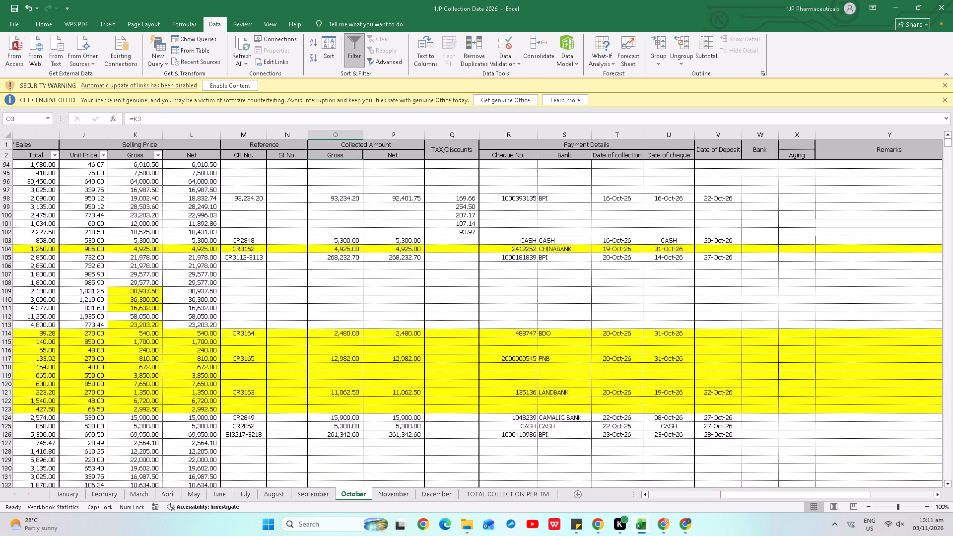
scroll(373, 296, down, 11)
scroll(373, 298, up, 4)
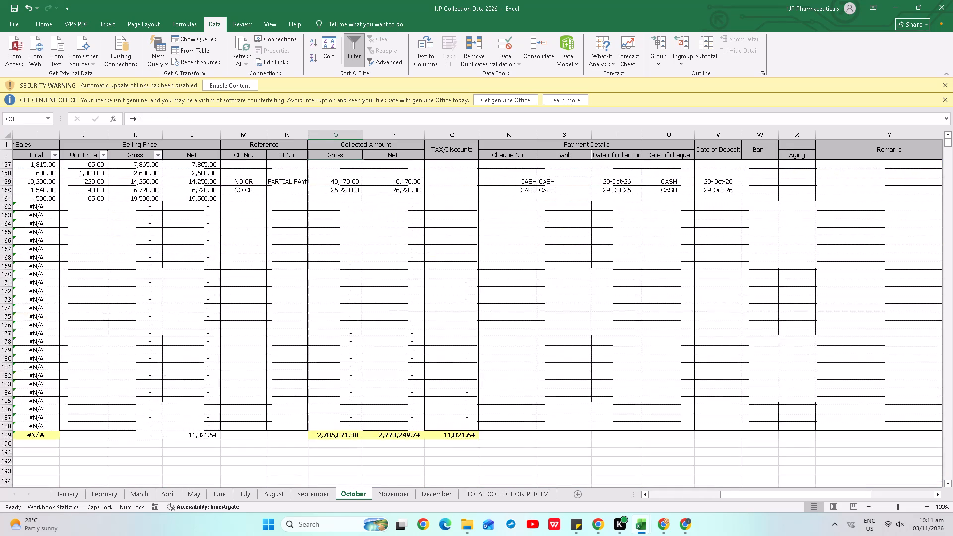
shift+click(339, 243)
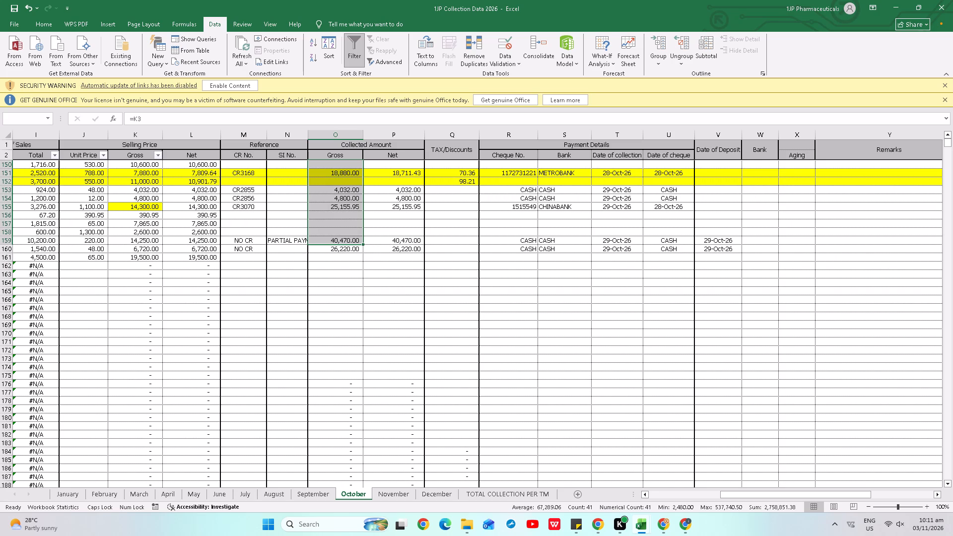
drag(770, 493, 651, 495)
scroll(605, 417, down, 3)
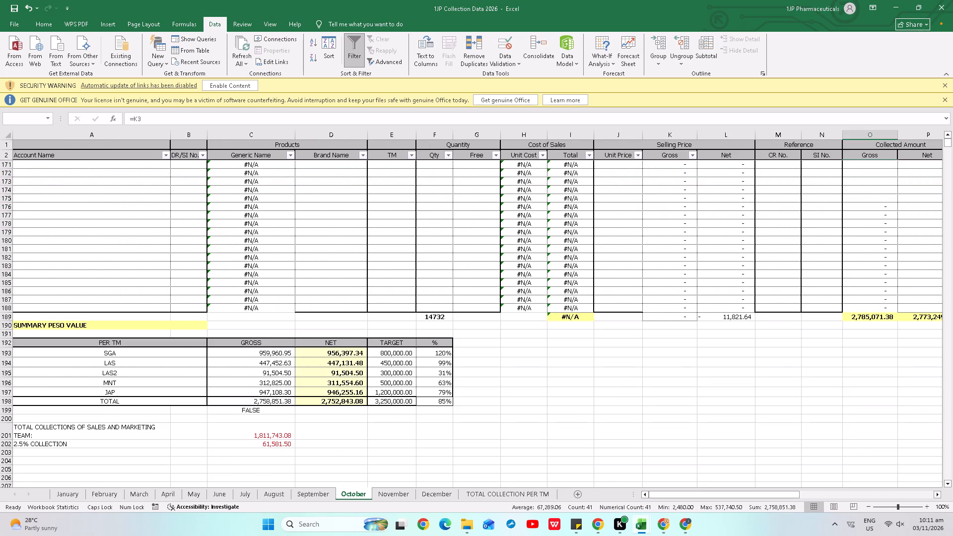
Inspect which rows the Gross Collected Amount total formula below the October entries covers.
drag(767, 496, 850, 486)
scroll(429, 324, up, 3)
scroll(380, 393, up, 16)
scroll(380, 391, up, 7)
scroll(381, 397, down, 5)
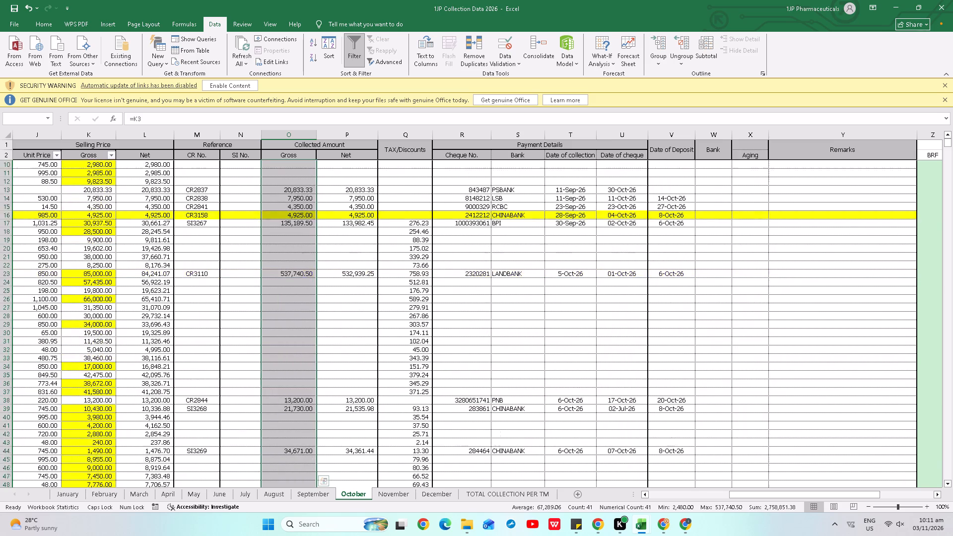
scroll(385, 402, down, 11)
scroll(304, 398, down, 5)
scroll(363, 381, down, 5)
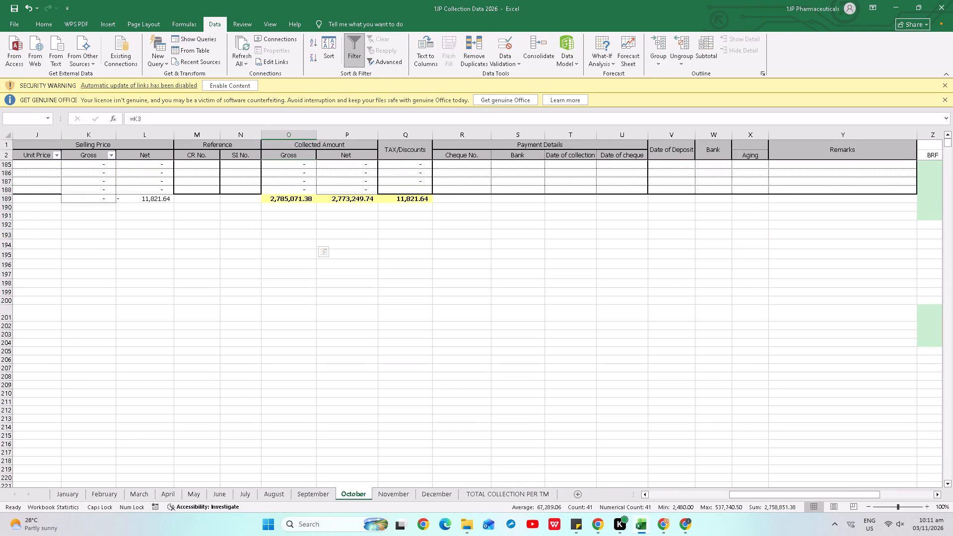
double_click(293, 197)
scroll(498, 327, up, 14)
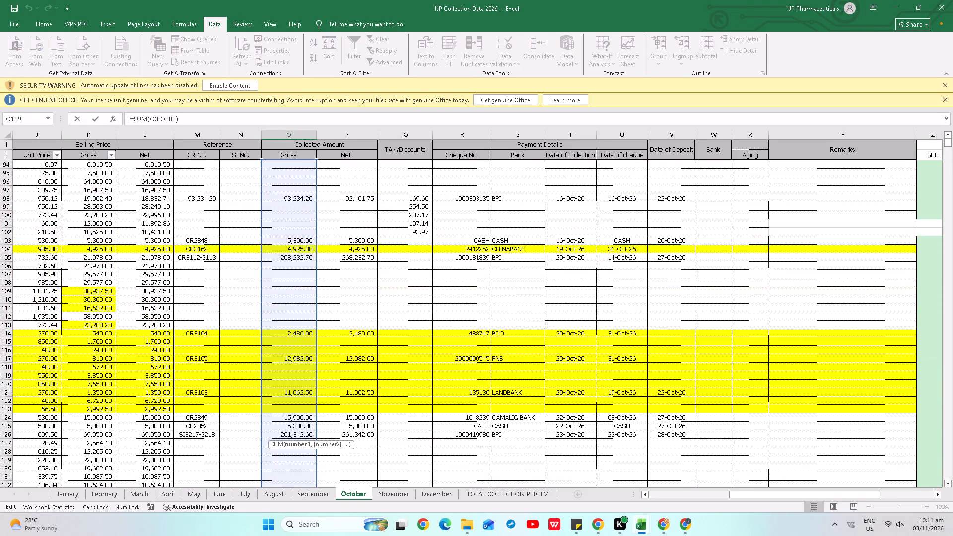
scroll(498, 327, up, 20)
scroll(495, 327, down, 14)
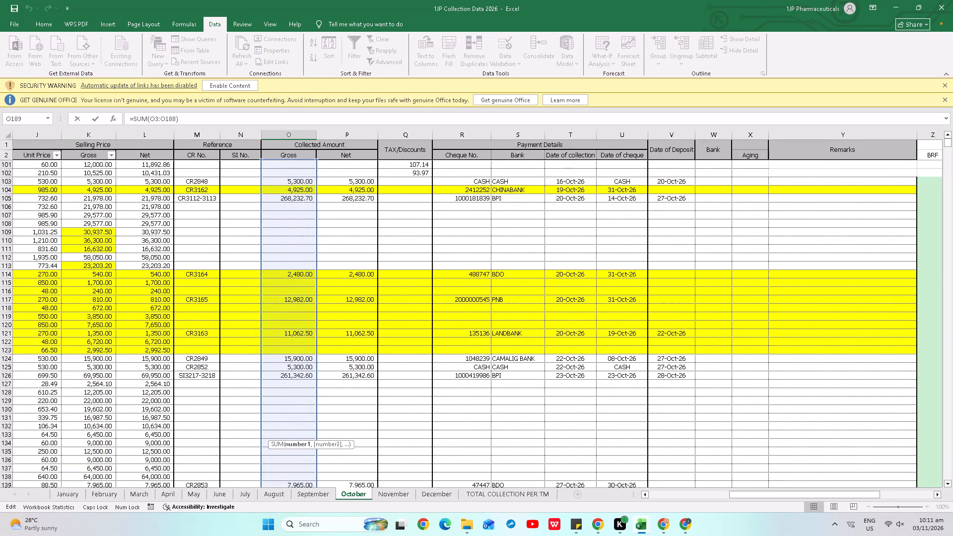
scroll(487, 336, down, 6)
click(350, 321)
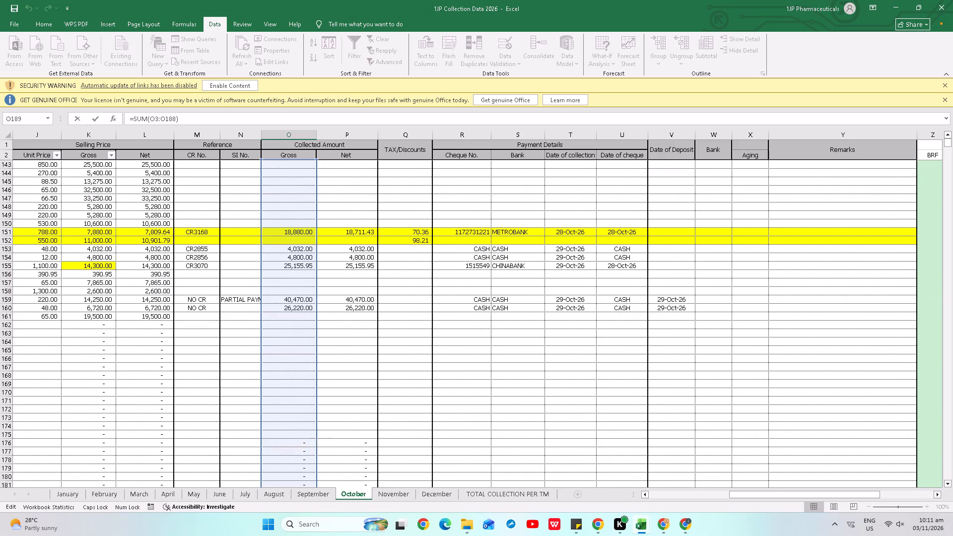
Select the Gross collected amounts from row 160 up to row 3 to check their sum against the column total.
click(304, 310)
scroll(354, 342, up, 20)
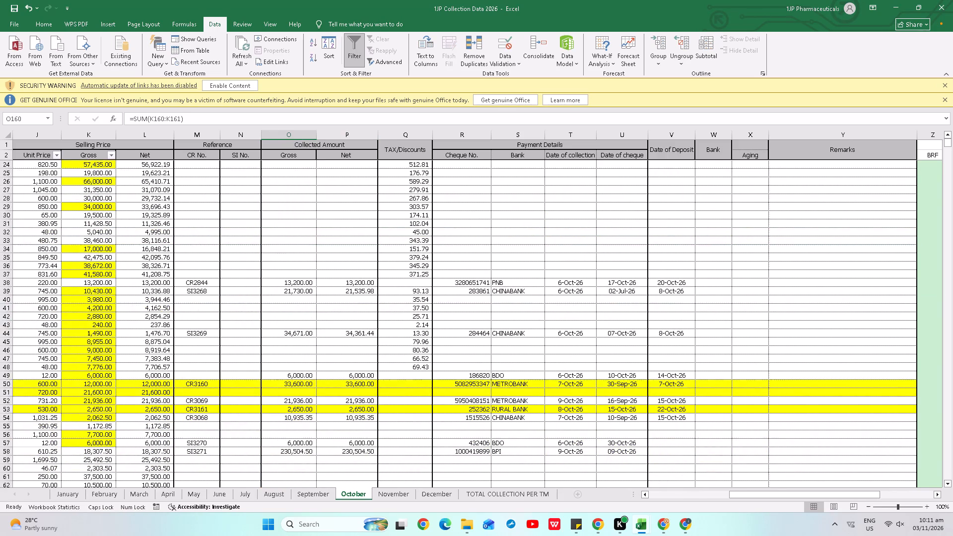
scroll(354, 343, up, 12)
shift+click(285, 164)
scroll(365, 278, down, 14)
scroll(355, 311, down, 11)
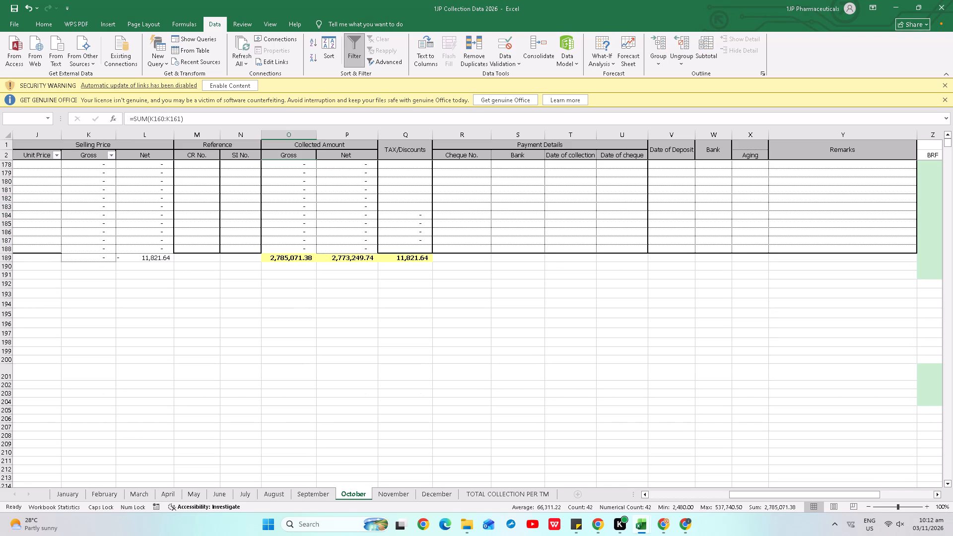
scroll(317, 315, up, 8)
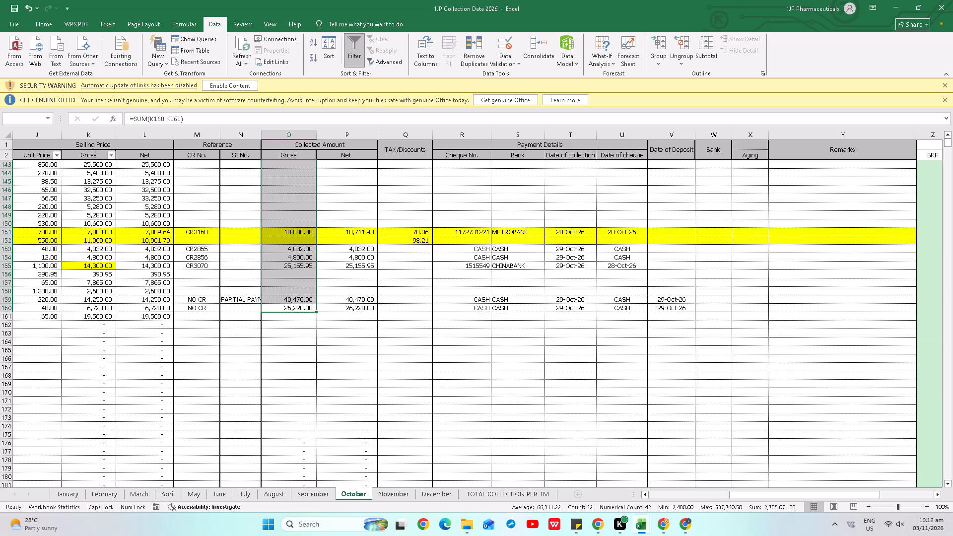
scroll(443, 428, up, 20)
scroll(443, 428, up, 10)
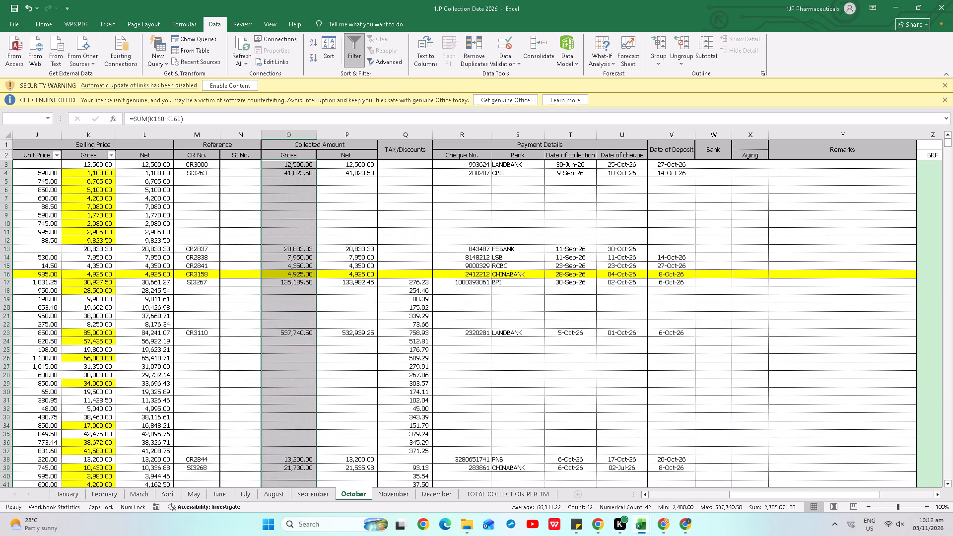
Check which Selling Price cells the Gross Collected Amount formulas reference for October's entries in rows 3 to 17.
drag(790, 493, 774, 495)
click(417, 202)
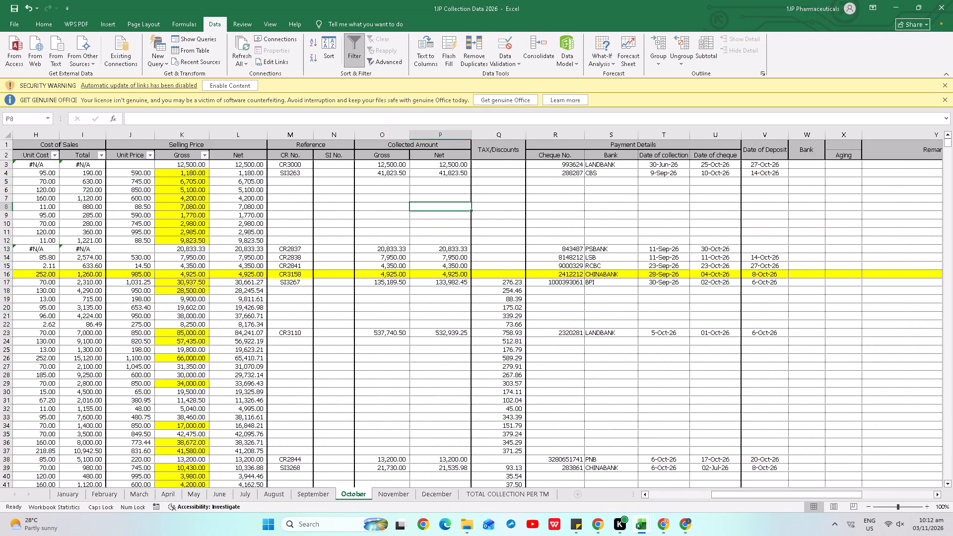
double_click(377, 163)
key(Escape)
double_click(391, 171)
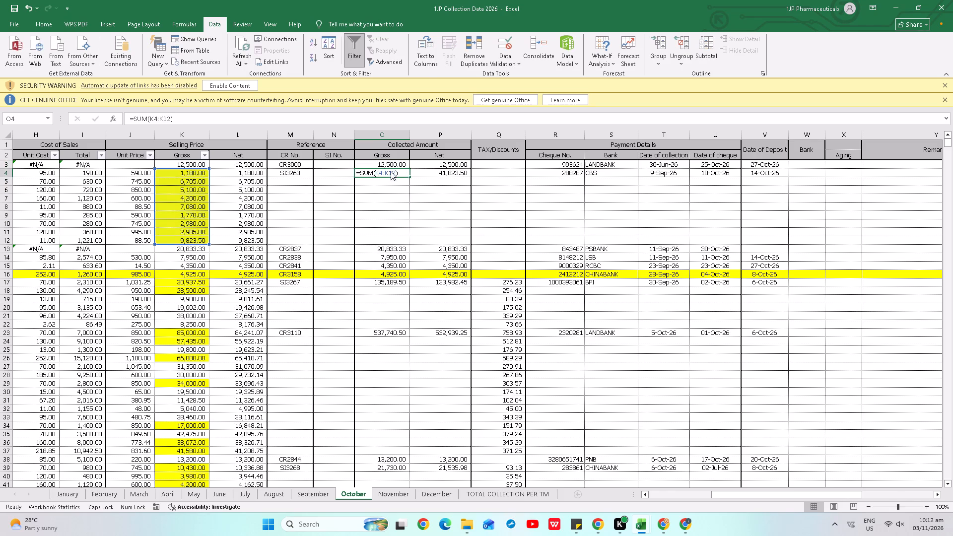
key(Escape)
double_click(399, 249)
key(Escape)
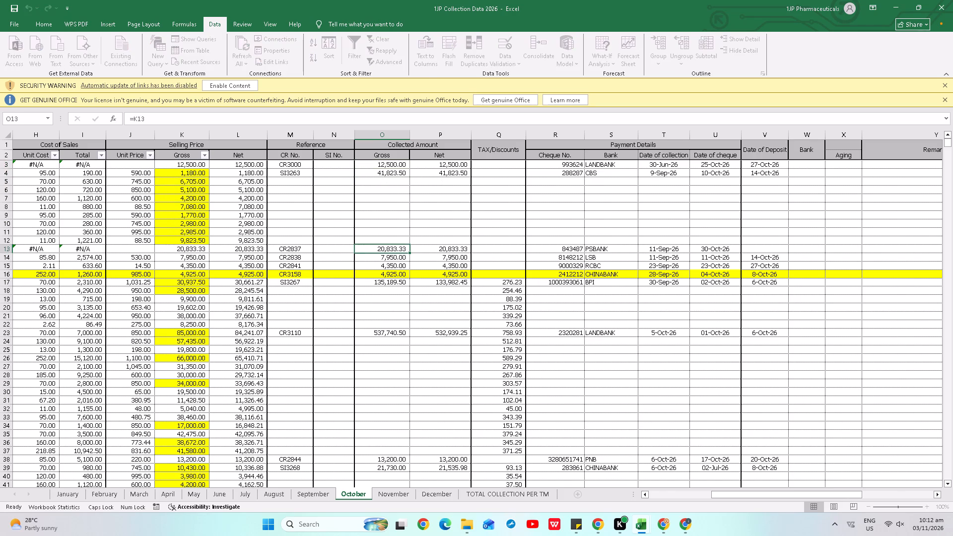
double_click(398, 260)
double_click(398, 258)
key(Escape)
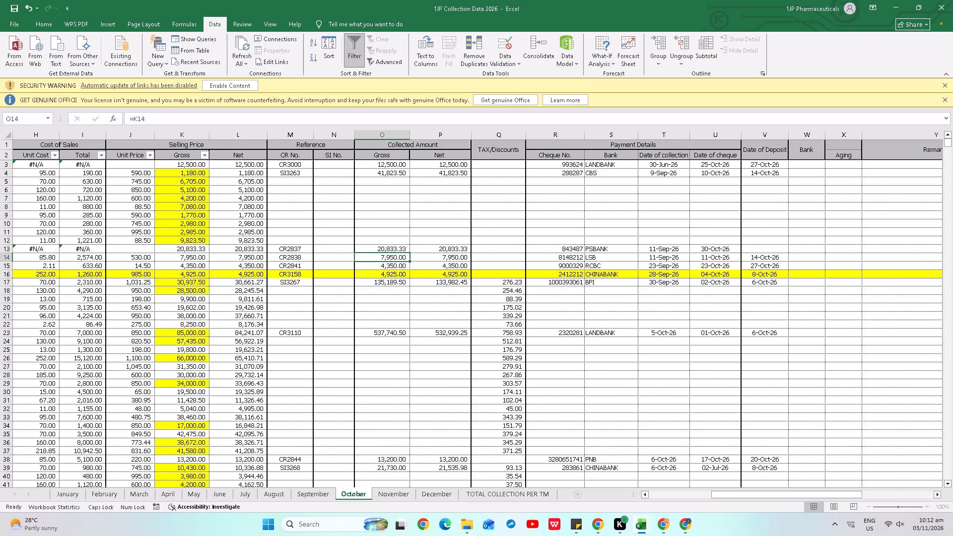
double_click(400, 267)
key(Escape)
double_click(400, 275)
key(Escape)
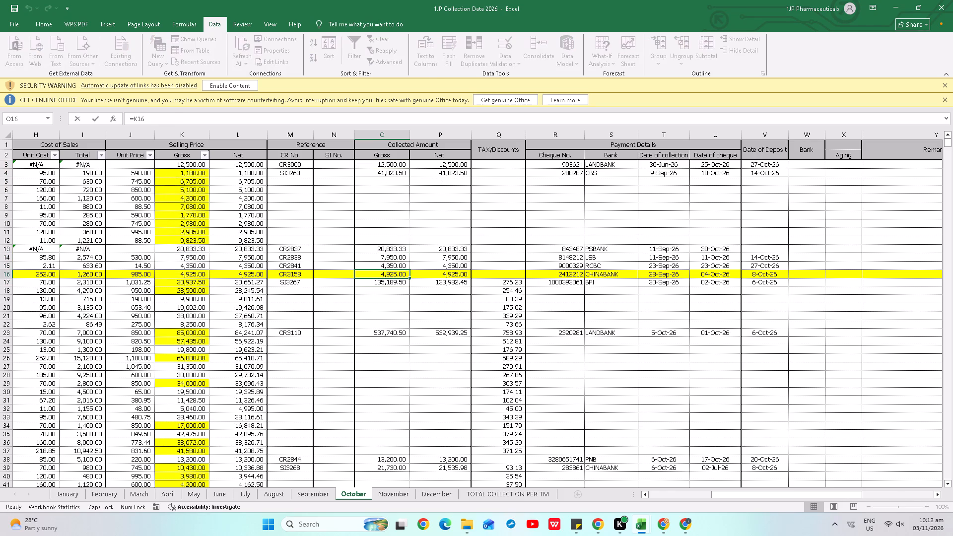
double_click(403, 282)
key(Escape)
Check the row ranges summed by the Gross Collected Amount formulas in rows 23, 39 and 44.
scroll(425, 310, down, 1)
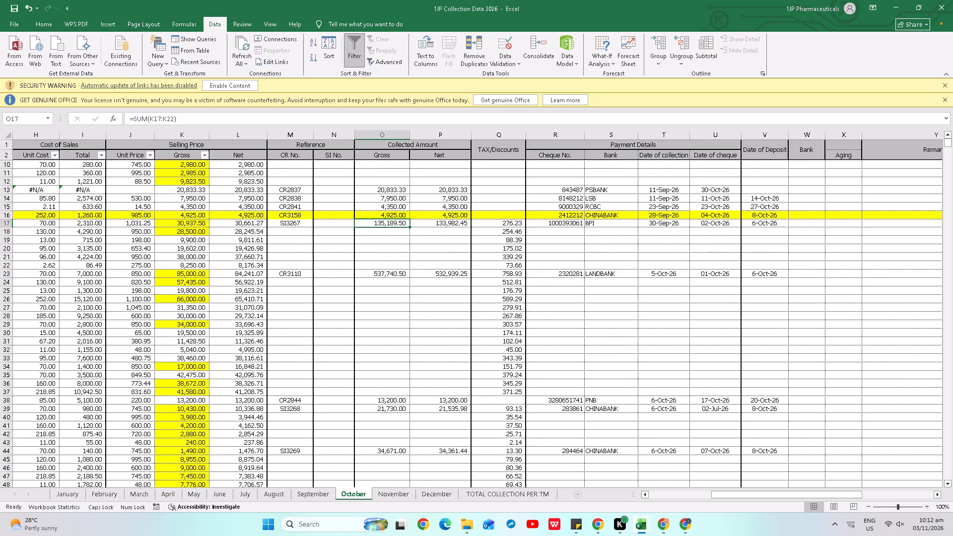
double_click(397, 272)
scroll(436, 321, down, 2)
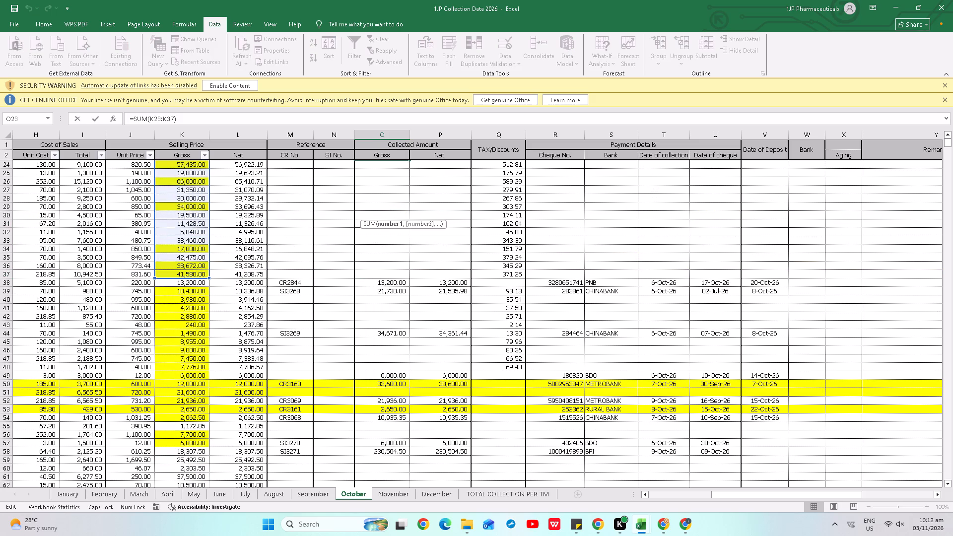
key(Escape)
click(398, 299)
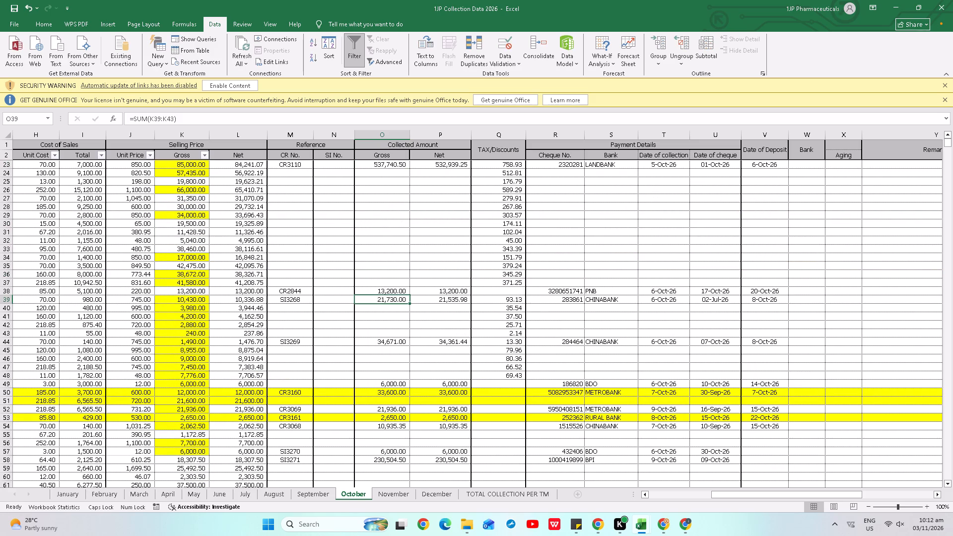
double_click(393, 299)
key(Escape)
scroll(394, 345, down, 1)
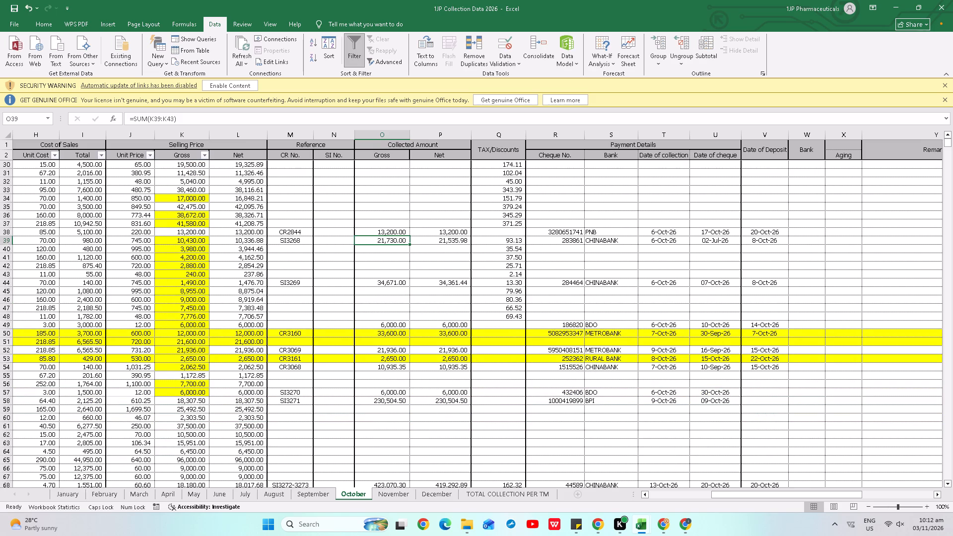
double_click(387, 283)
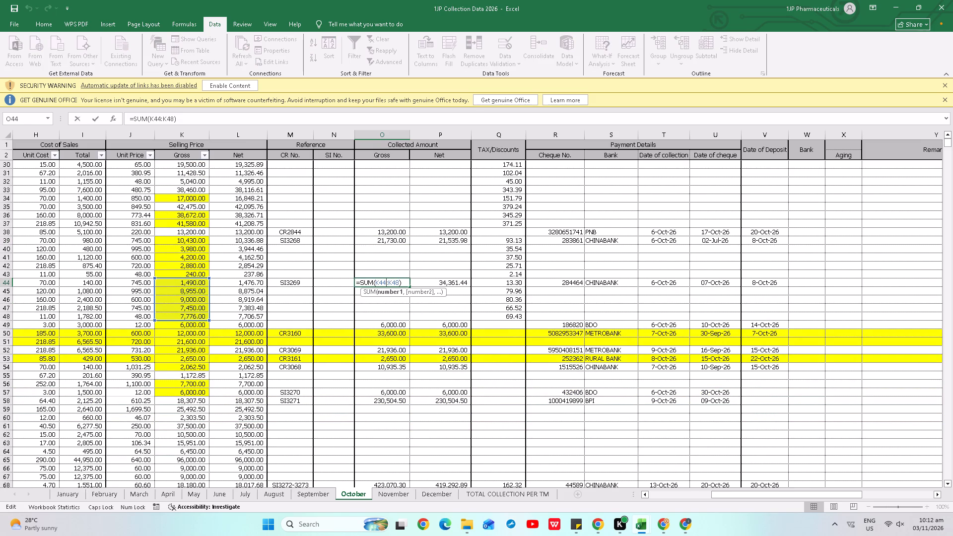
key(Escape)
Examine the row 49 DR7183 entry across its product, TM and reference columns, selecting the whole row.
click(381, 325)
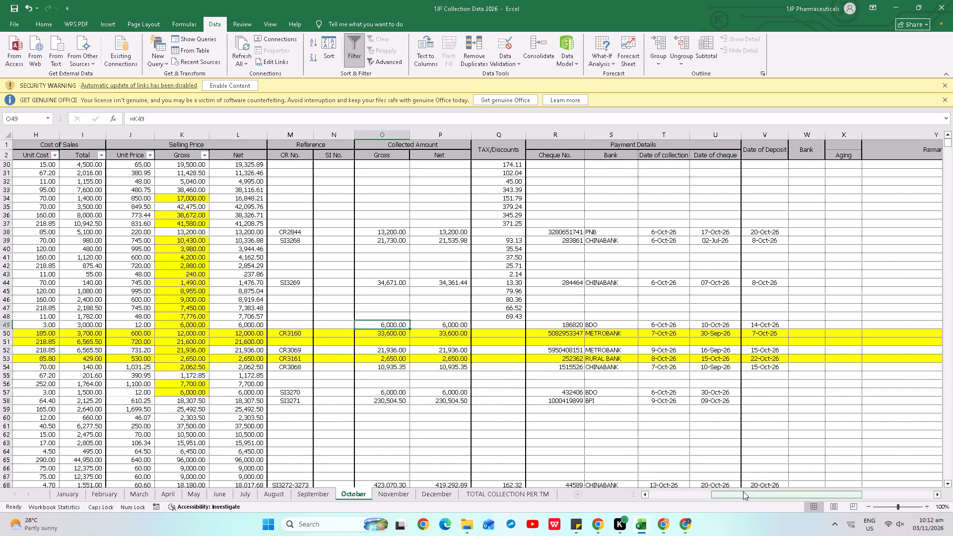
drag(743, 492, 591, 496)
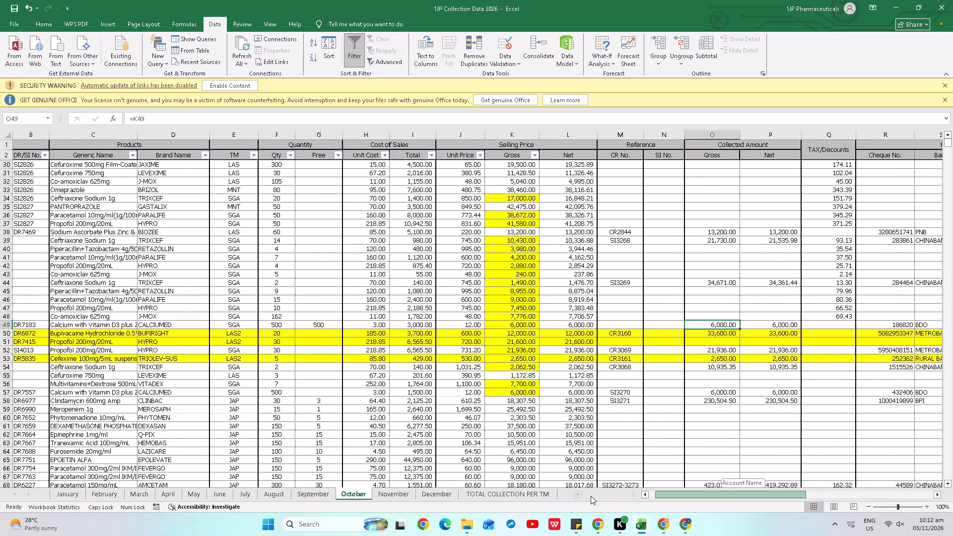
drag(591, 496, 717, 504)
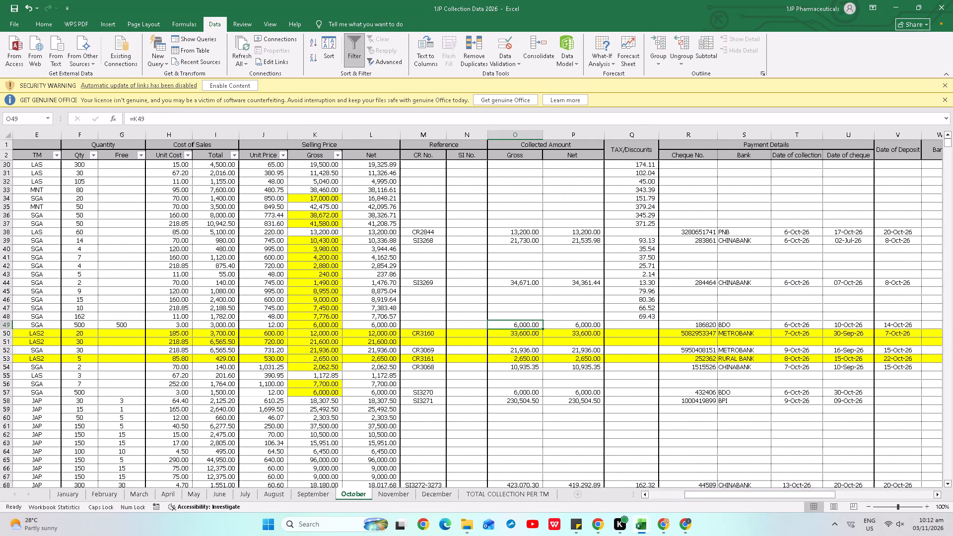
key(shift+space)
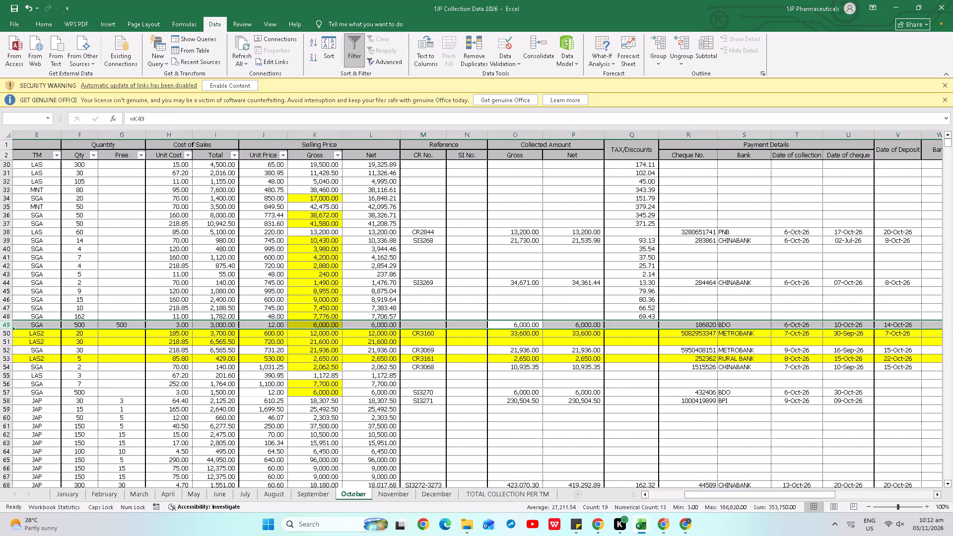
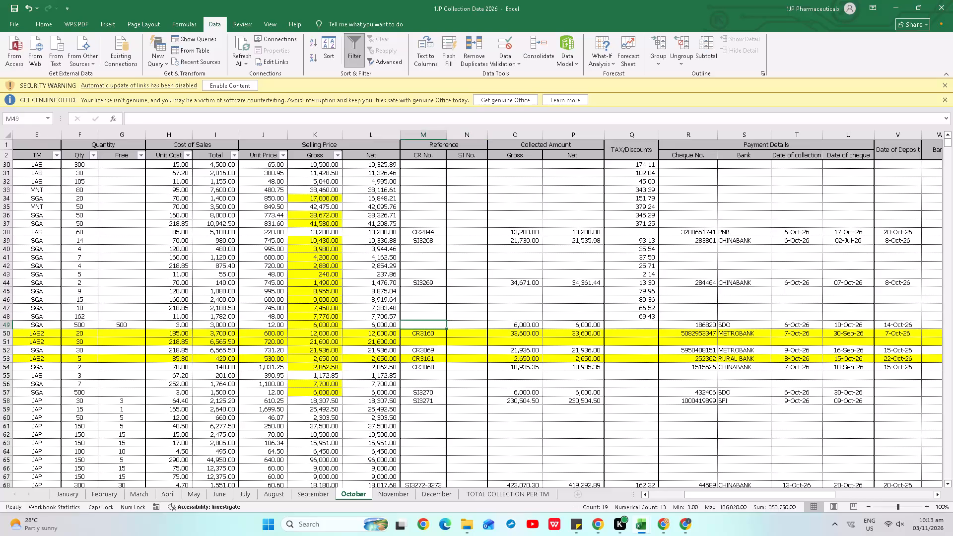
Enter CR3067 as the CR No. for the row 49 entry.
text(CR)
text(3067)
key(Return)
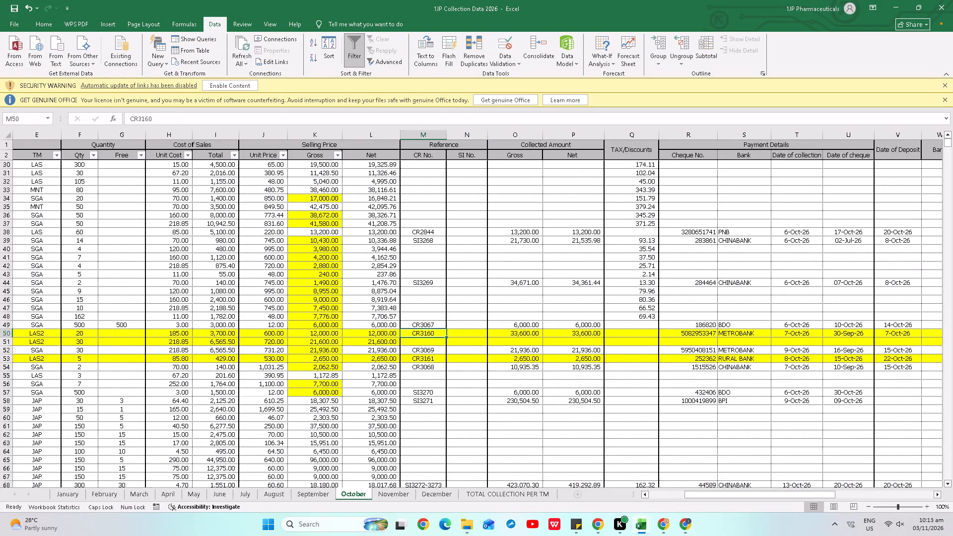
Check which Gross Selling Price cells the Gross Collected Amount formulas reference in rows 50 to 58.
double_click(525, 335)
key(Escape)
double_click(521, 349)
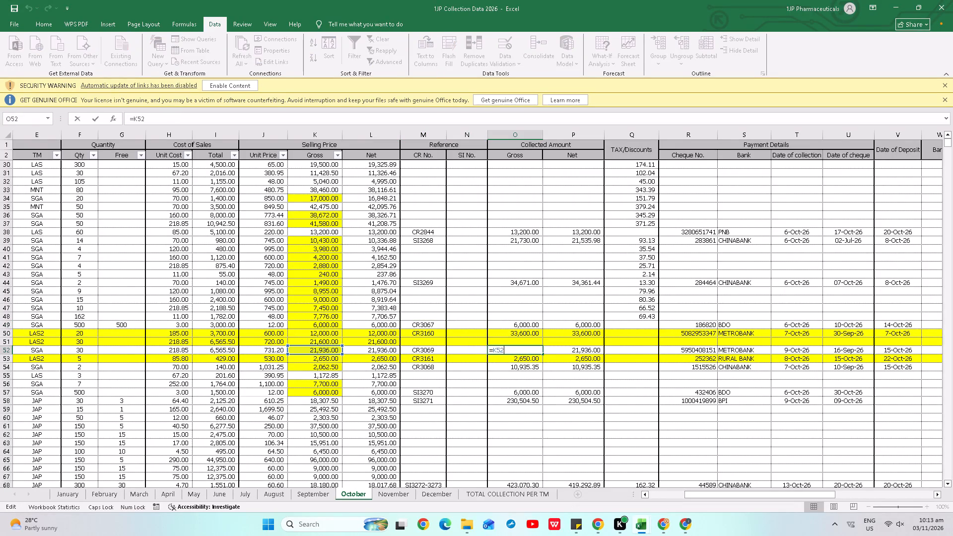
key(Escape)
double_click(521, 359)
key(Escape)
double_click(530, 368)
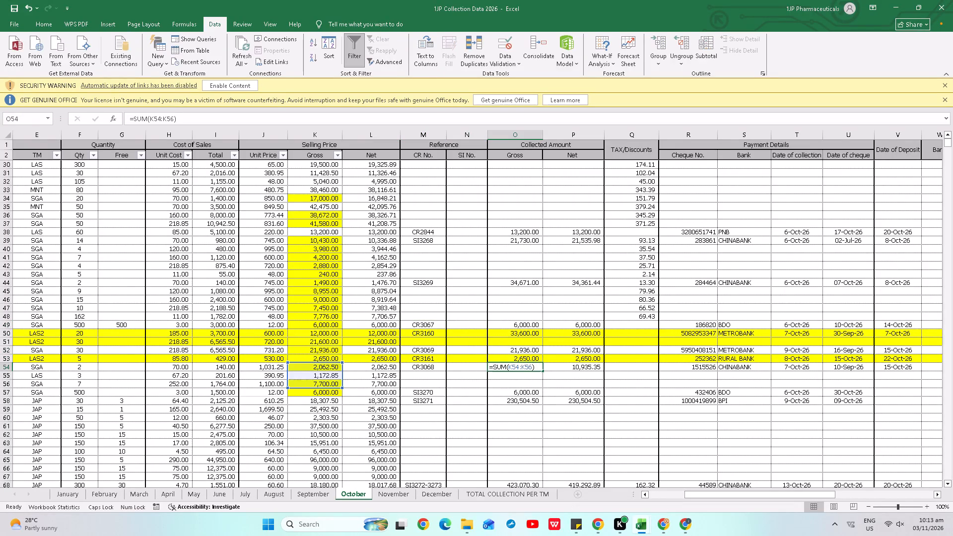
scroll(477, 424, down, 1)
key(Escape)
double_click(525, 335)
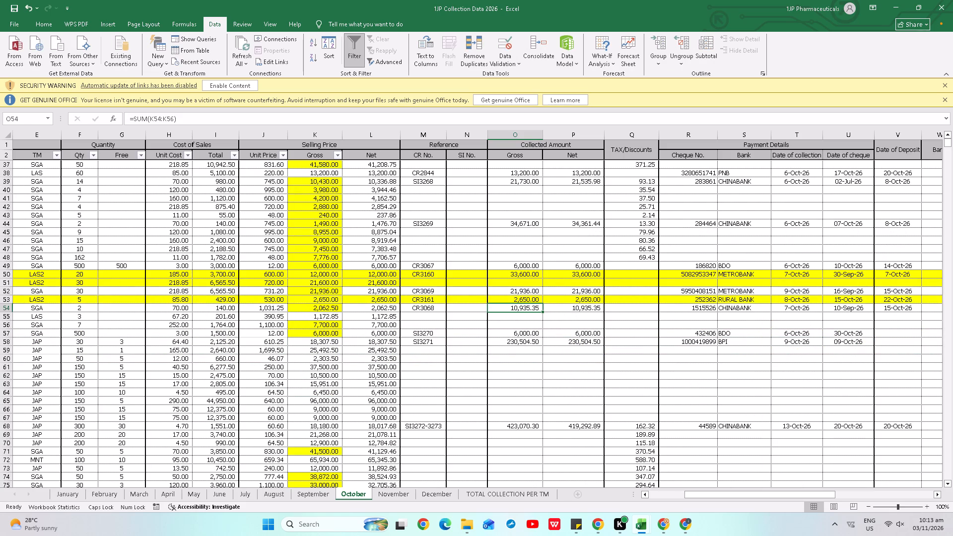
key(Escape)
triple_click(519, 344)
click(521, 342)
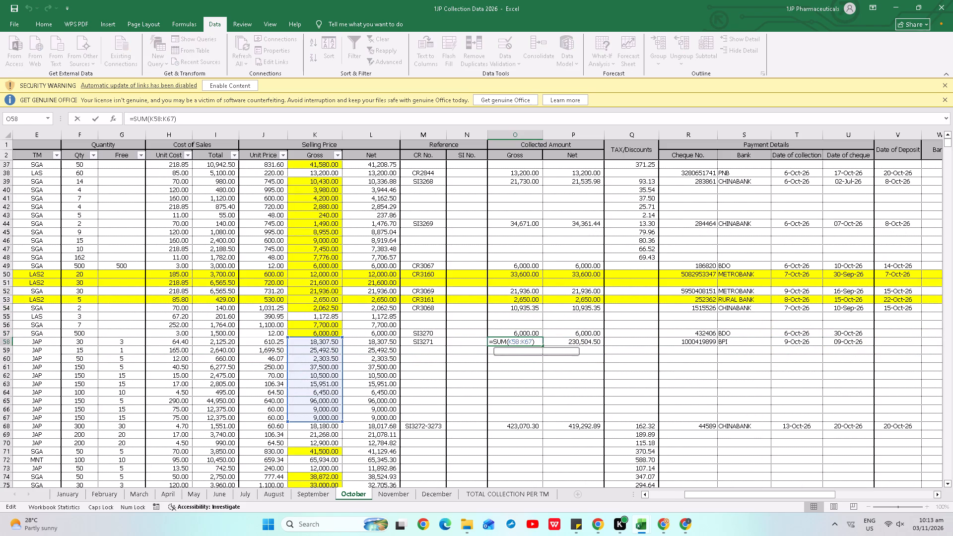
scroll(467, 432, down, 2)
key(Escape)
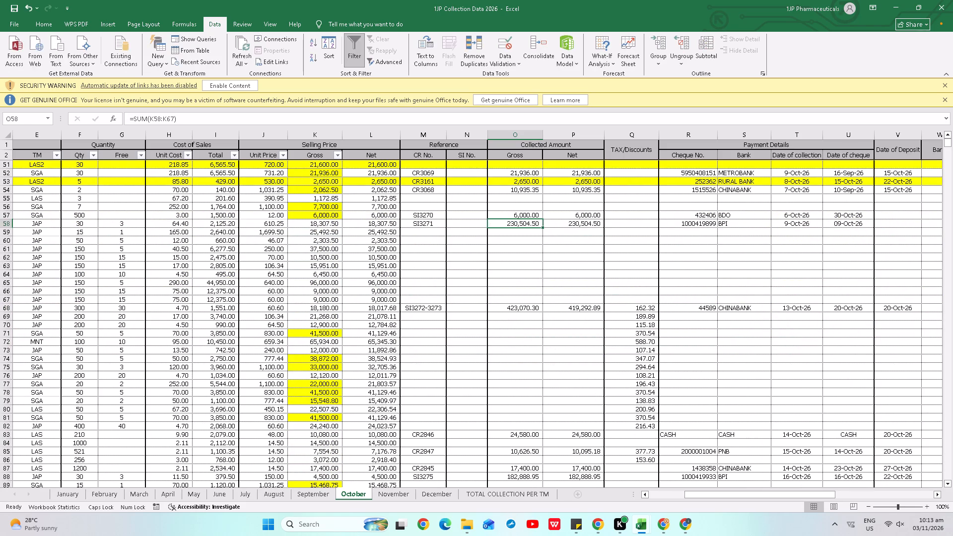
Check the row ranges covered by the Gross Collected Amount formulas in rows 68, 83, 85, 87 and 88.
double_click(514, 309)
scroll(505, 373, down, 1)
key(Escape)
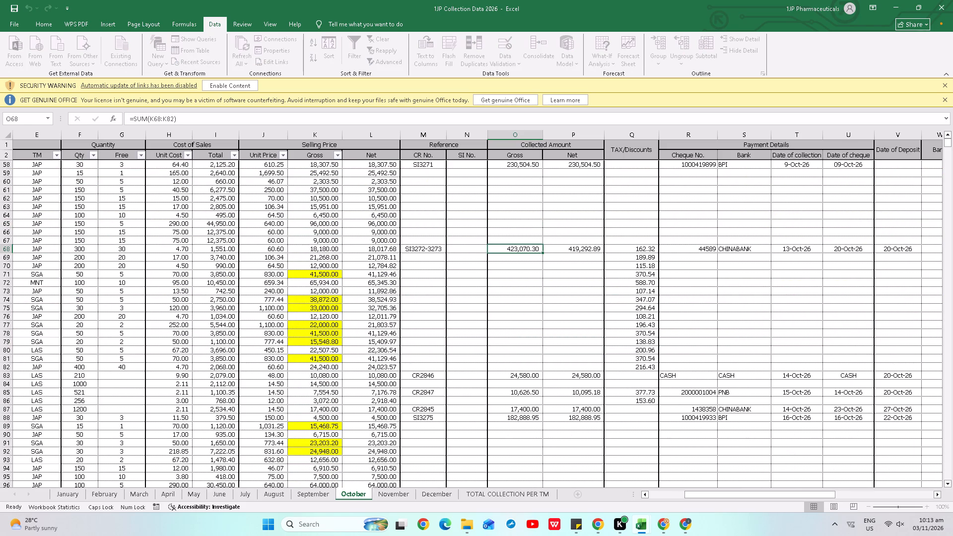
double_click(526, 376)
key(Escape)
scroll(531, 397, down, 1)
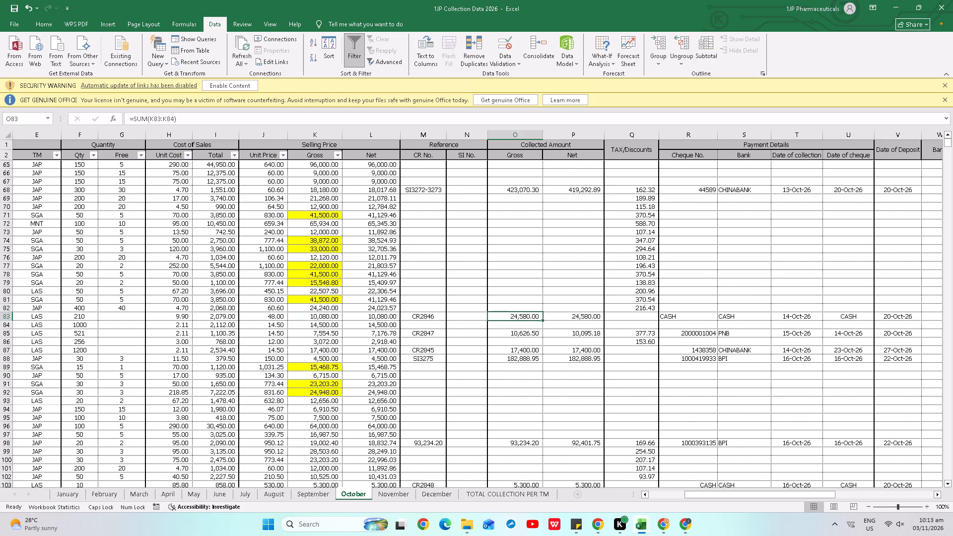
double_click(525, 335)
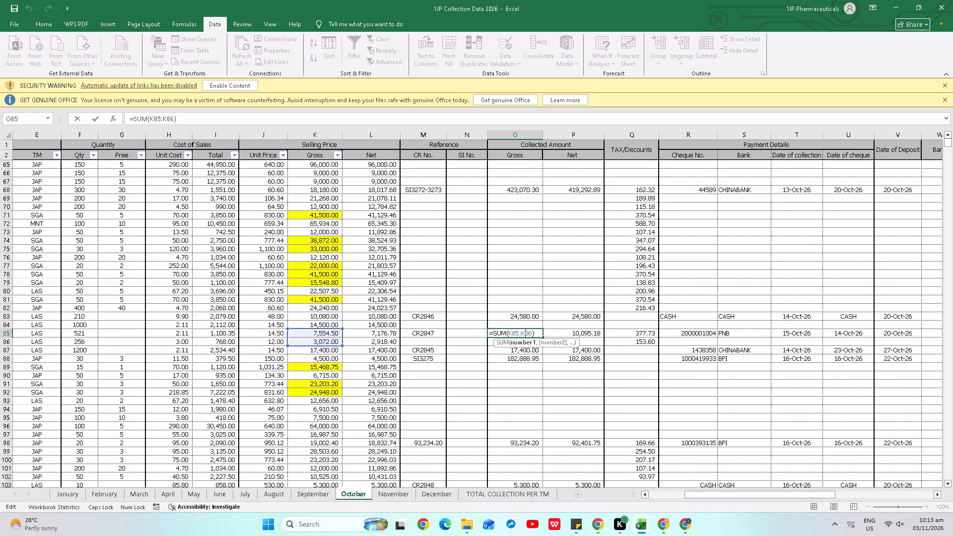
key(Escape)
click(529, 344)
click(531, 352)
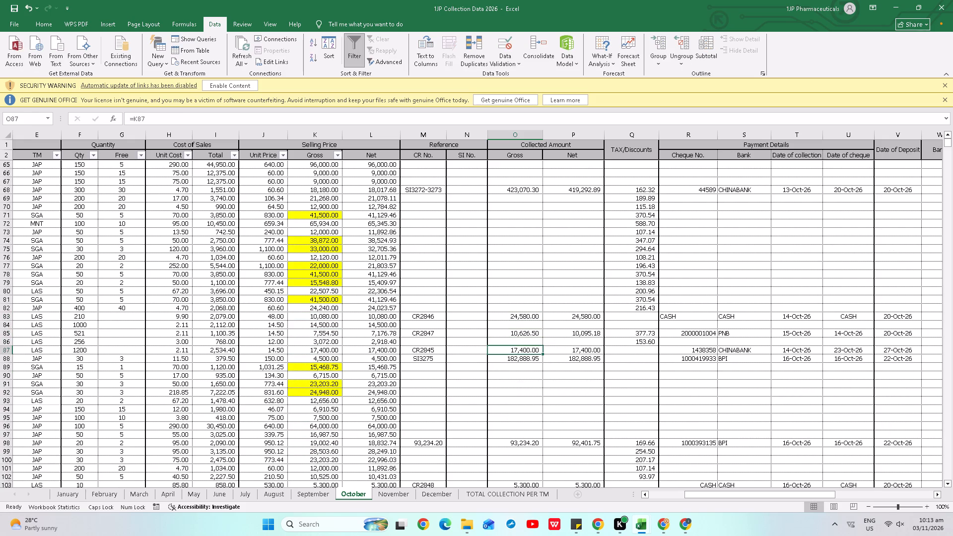
double_click(533, 359)
scroll(552, 393, down, 2)
key(Escape)
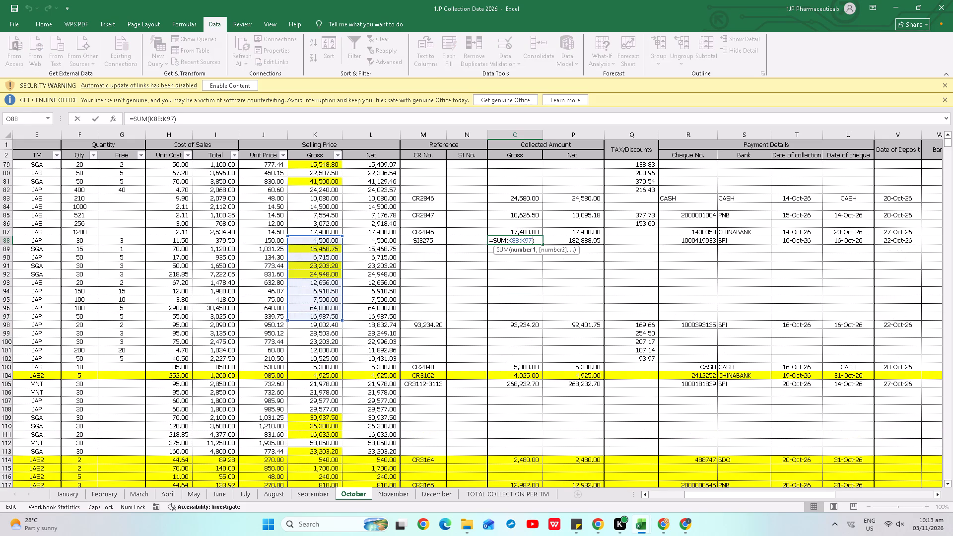
Check the cells referenced by the Gross Collected Amount formulas in rows 98, 103, 104 and 105.
double_click(528, 324)
scroll(536, 368, down, 1)
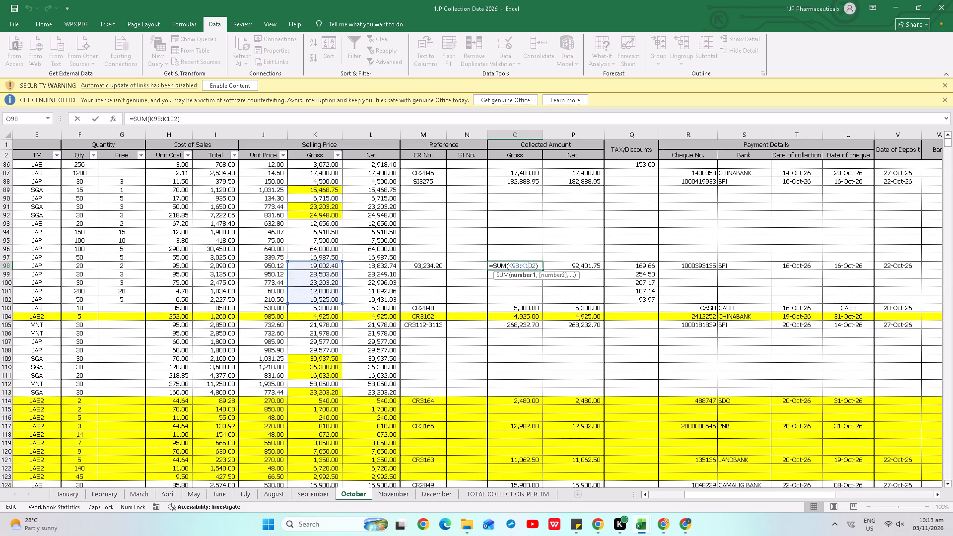
key(Escape)
double_click(526, 307)
key(Escape)
double_click(527, 316)
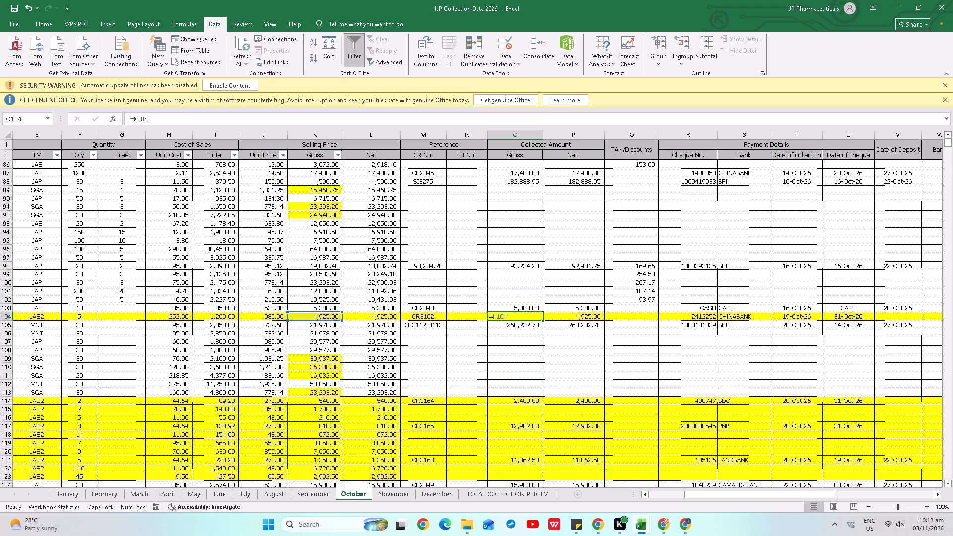
key(Escape)
double_click(520, 325)
scroll(486, 390, down, 1)
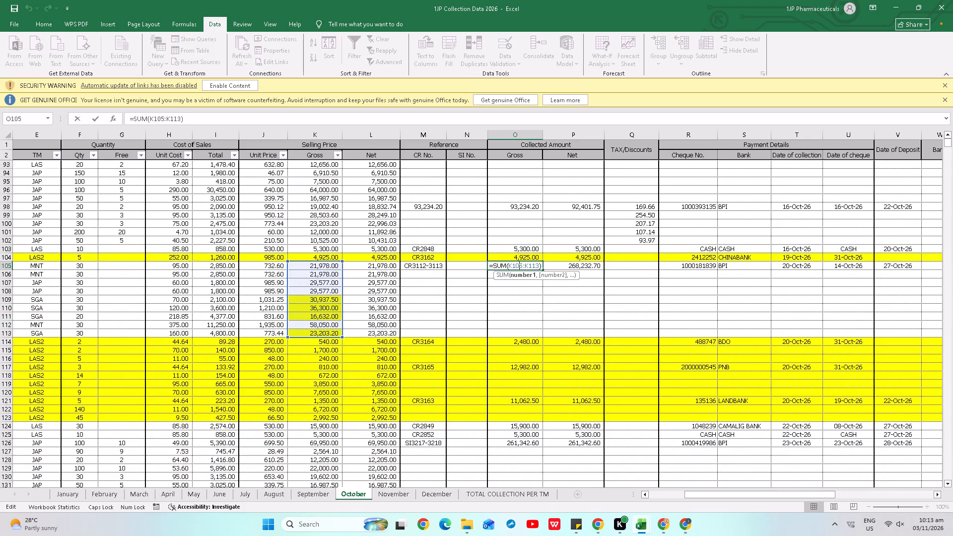
Check the cells referenced by the Gross Collected Amount formulas in rows 114, 117, 121, 124 and 125.
click(525, 340)
double_click(525, 340)
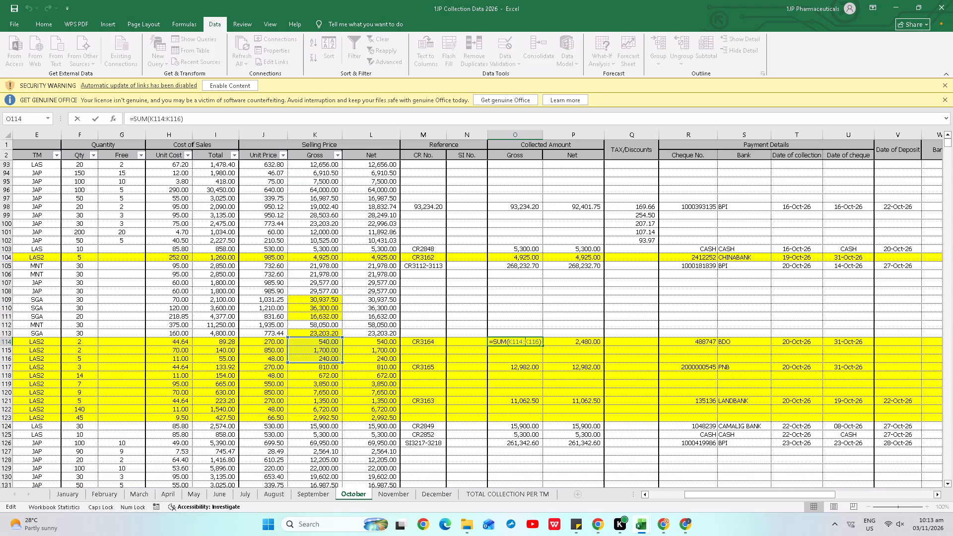
key(Escape)
double_click(522, 367)
scroll(523, 387, down, 1)
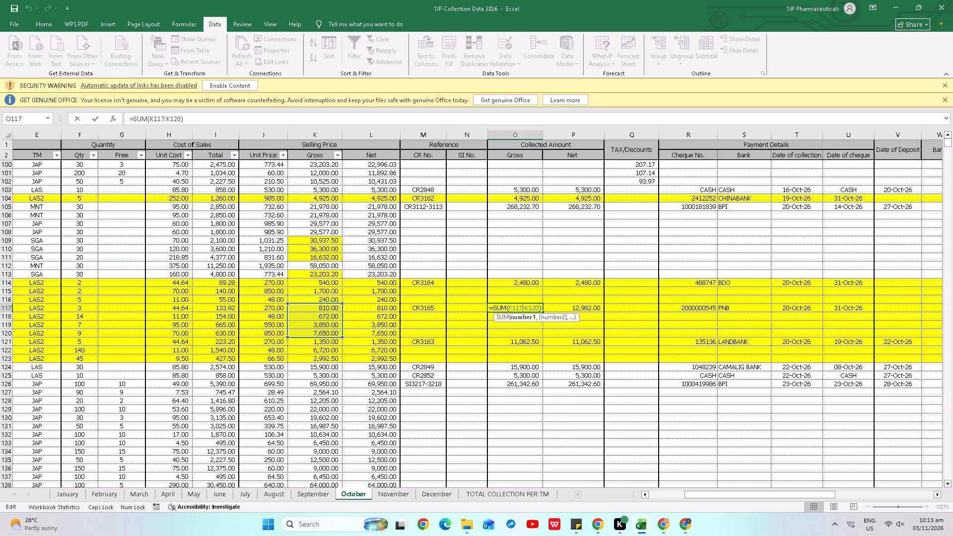
key(Escape)
double_click(525, 345)
double_click(528, 341)
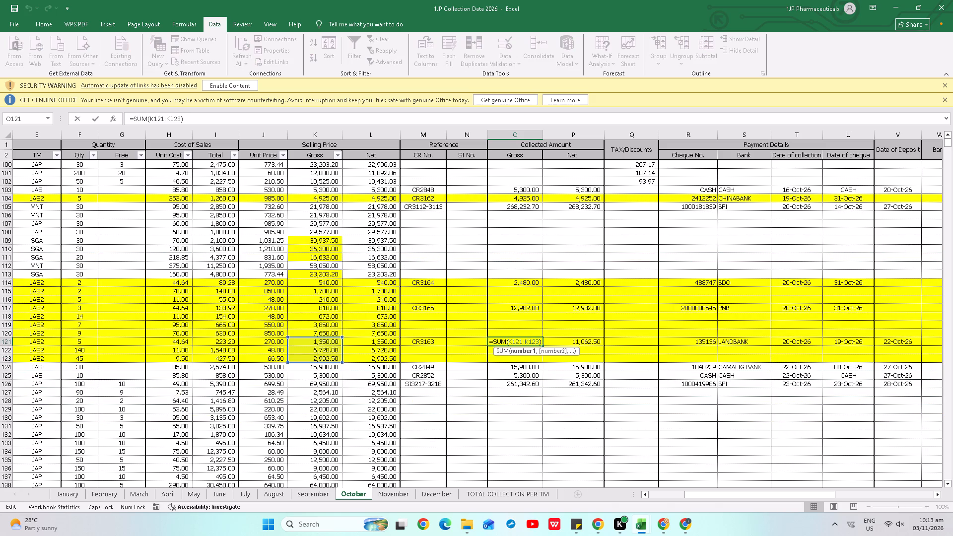
key(Escape)
double_click(533, 366)
key(Escape)
double_click(533, 375)
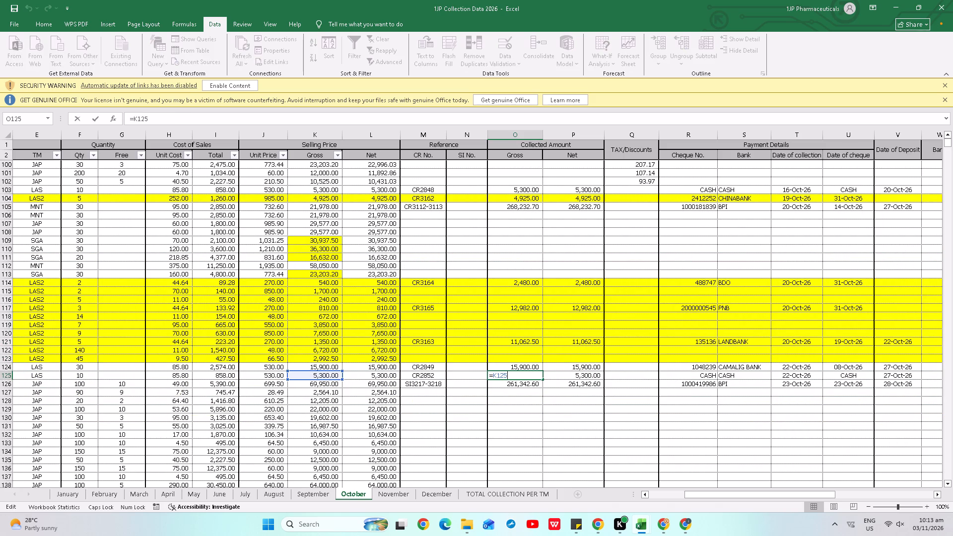
key(Escape)
Check the row ranges covered by the Gross Collected Amount formulas in rows 126, 139, 140 and 141.
double_click(532, 382)
scroll(553, 403, down, 2)
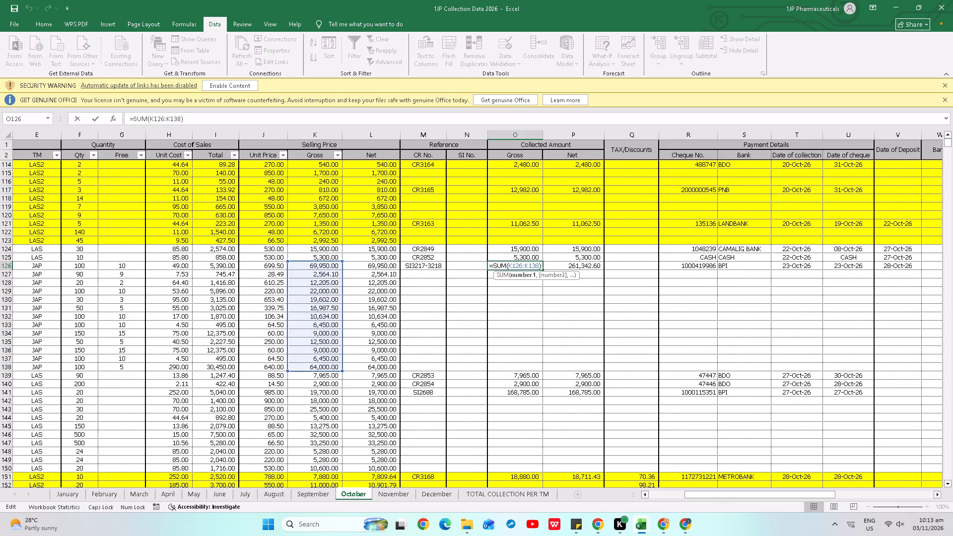
click(523, 378)
double_click(525, 374)
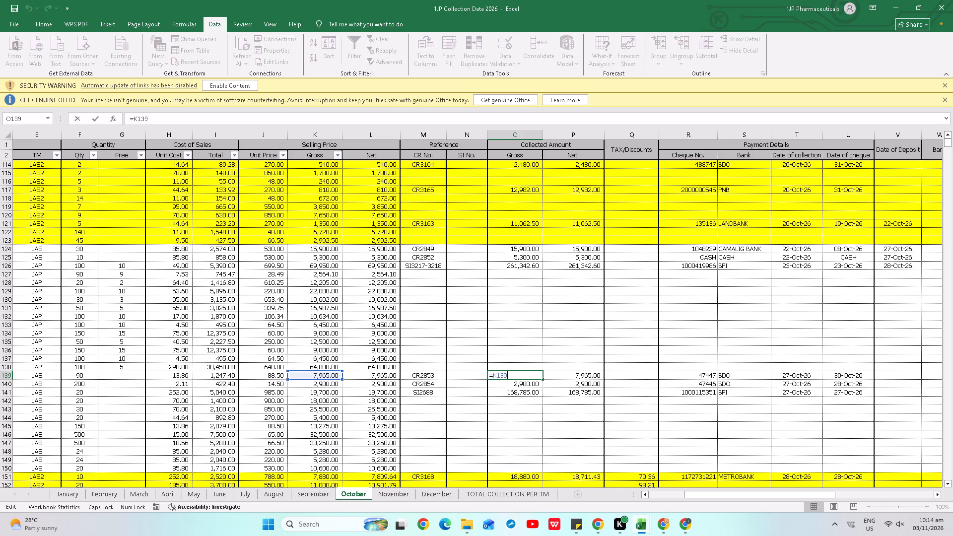
key(Escape)
double_click(529, 385)
scroll(538, 409, down, 1)
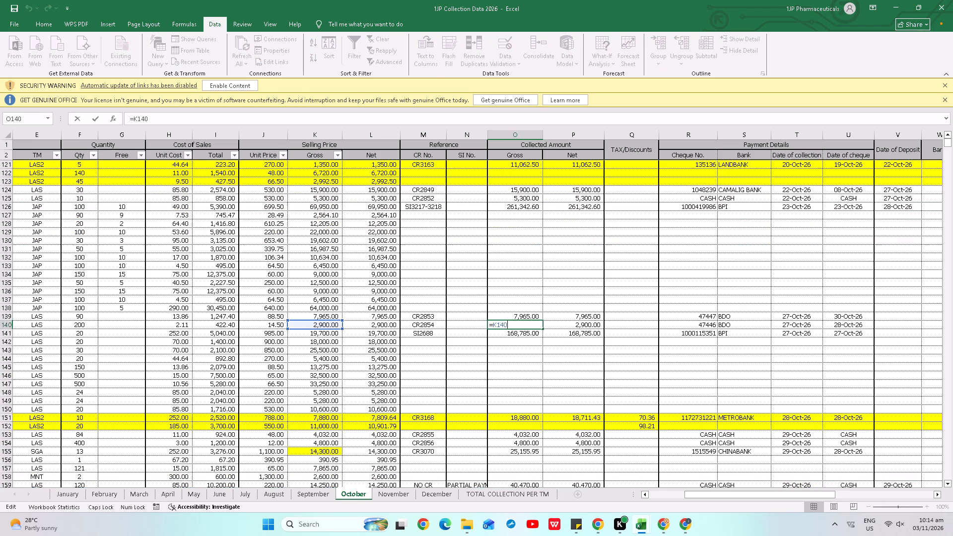
key(Escape)
double_click(536, 333)
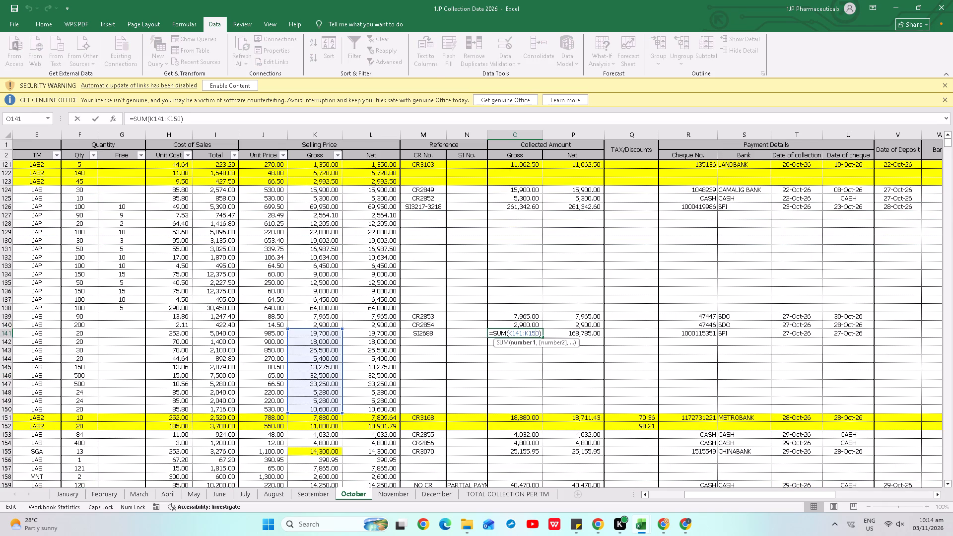
scroll(515, 379, down, 2)
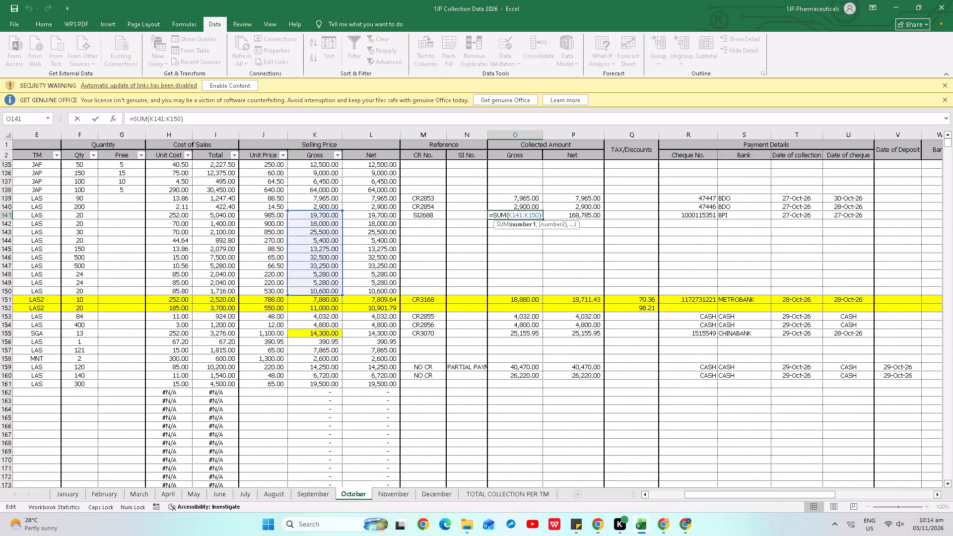
key(Escape)
Check the cells referenced by the Gross Collected Amount formulas in rows 151, 153, 154 and 155.
double_click(525, 299)
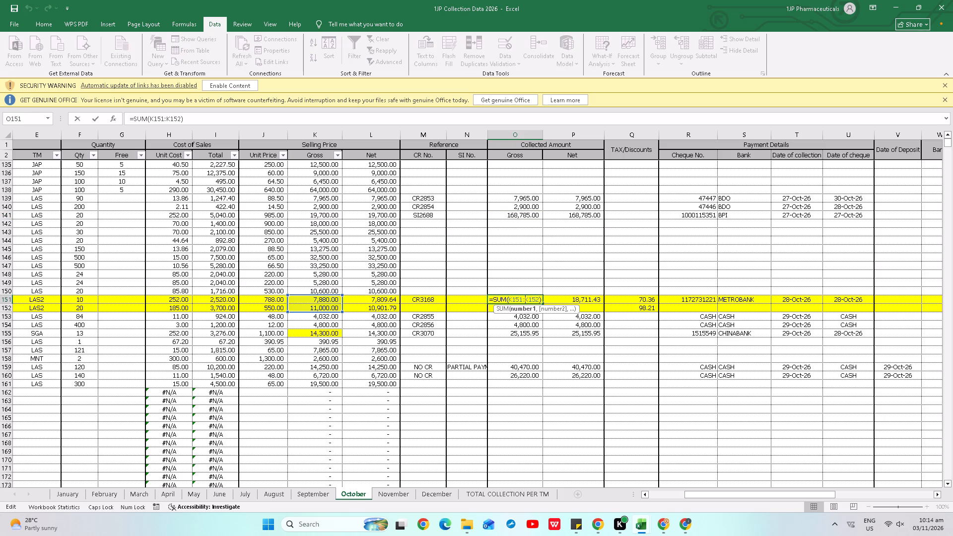
key(Escape)
double_click(531, 319)
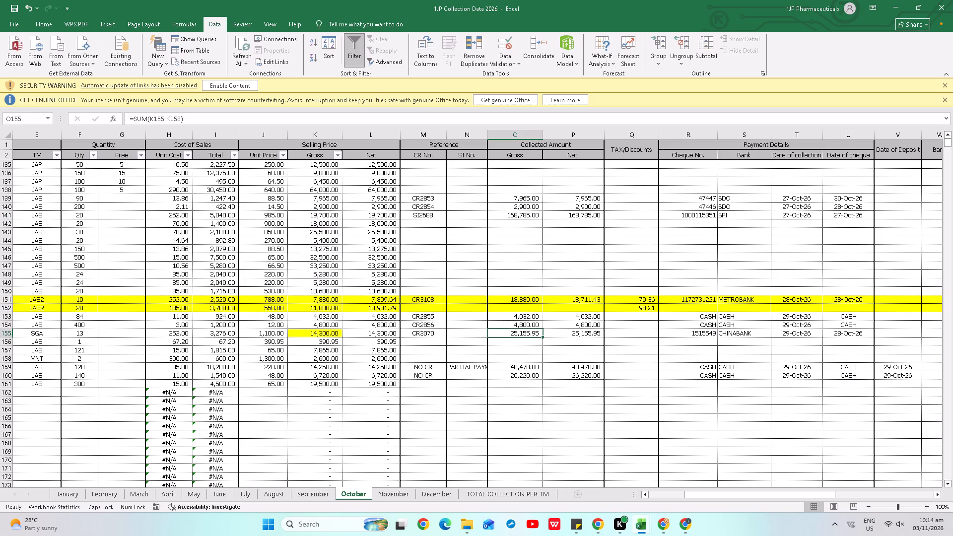
click(535, 319)
click(535, 319)
click(535, 319)
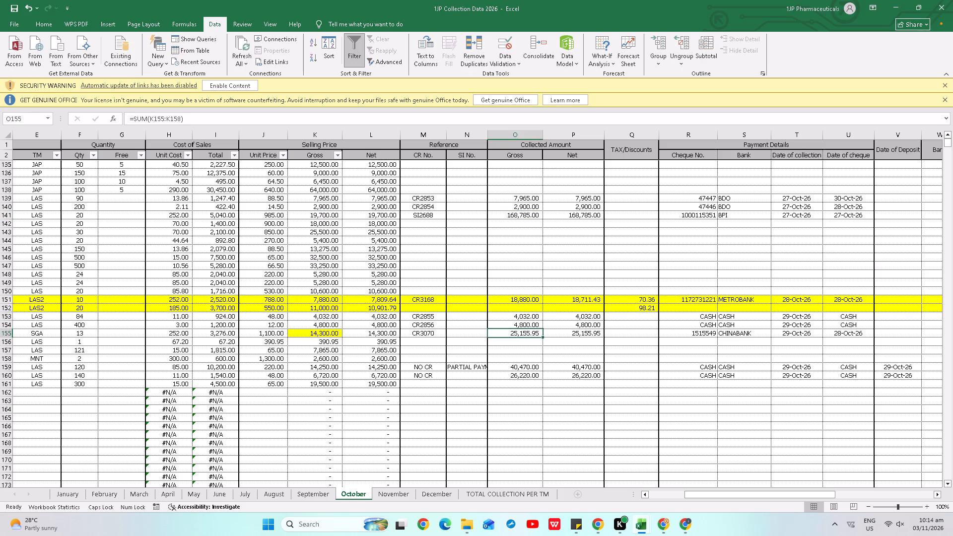
double_click(534, 316)
key(Escape)
triple_click(530, 326)
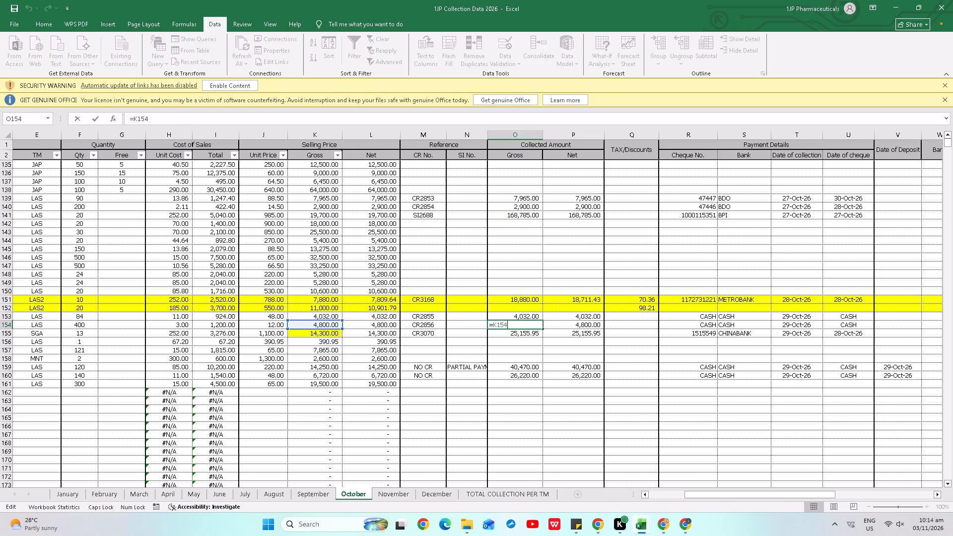
key(Escape)
double_click(531, 331)
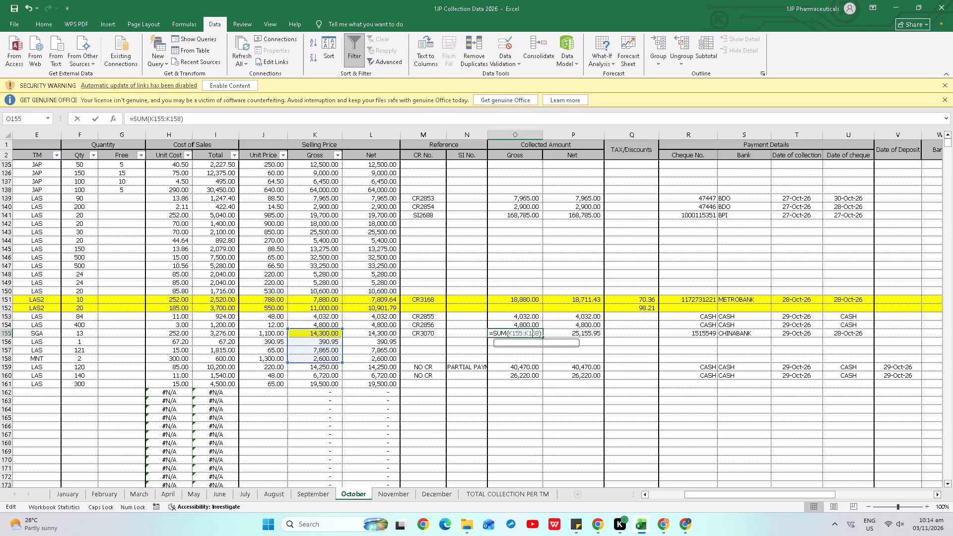
scroll(566, 378, down, 1)
key(Escape)
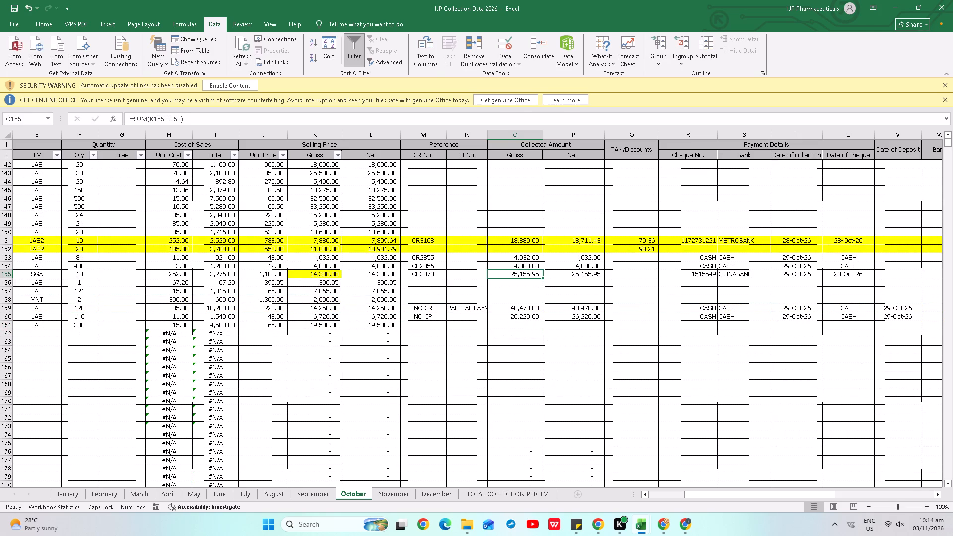
Check row 159's Gross Collected Amount range against the account names and replace the formula with =K159.
click(533, 308)
double_click(535, 308)
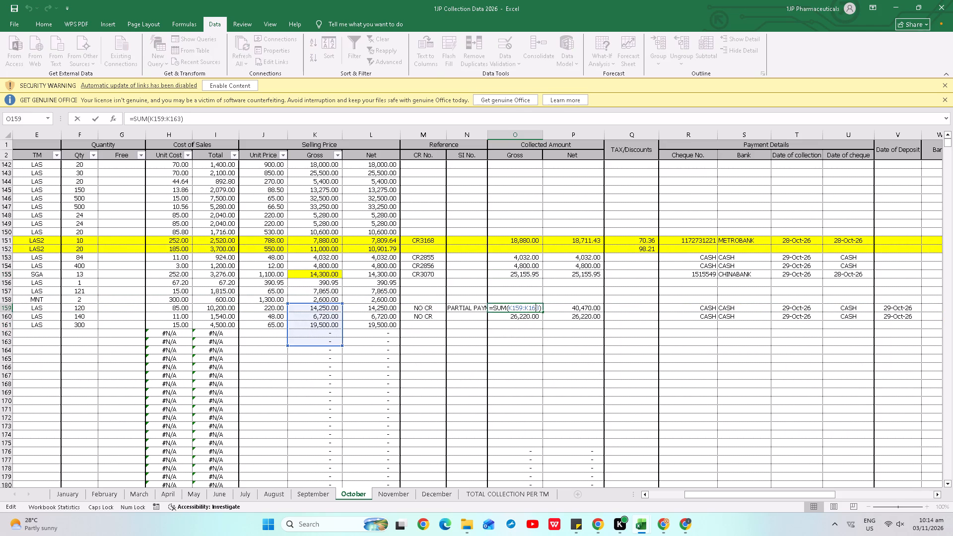
drag(720, 491, 634, 493)
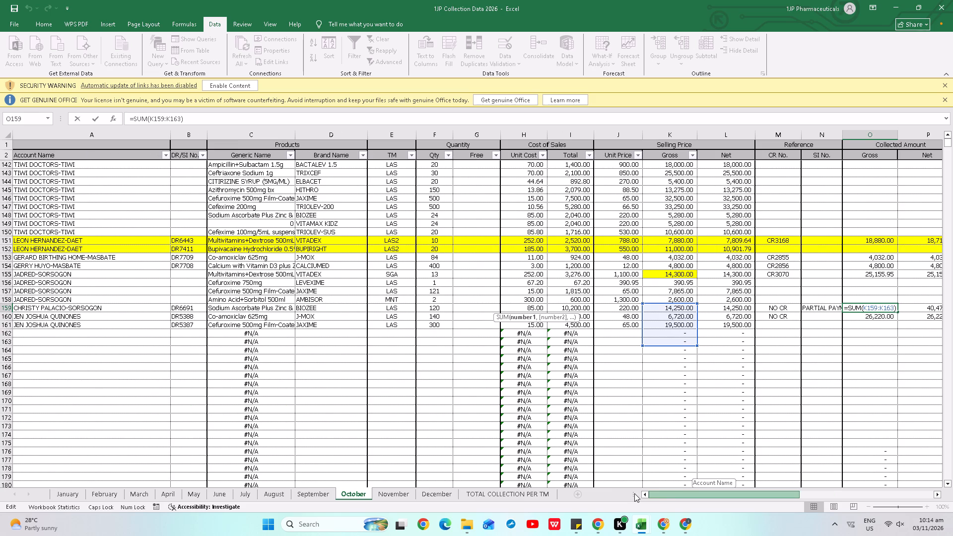
drag(634, 493, 721, 498)
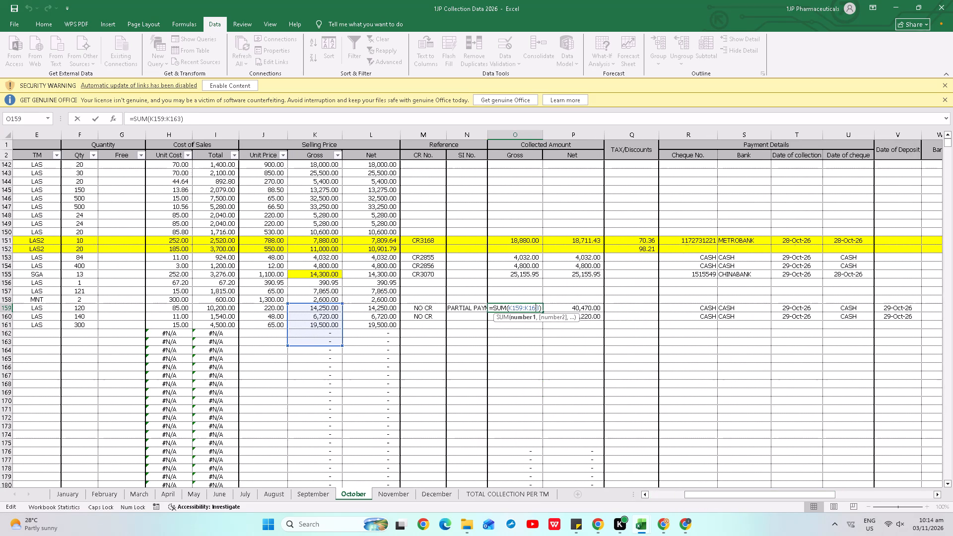
click(531, 304)
key(Escape)
click(536, 308)
key(equal)
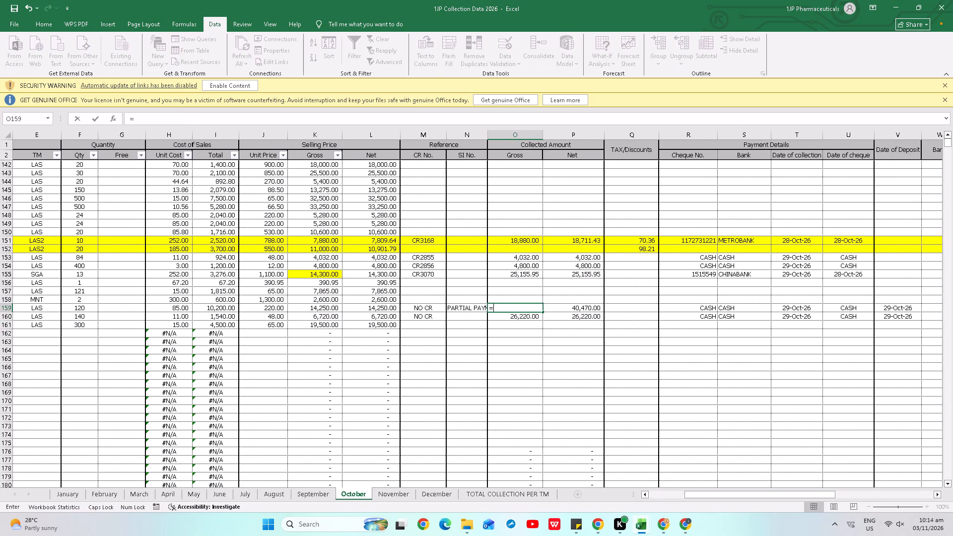
key(Left)
key(Left)
key(Left)
key(Left)
key(Tab)
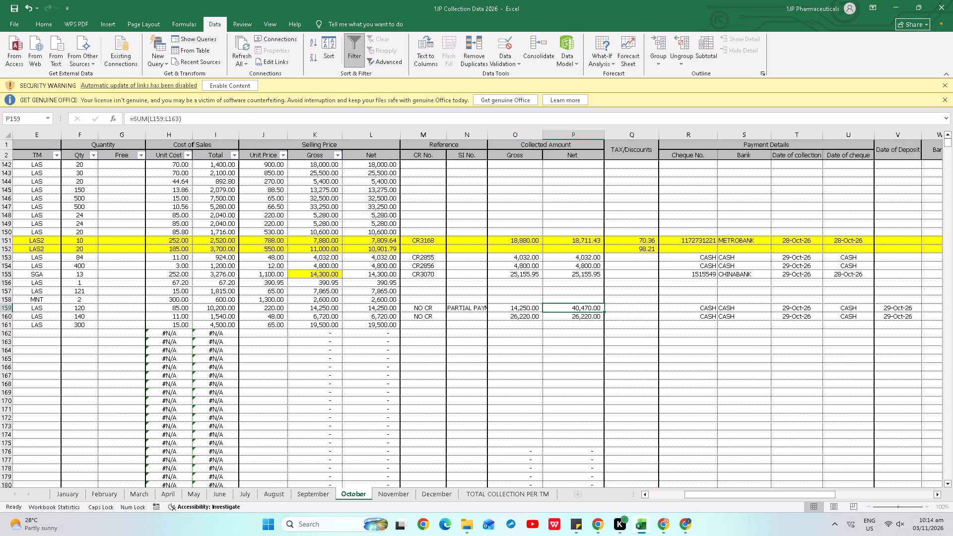
Copy row 159's Gross Collected Amount formula into its Net Collected Amount cell.
key(Left)
key(ctrl+c)
key(Right)
key(ctrl+v)
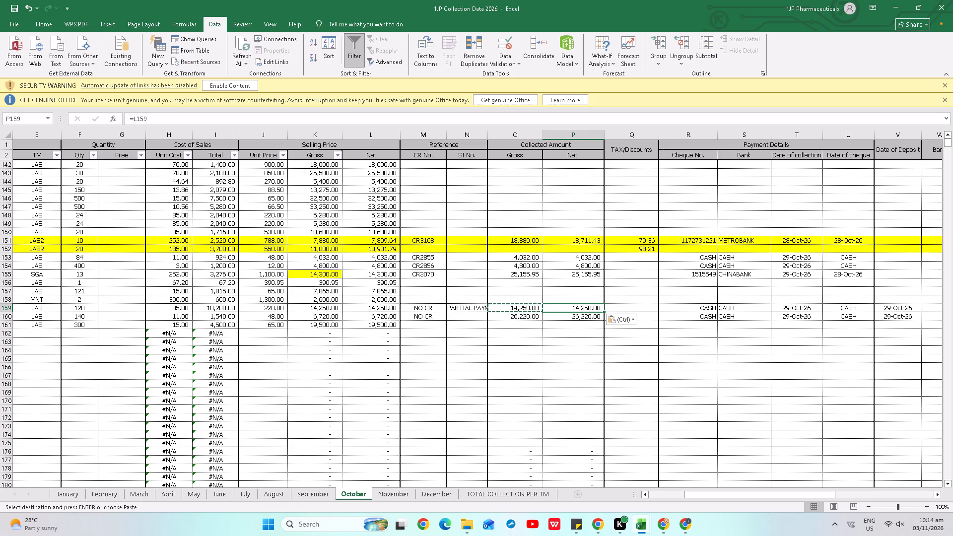
Check the October per-TM collection summary and save the collection workbook.
scroll(626, 350, down, 4)
drag(753, 496, 629, 494)
click(563, 403)
key(ctrl+s)
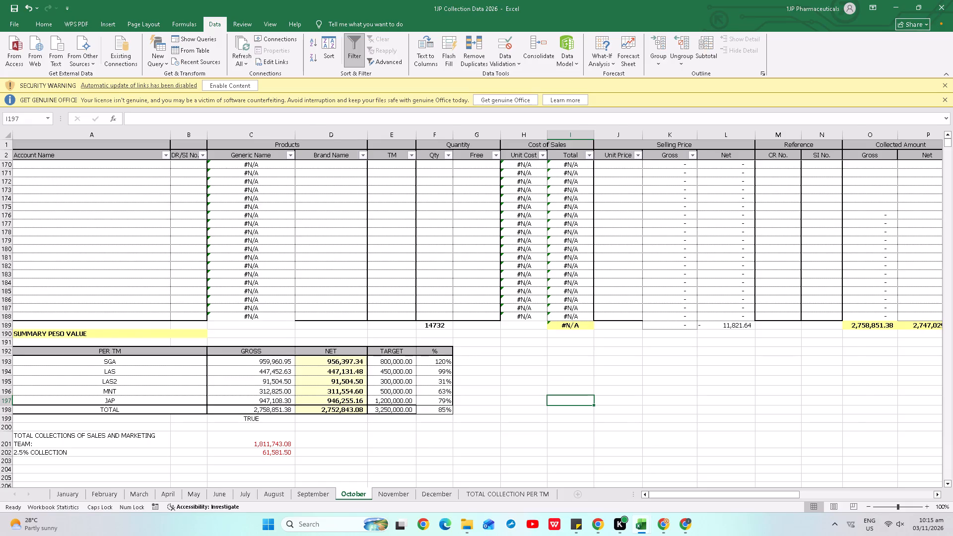
Switch to the 1JP Sales Data 2026 workbook.
key(alt+Tab)
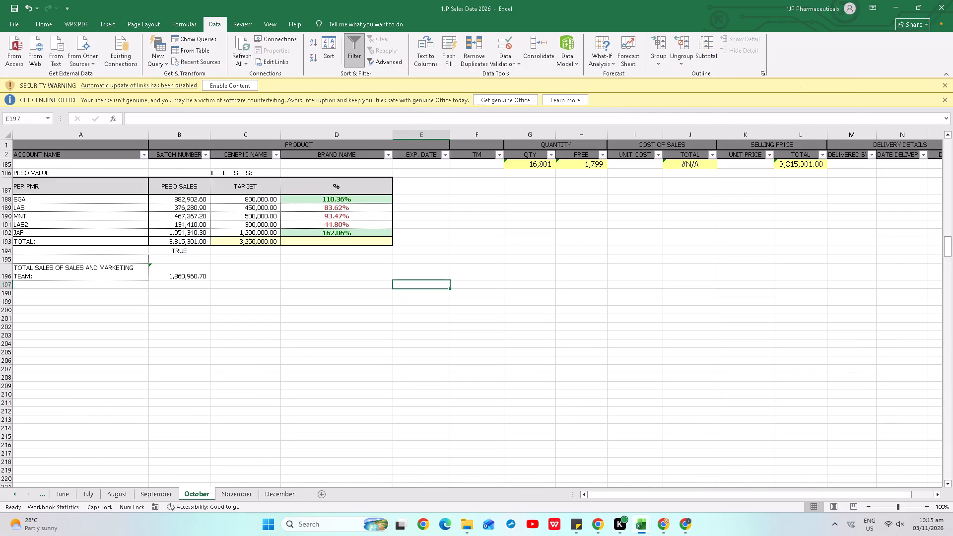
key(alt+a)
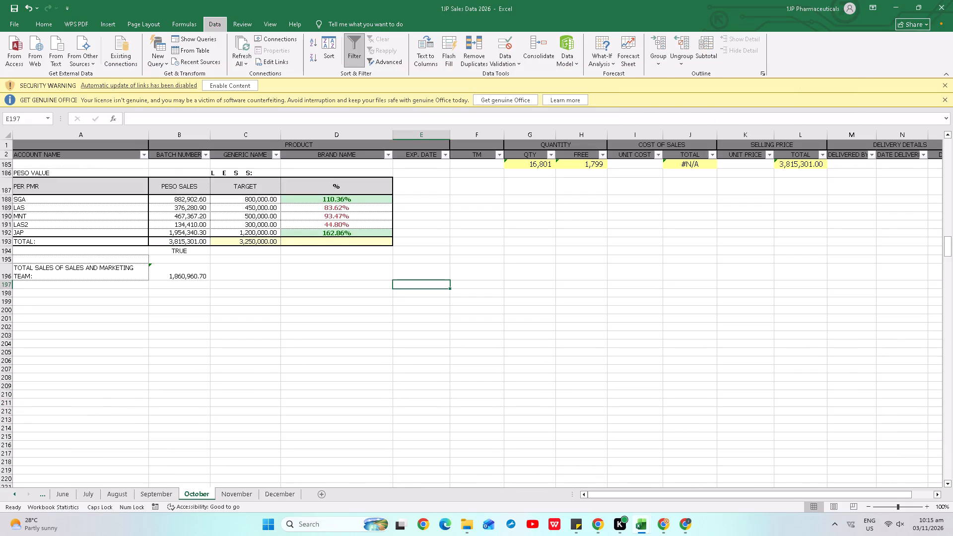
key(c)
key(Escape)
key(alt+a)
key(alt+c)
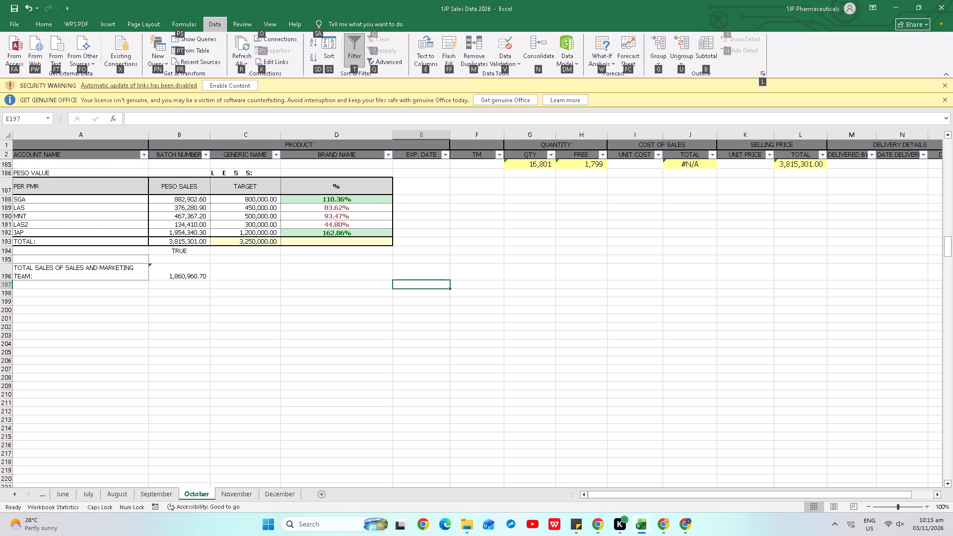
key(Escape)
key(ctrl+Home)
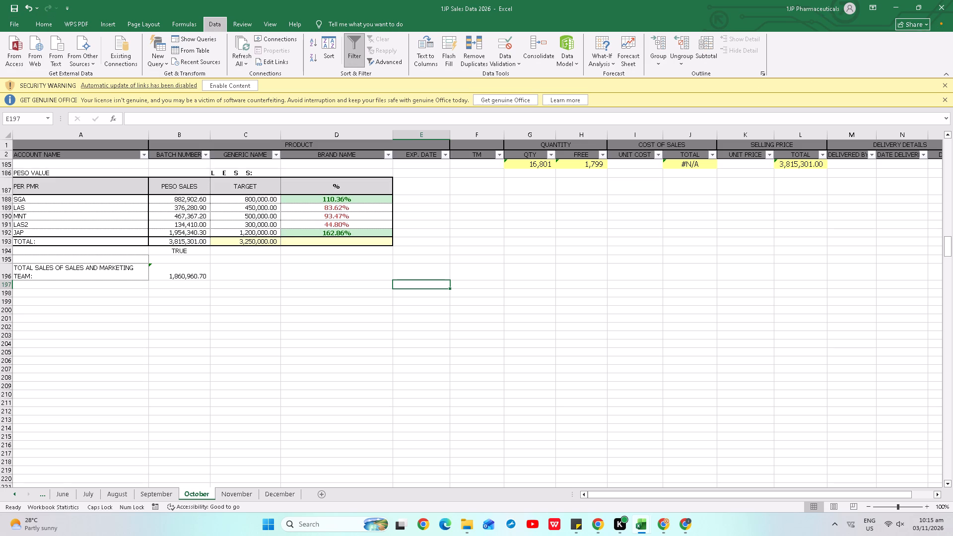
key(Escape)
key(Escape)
Look over the October sales entries from the first row down to the peso sales summary per PMR.
key(ctrl+Home)
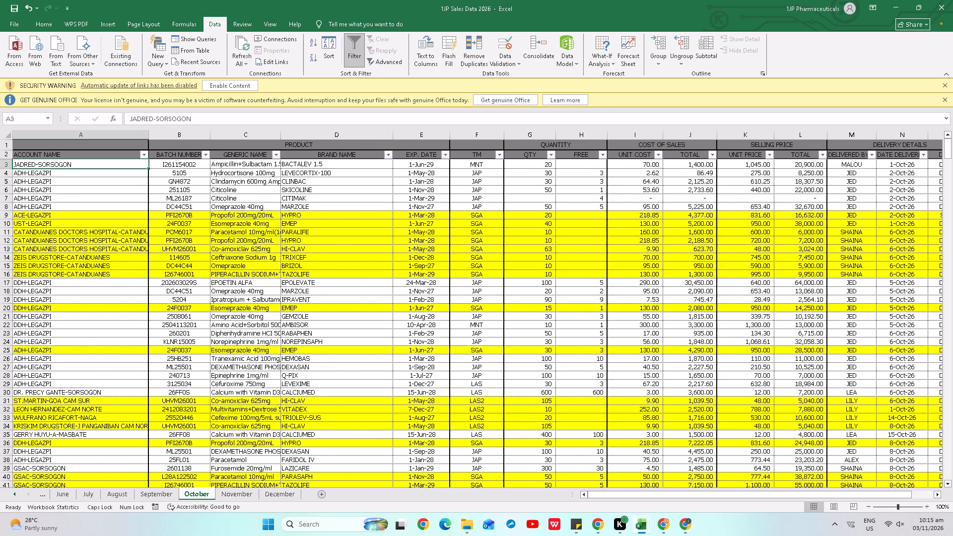
scroll(555, 399, down, 20)
scroll(555, 399, down, 8)
scroll(171, 247, up, 4)
click(107, 312)
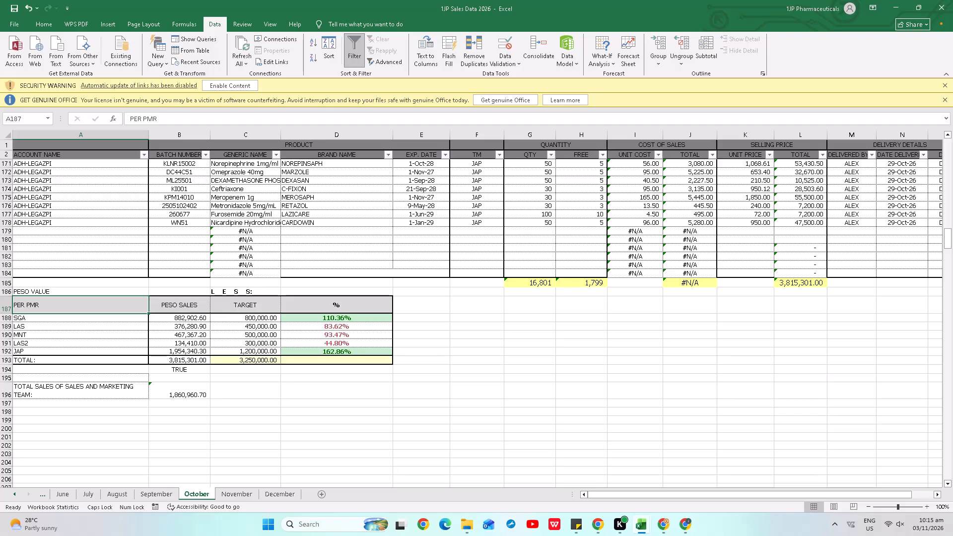
click(503, 328)
Return to the 1JP Collection Data 2026 workbook and examine the Date of Deposit entries against October's payment details.
key(alt+Tab)
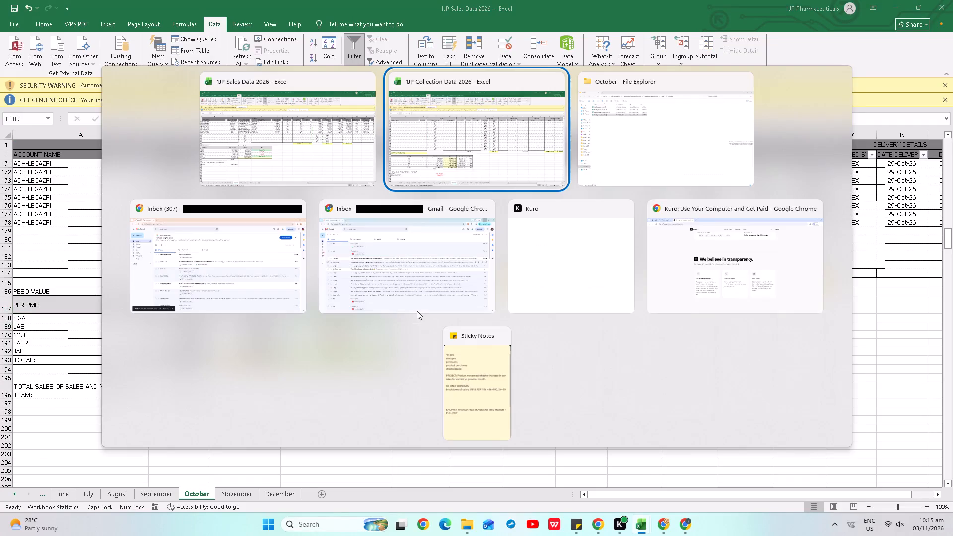
click(683, 318)
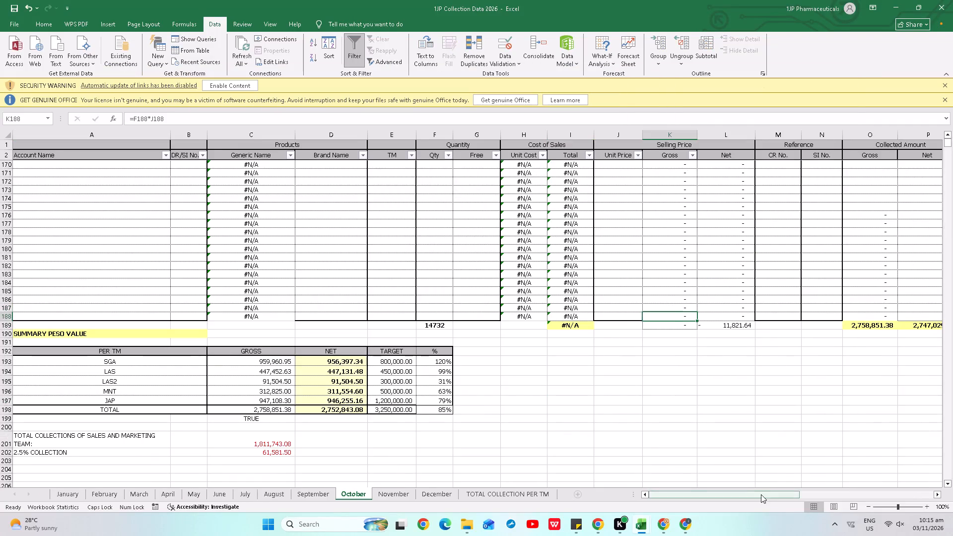
drag(761, 494, 895, 497)
scroll(524, 294, up, 11)
scroll(330, 247, up, 11)
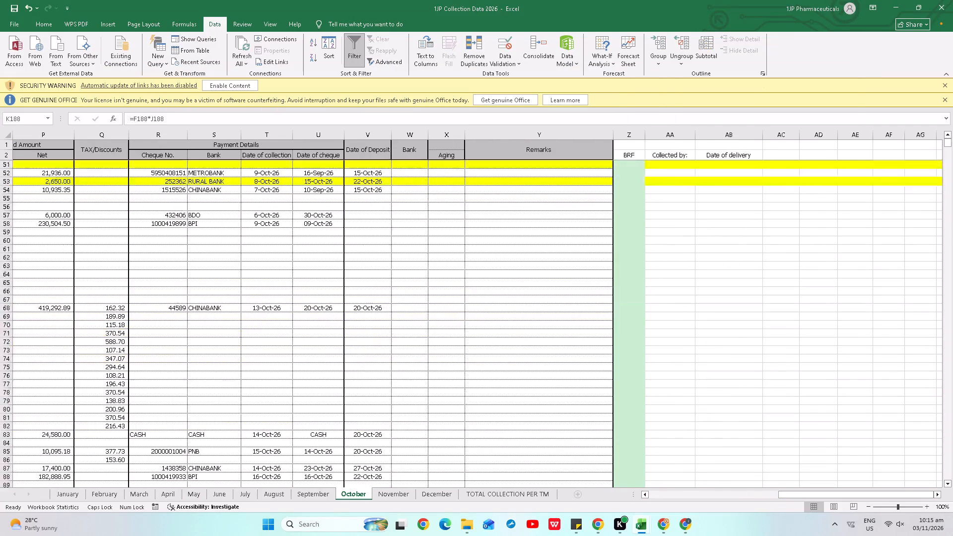
scroll(330, 247, up, 14)
click(366, 160)
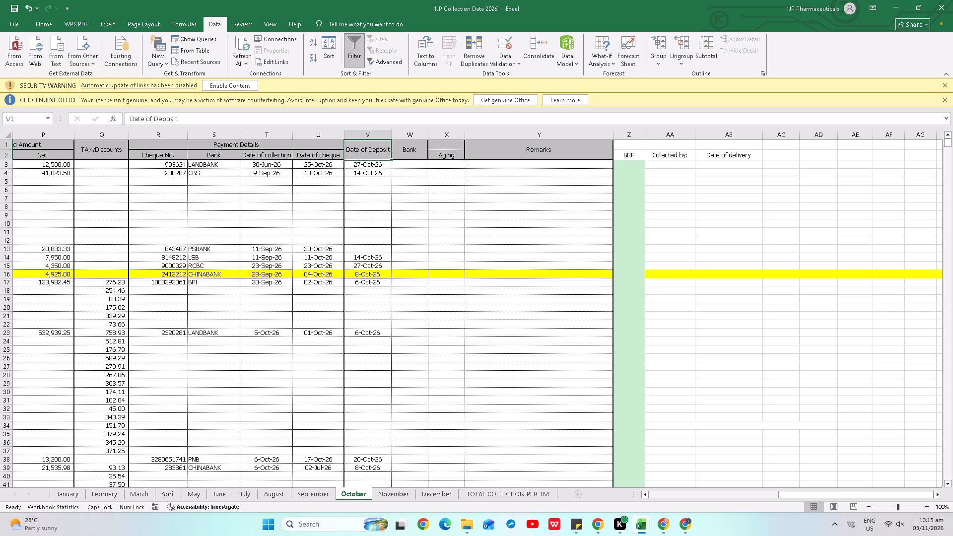
scroll(397, 195, down, 2)
scroll(388, 206, up, 1)
click(355, 187)
scroll(433, 210, up, 1)
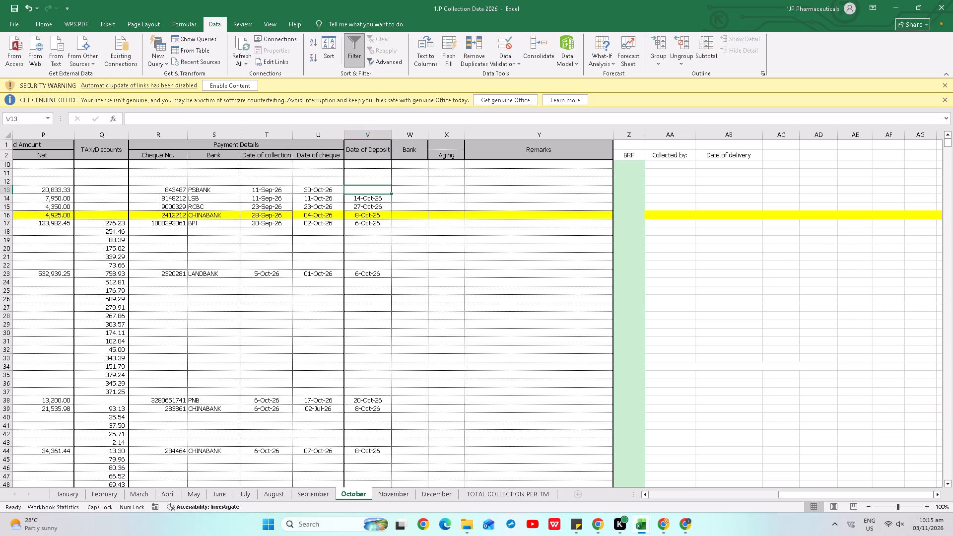
scroll(524, 383, up, 2)
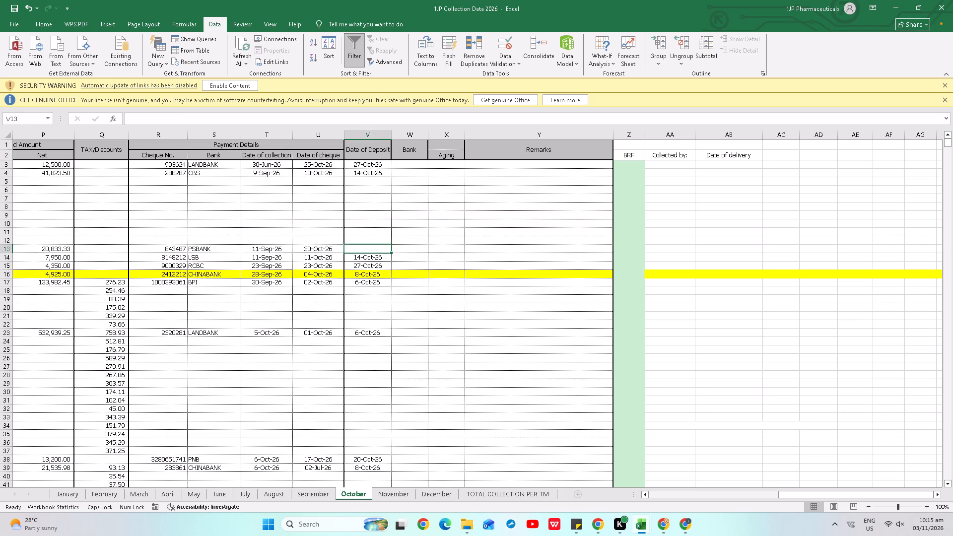
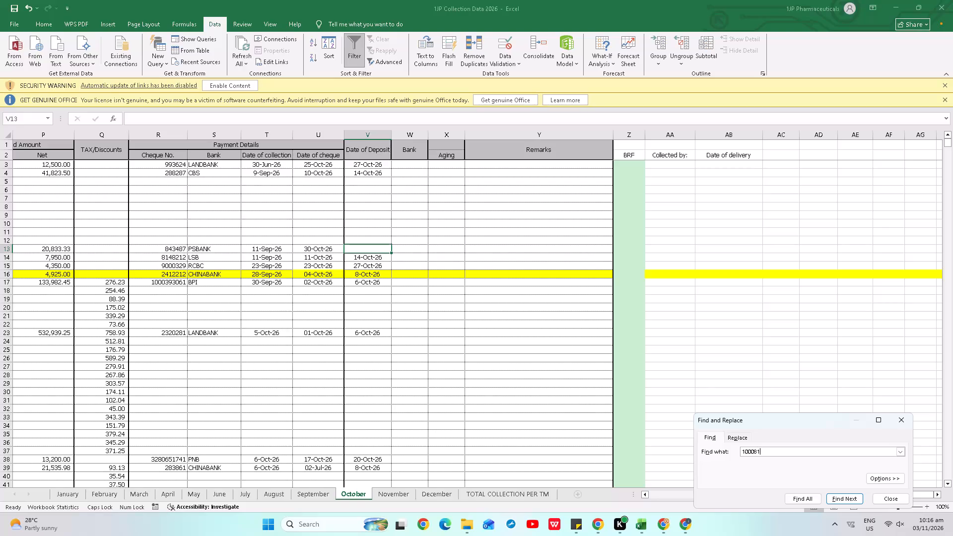
key(BackSpace)
key(BackSpace)
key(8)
key(BackSpace)
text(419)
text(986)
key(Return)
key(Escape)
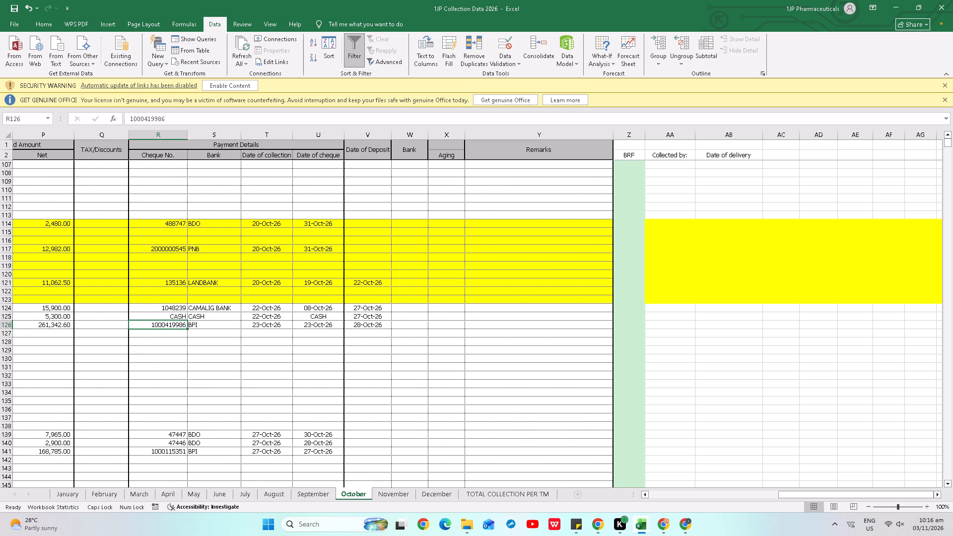
click(366, 229)
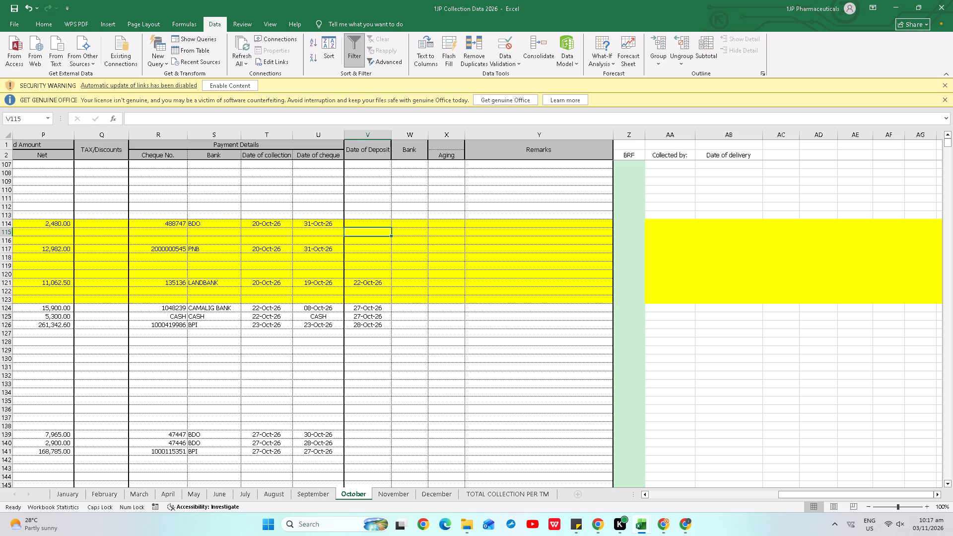
click(401, 243)
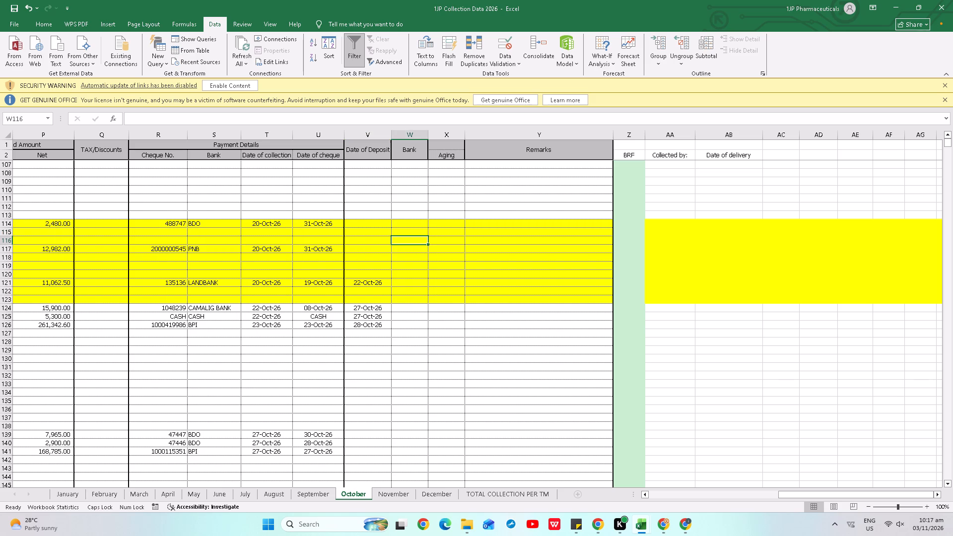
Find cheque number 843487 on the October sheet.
key(ctrl+f)
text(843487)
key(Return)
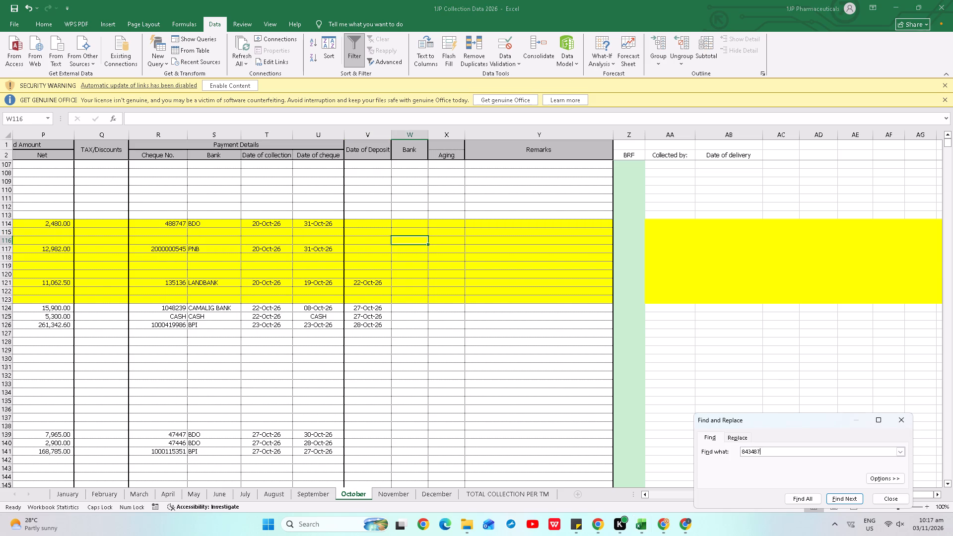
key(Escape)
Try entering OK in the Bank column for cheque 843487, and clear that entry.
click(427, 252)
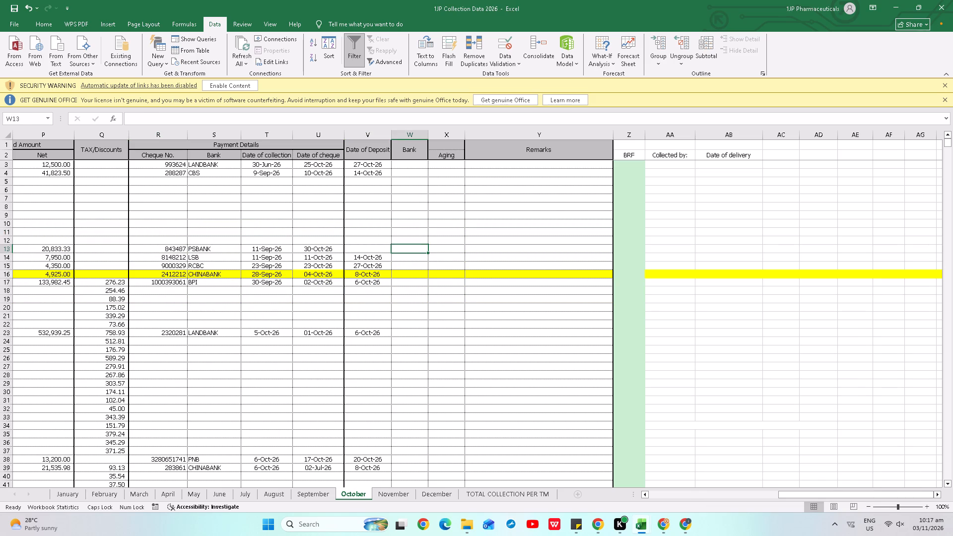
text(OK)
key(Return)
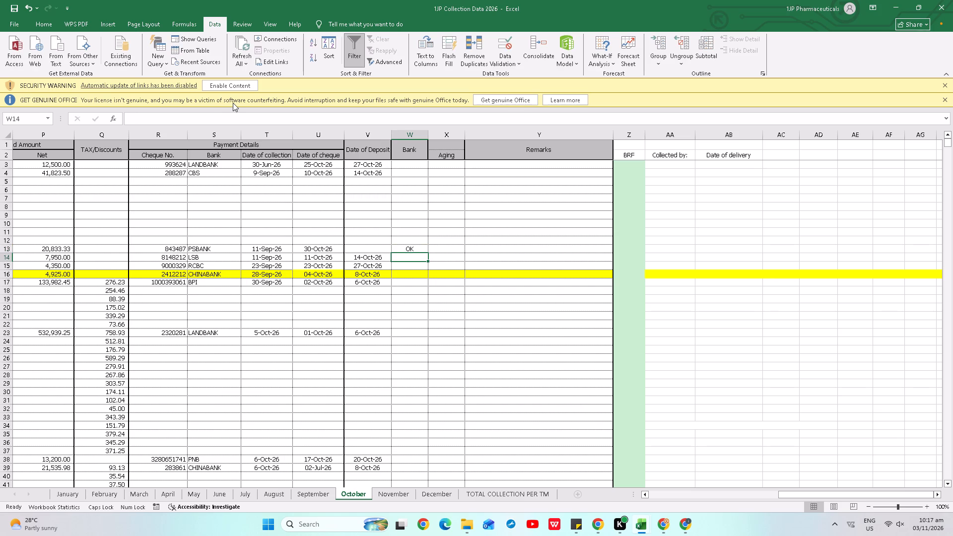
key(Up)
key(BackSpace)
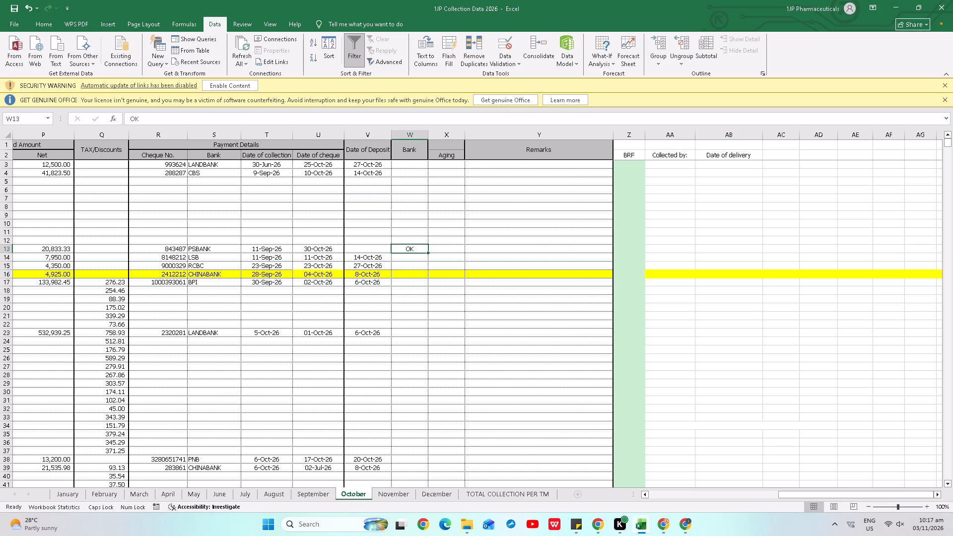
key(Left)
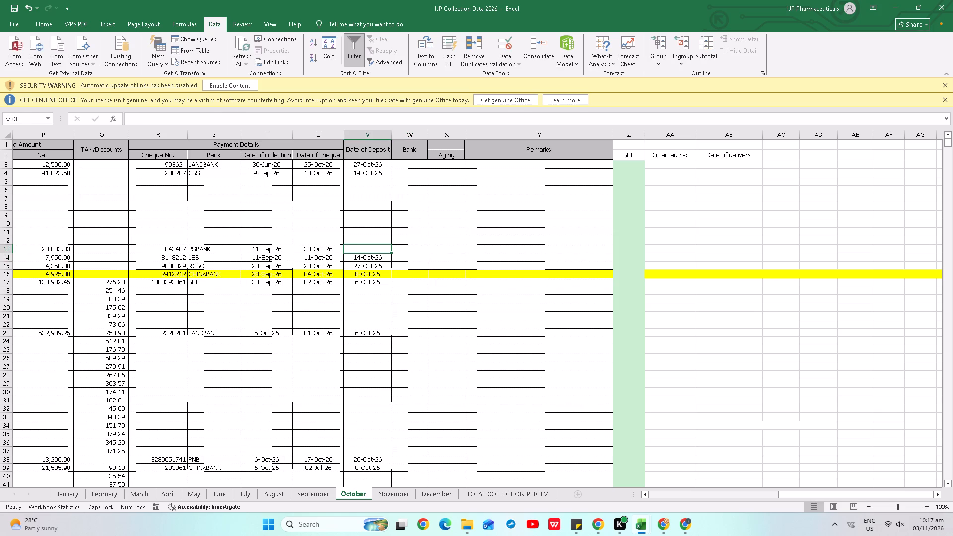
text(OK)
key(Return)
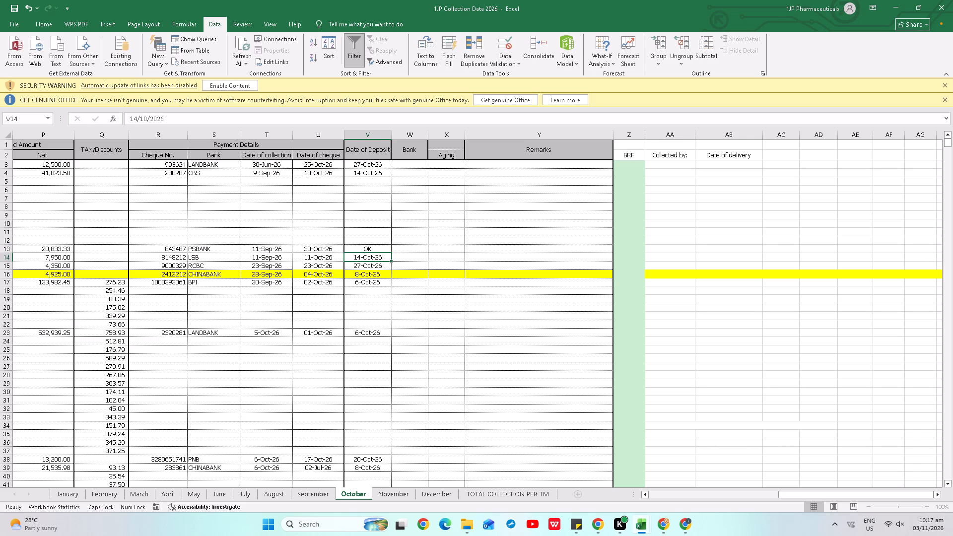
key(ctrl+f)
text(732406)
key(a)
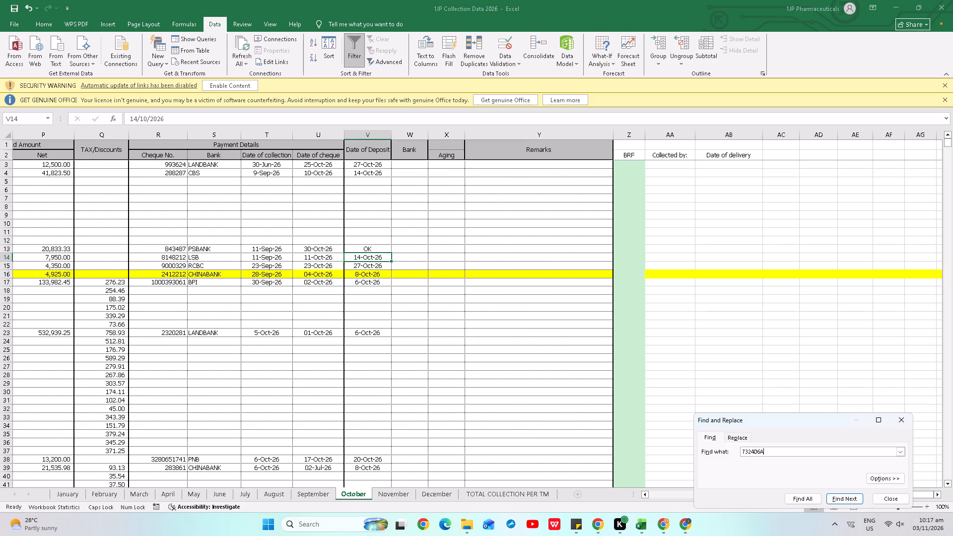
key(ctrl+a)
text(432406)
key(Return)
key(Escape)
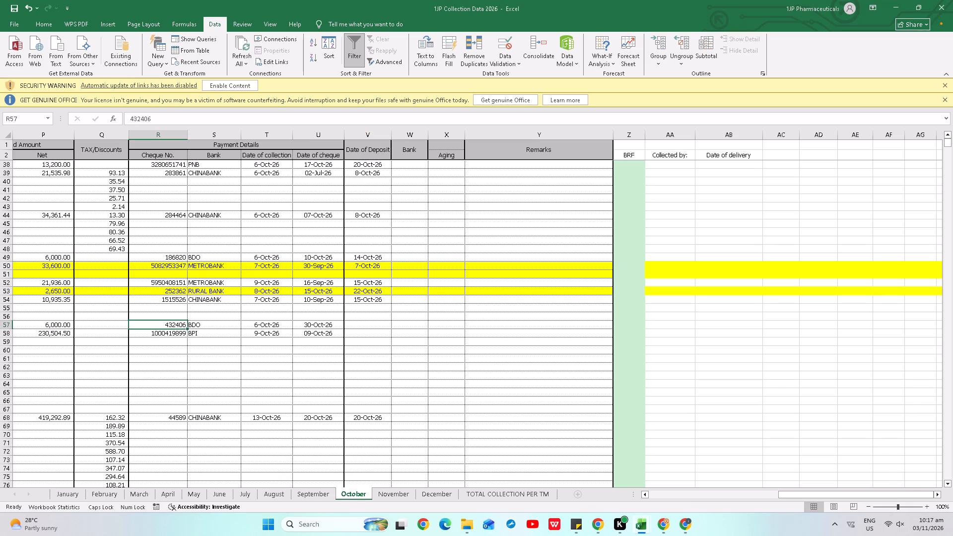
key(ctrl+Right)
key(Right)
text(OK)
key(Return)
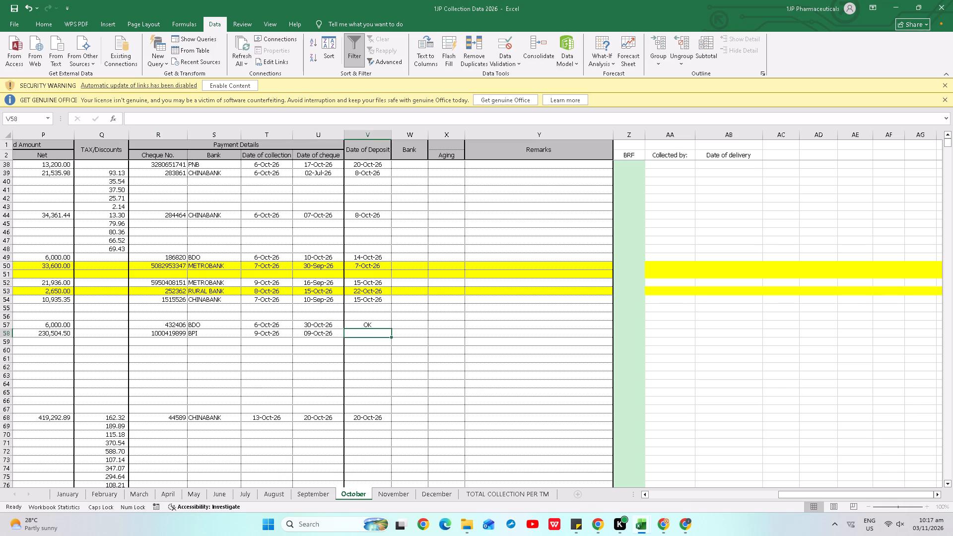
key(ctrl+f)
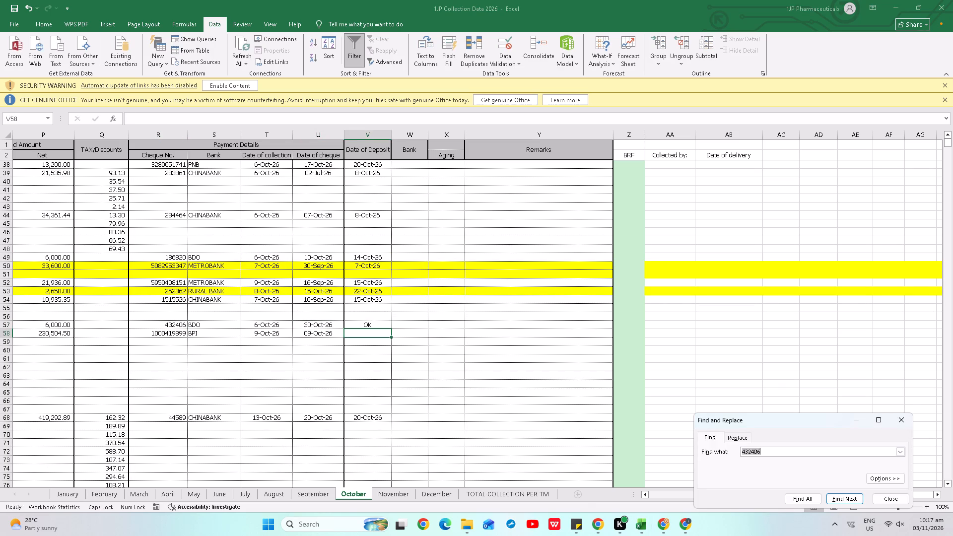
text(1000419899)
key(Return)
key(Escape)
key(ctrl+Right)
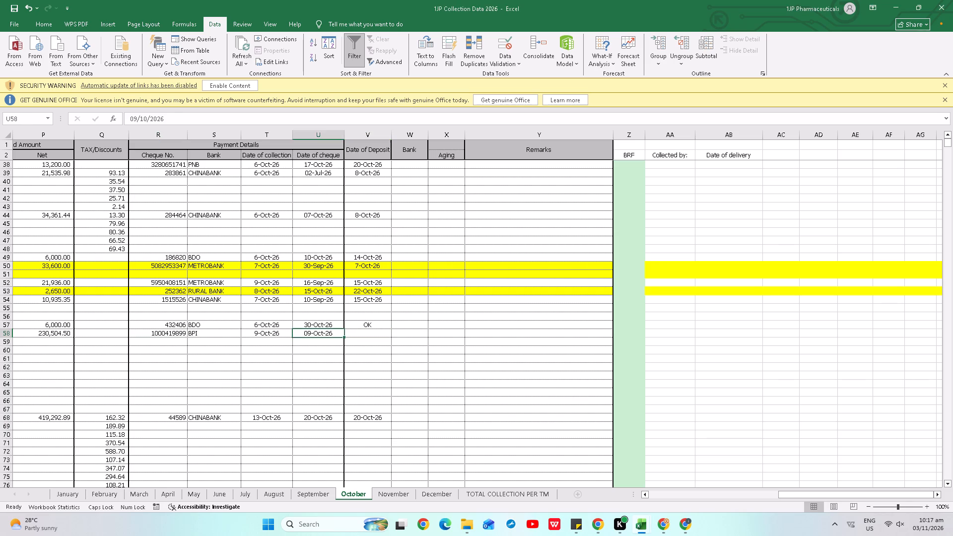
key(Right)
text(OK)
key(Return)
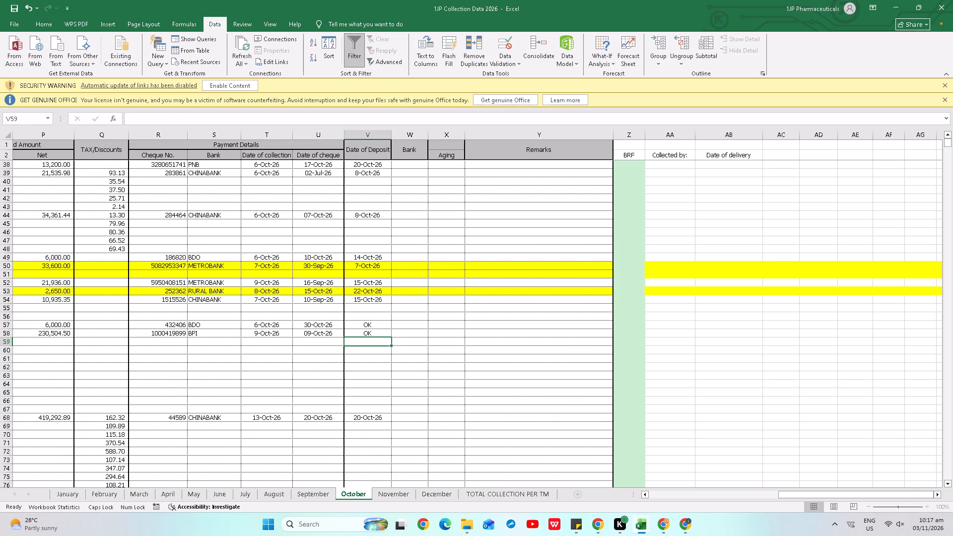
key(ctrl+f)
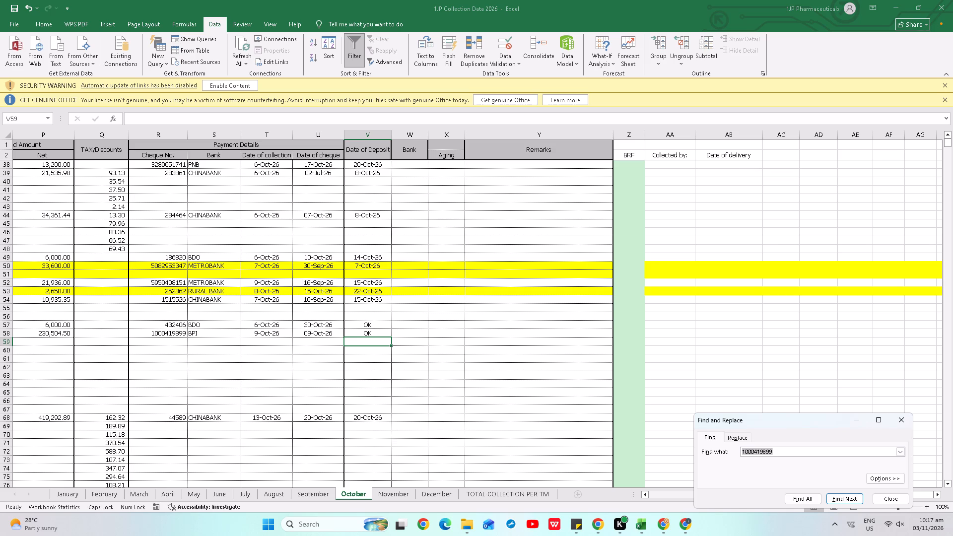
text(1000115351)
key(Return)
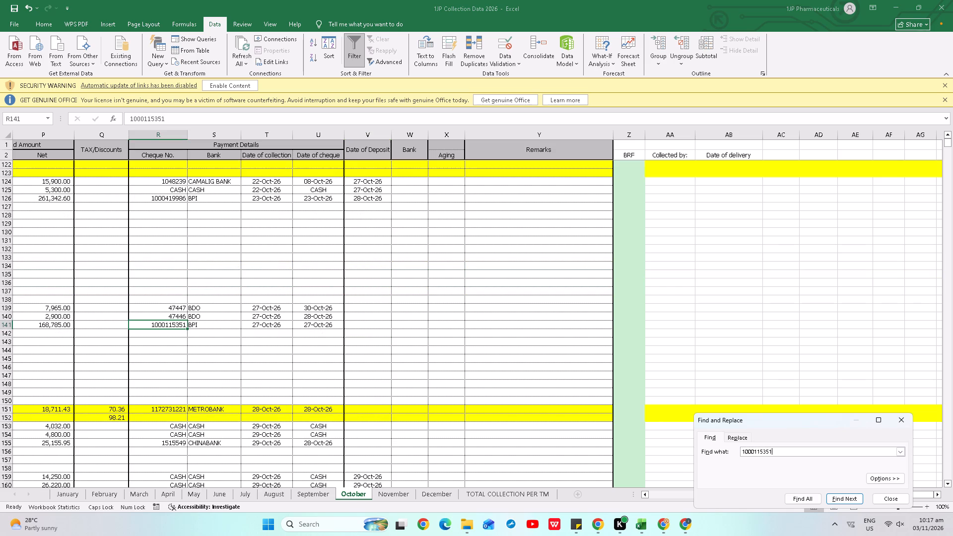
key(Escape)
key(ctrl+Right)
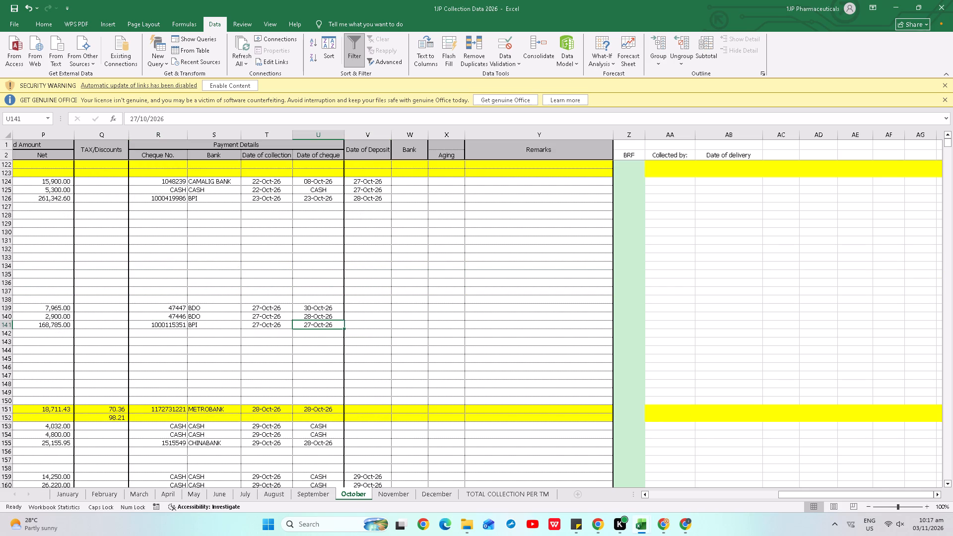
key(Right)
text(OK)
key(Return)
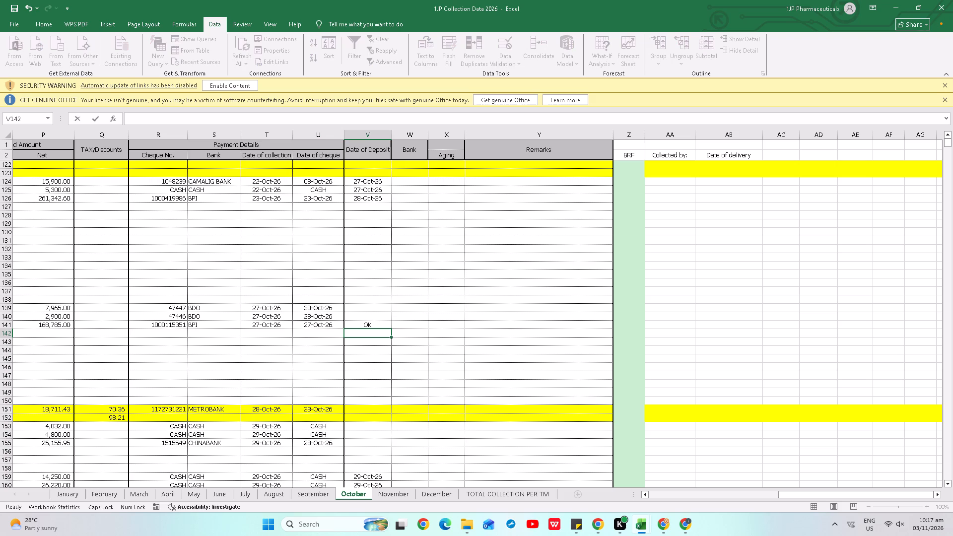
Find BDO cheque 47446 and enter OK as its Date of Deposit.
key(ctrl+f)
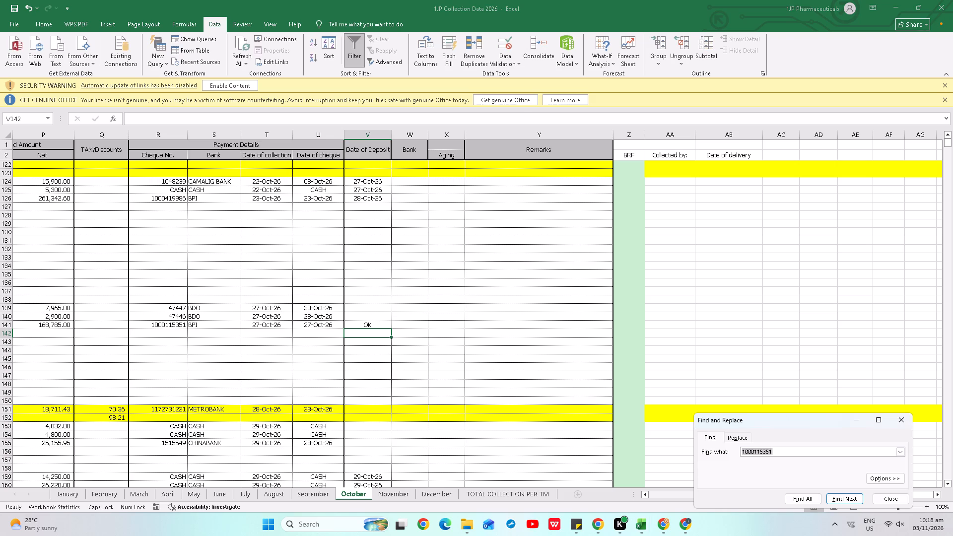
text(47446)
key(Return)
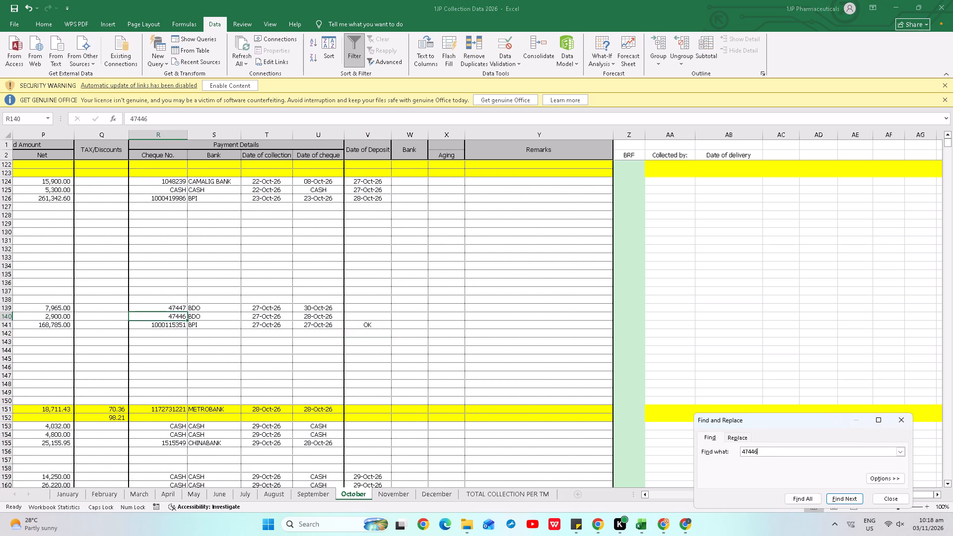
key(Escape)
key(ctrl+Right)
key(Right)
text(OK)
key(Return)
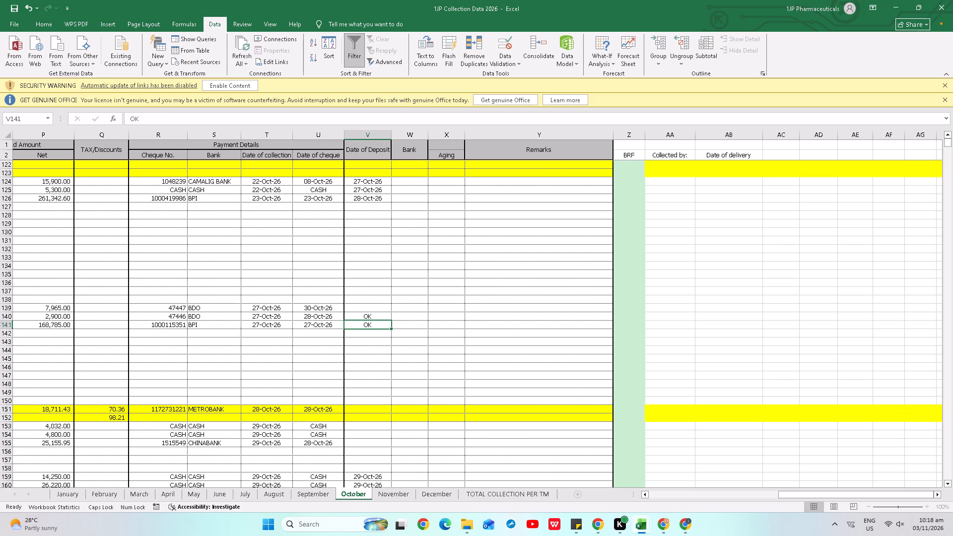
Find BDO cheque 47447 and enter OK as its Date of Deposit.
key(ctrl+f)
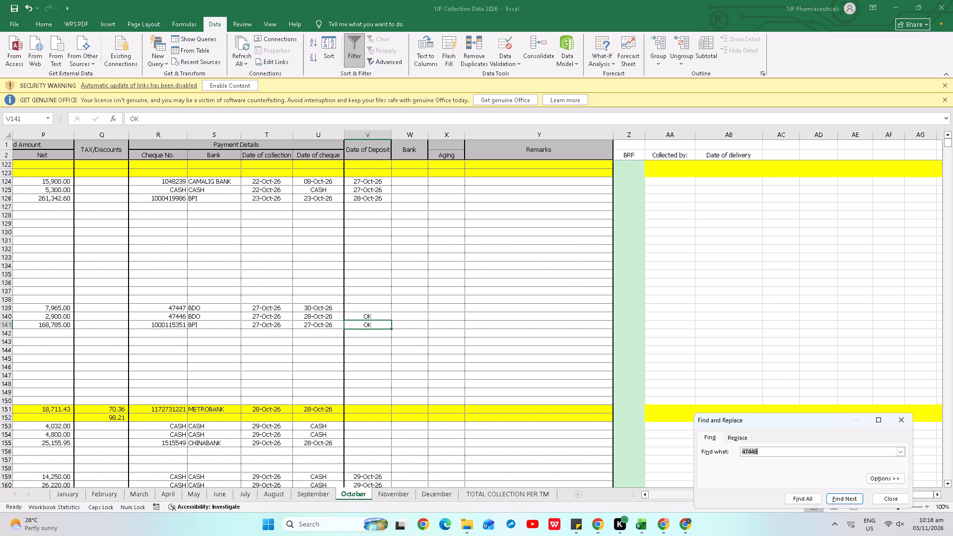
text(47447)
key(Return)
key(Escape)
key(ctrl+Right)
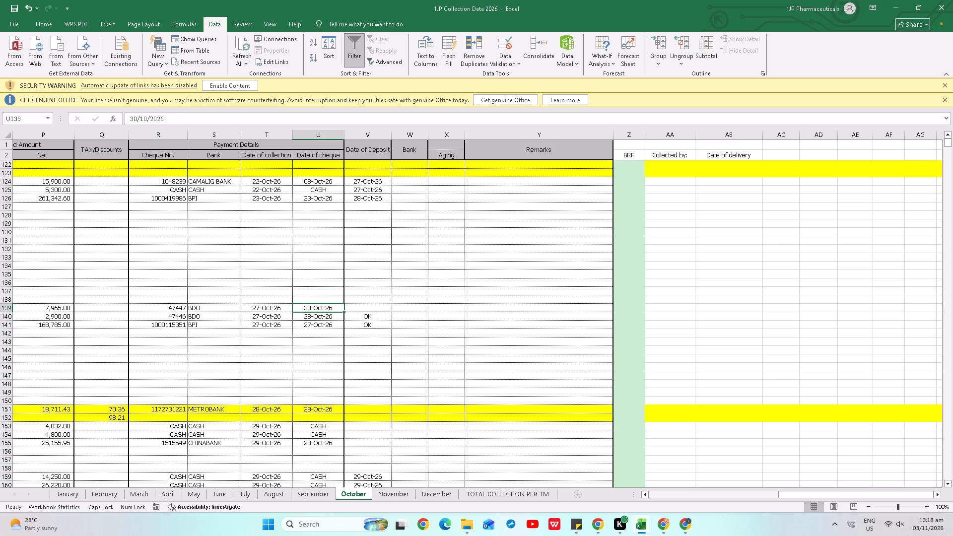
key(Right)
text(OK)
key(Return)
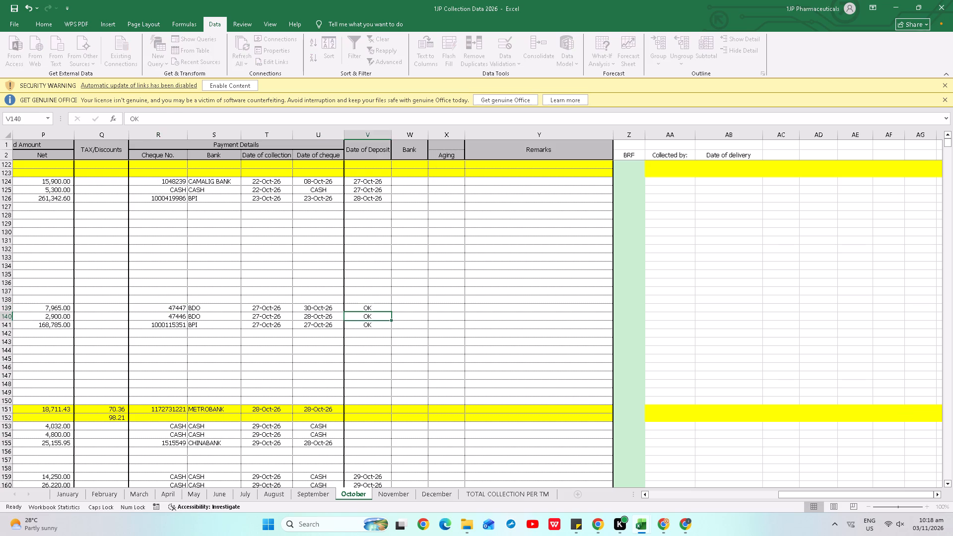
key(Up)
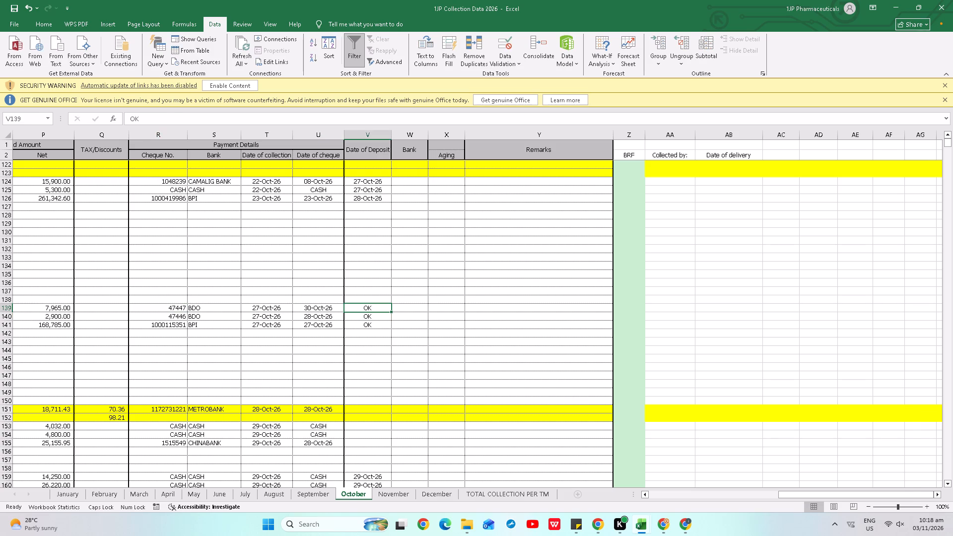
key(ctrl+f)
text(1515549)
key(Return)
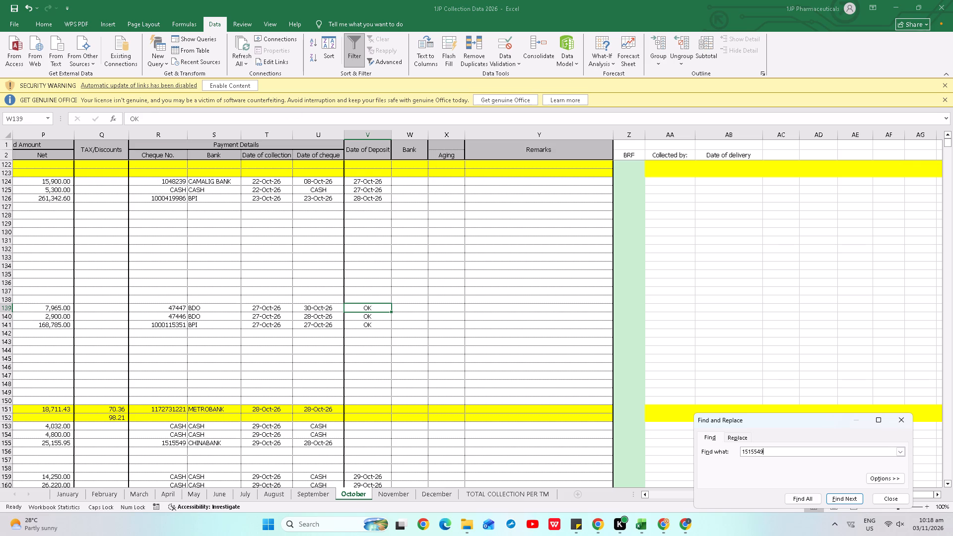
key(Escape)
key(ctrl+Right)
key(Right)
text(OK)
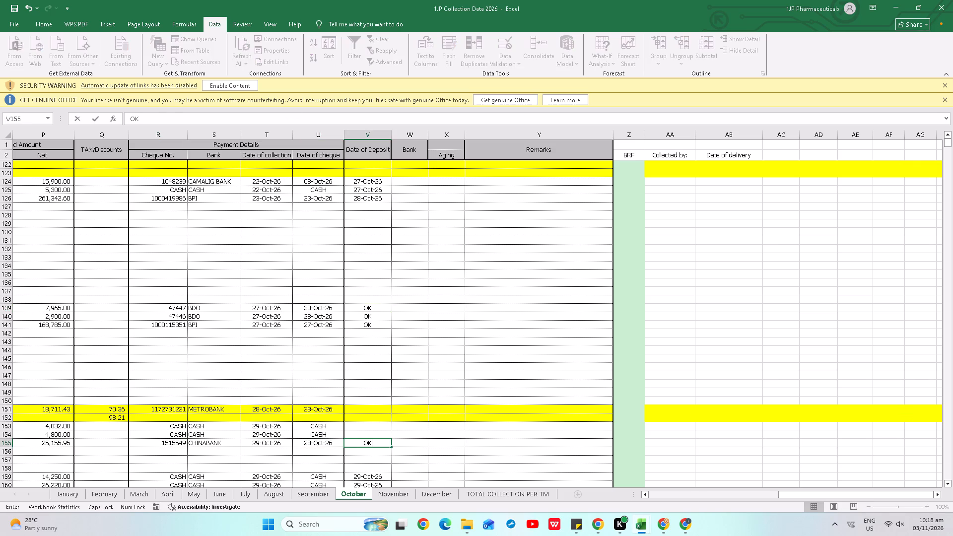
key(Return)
Review the October Date of Deposit column from the first row for cheques that still lack an entry.
scroll(311, 131, down, 1)
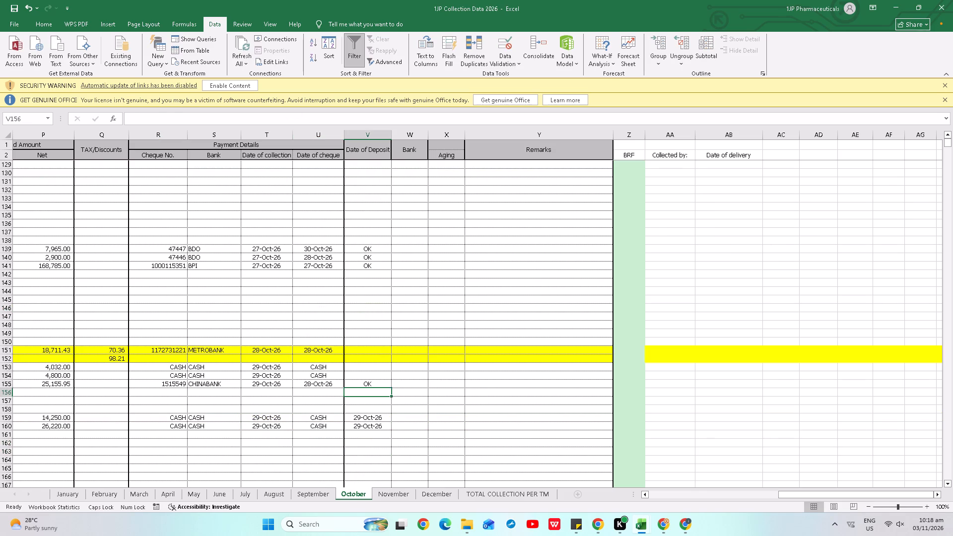
scroll(509, 250, up, 20)
scroll(509, 250, up, 7)
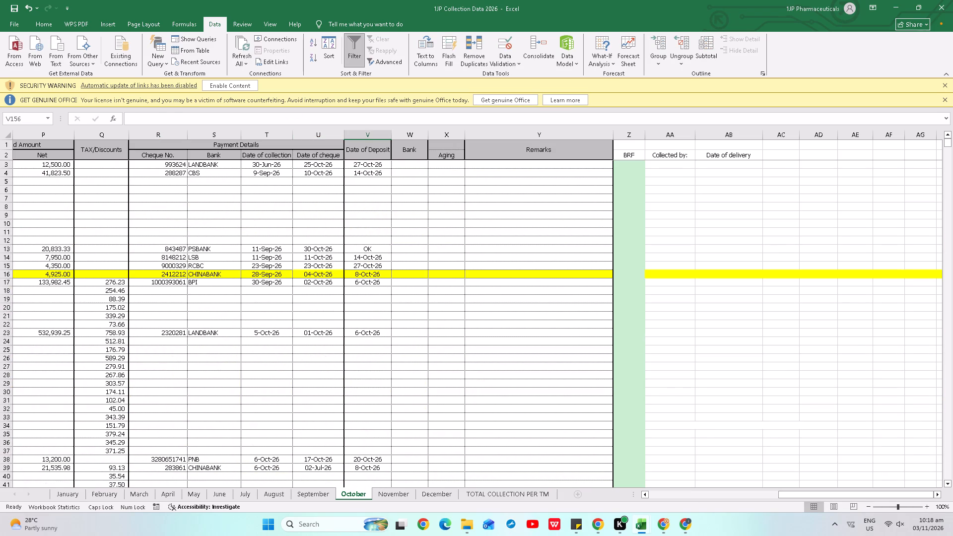
scroll(376, 319, down, 3)
scroll(357, 354, down, 1)
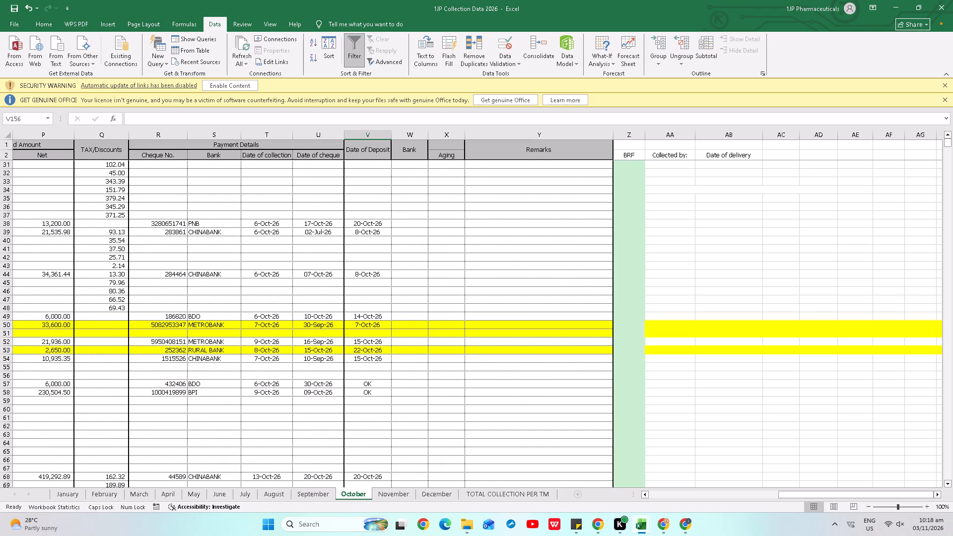
scroll(375, 357, down, 4)
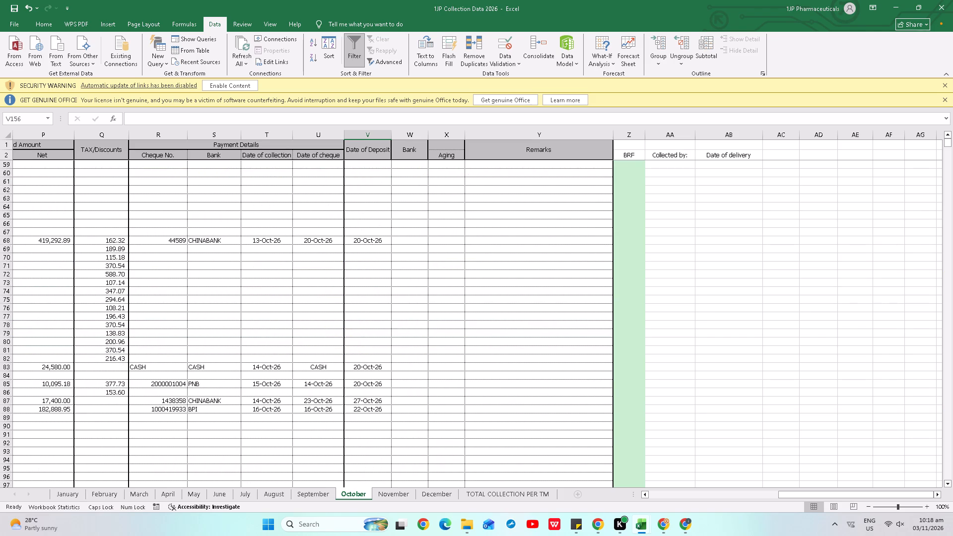
scroll(386, 364, down, 3)
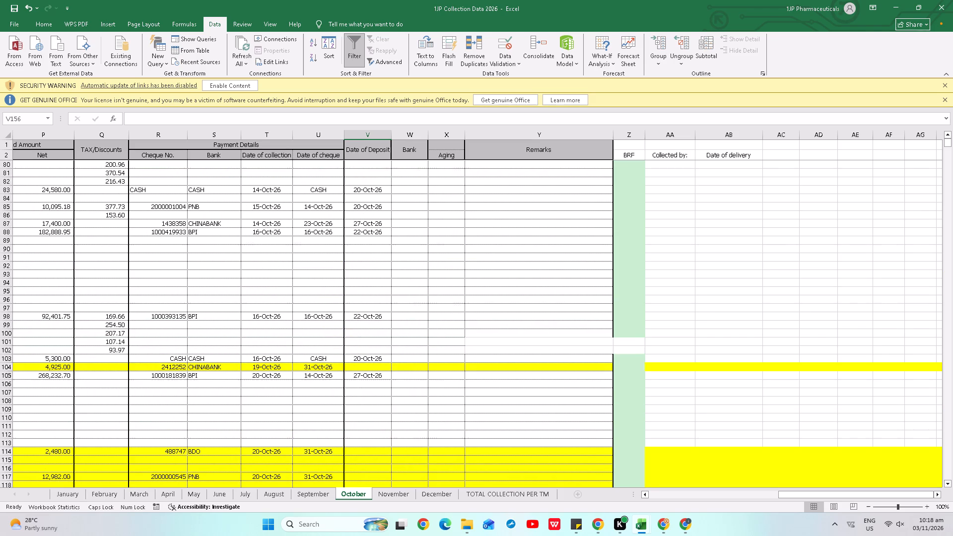
click(378, 367)
key(ctrl+Left)
key(ctrl+Left)
key(ctrl+Left)
key(ctrl+Left)
key(ctrl+Left)
key(ctrl+Left)
key(ctrl+Left)
key(ctrl+Left)
key(ctrl+Left)
key(ctrl+Left)
key(ctrl+Left)
key(ctrl+Left)
key(ctrl+Left)
key(ctrl+Left)
key(ctrl+Left)
key(ctrl+Left)
key(ctrl+Left)
key(ctrl+Left)
key(ctrl+Left)
key(ctrl+Left)
key(ctrl+Left)
key(ctrl+Left)
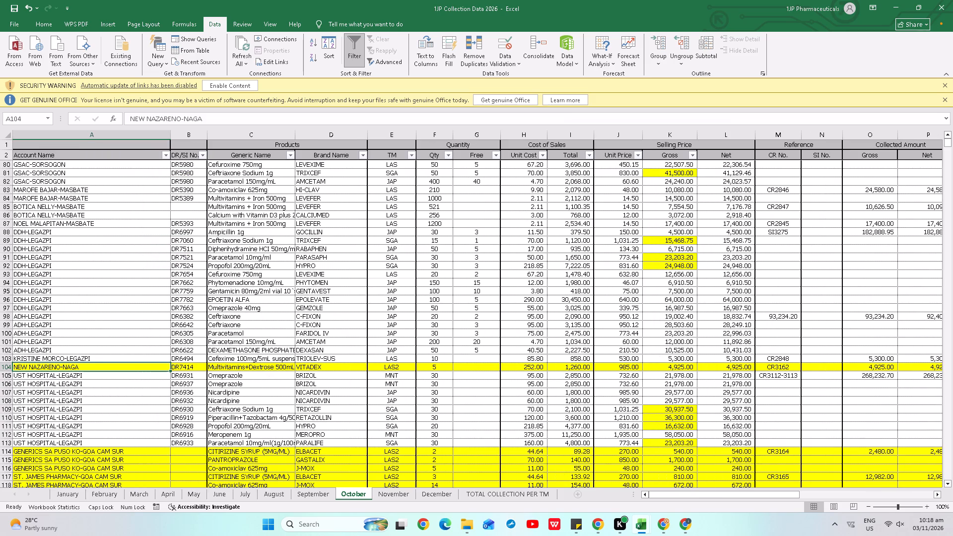
key(ctrl+Right)
key(ctrl+Right)
key(ctrl+Right)
key(ctrl+Right)
key(ctrl+Right)
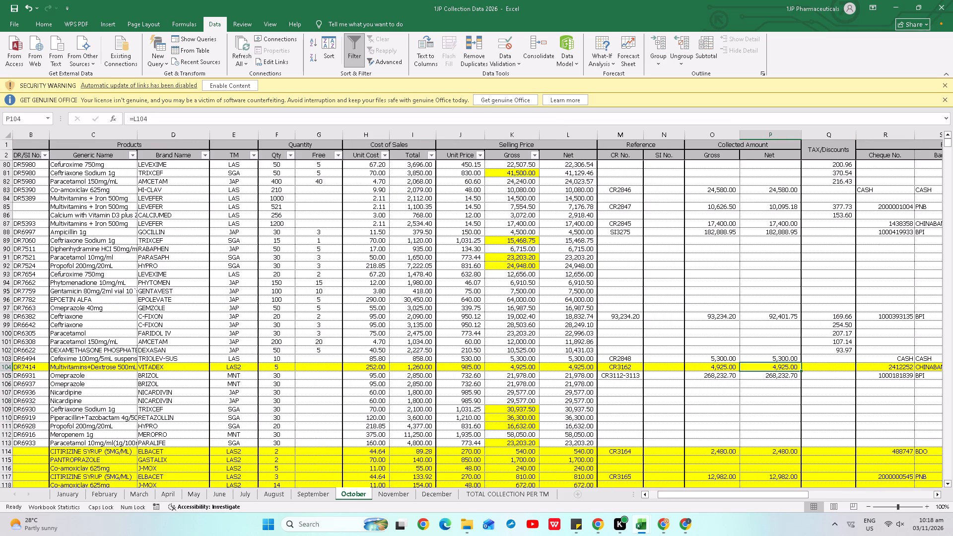
key(ctrl+Right)
key(ctrl+Right)
key(Right)
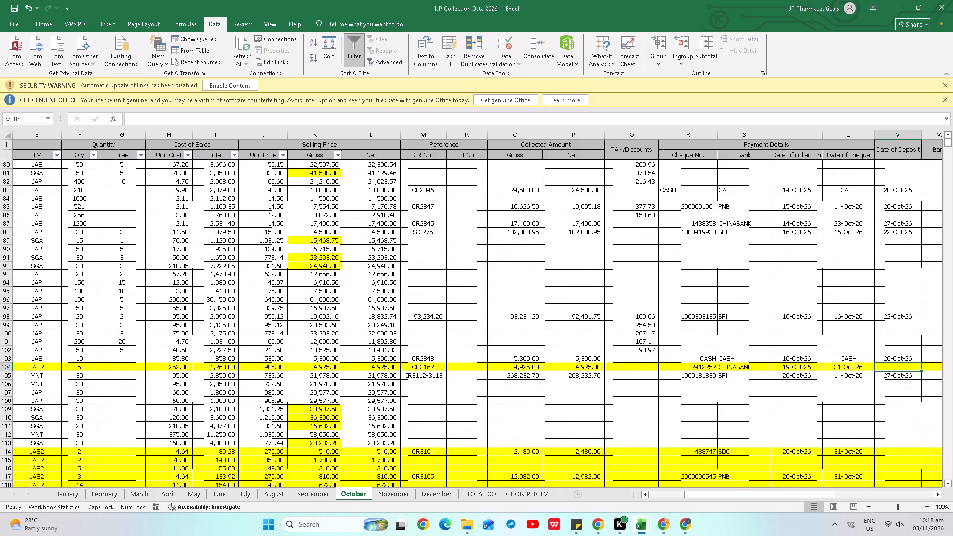
scroll(736, 381, down, 1)
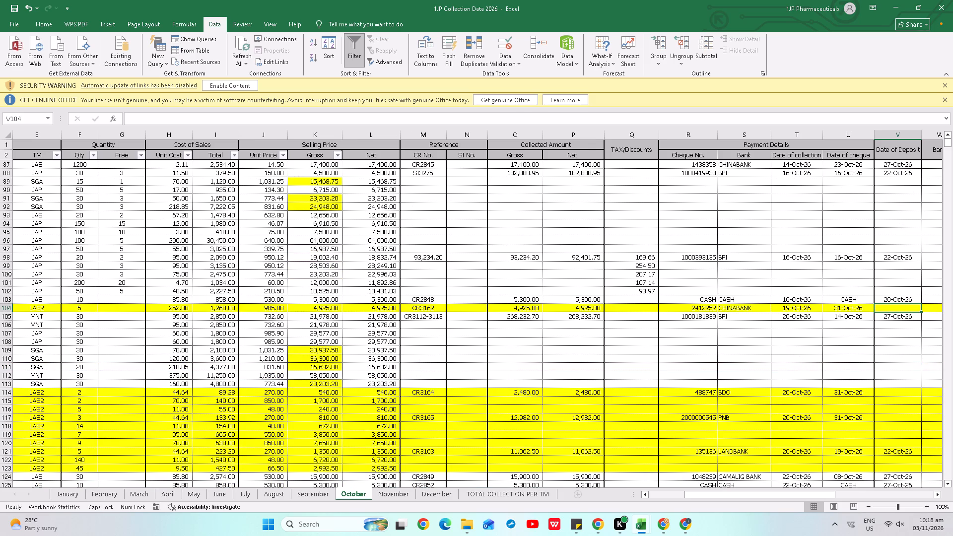
click(882, 395)
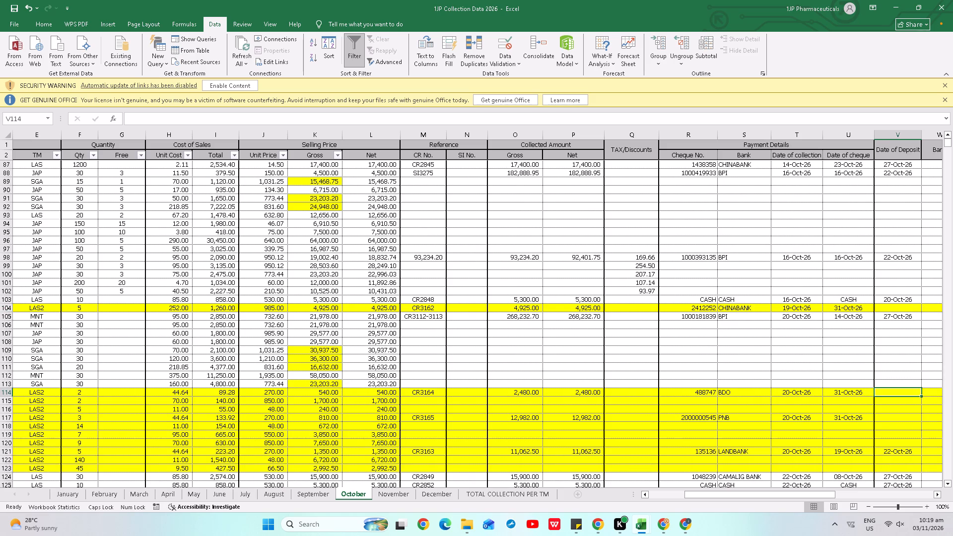
click(889, 419)
scroll(892, 420, down, 3)
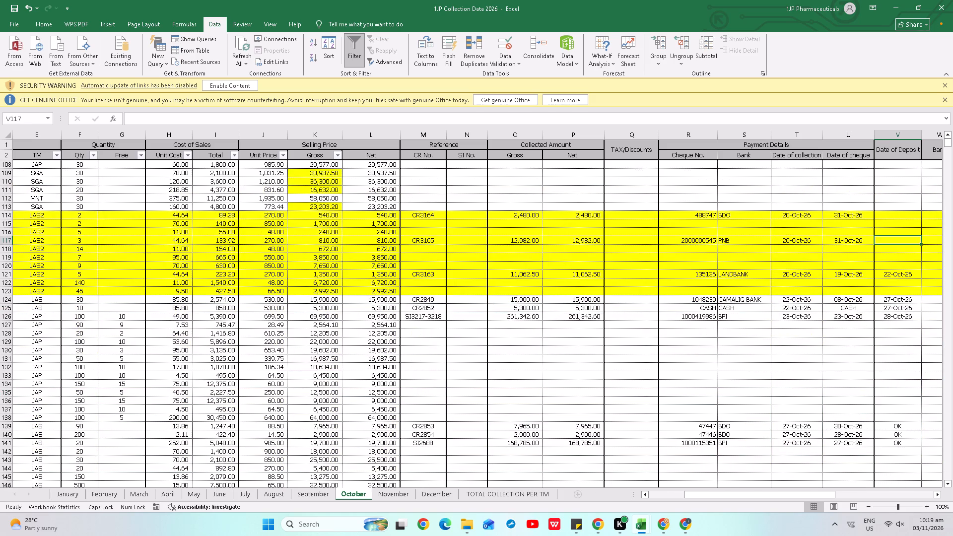
scroll(903, 421, down, 3)
click(896, 355)
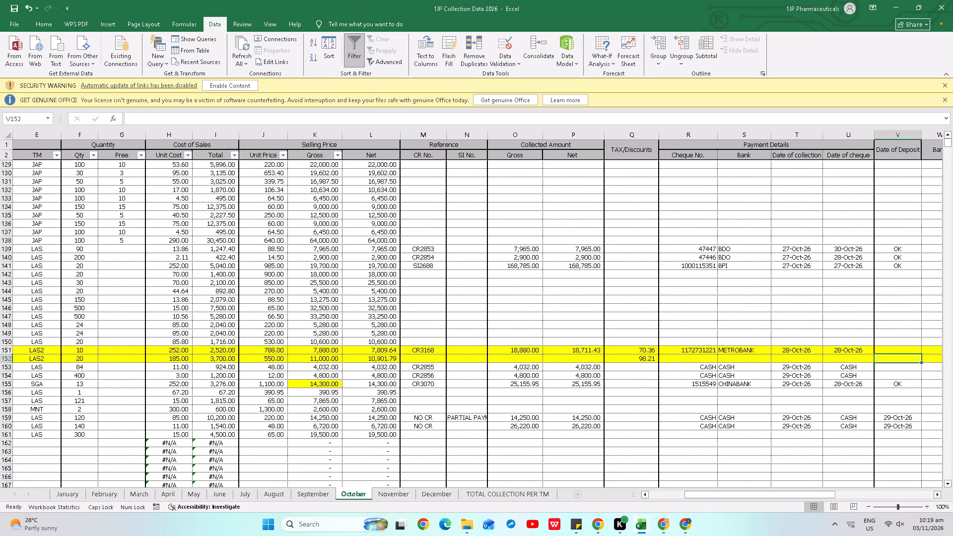
key(Up)
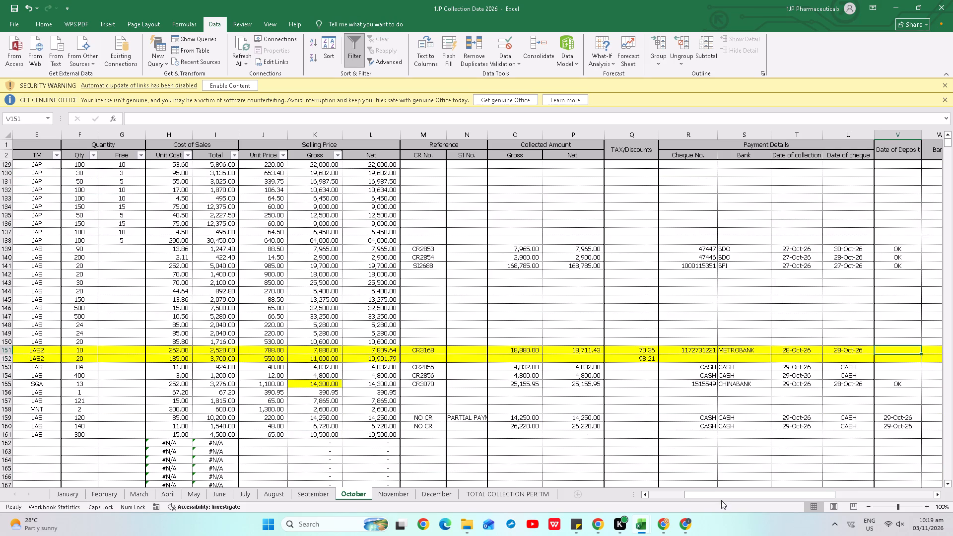
drag(734, 495, 723, 502)
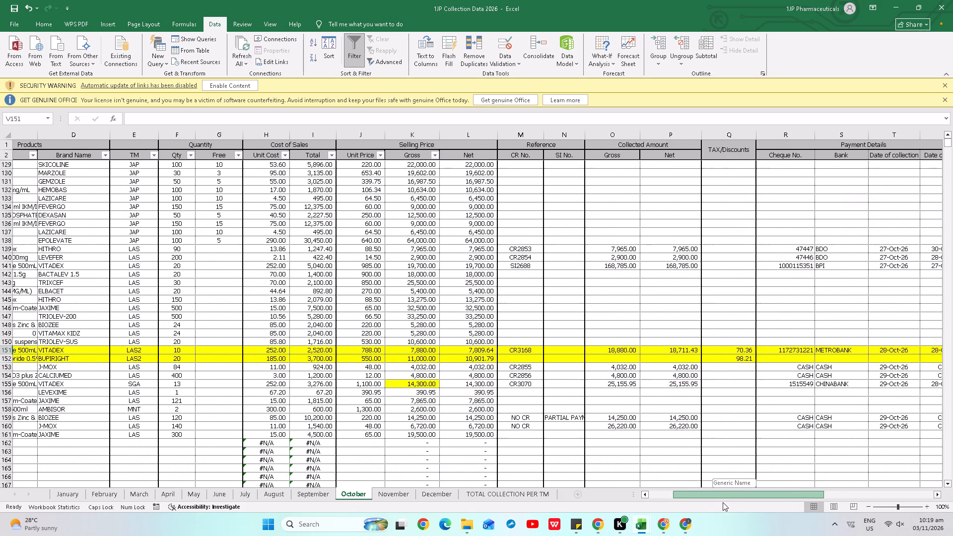
drag(723, 502, 764, 504)
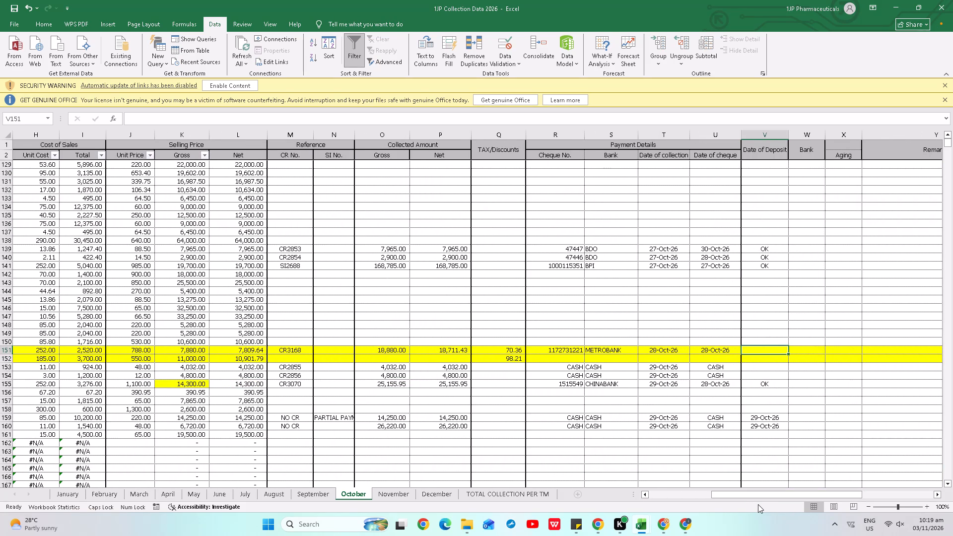
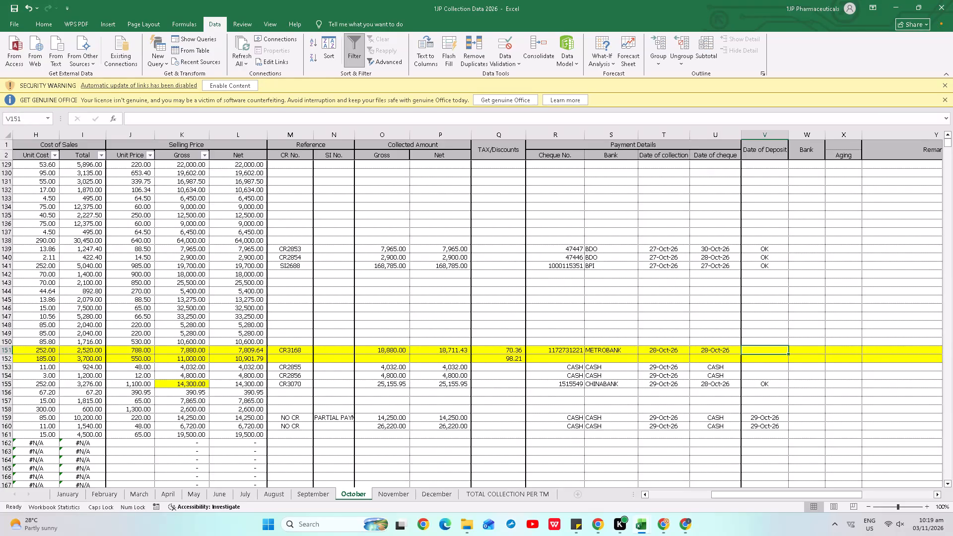
Examine the cash collections CR2855 and CR2856 without a deposit date, from account name across to date of cheque.
click(774, 367)
click(769, 376)
scroll(769, 378, down, 1)
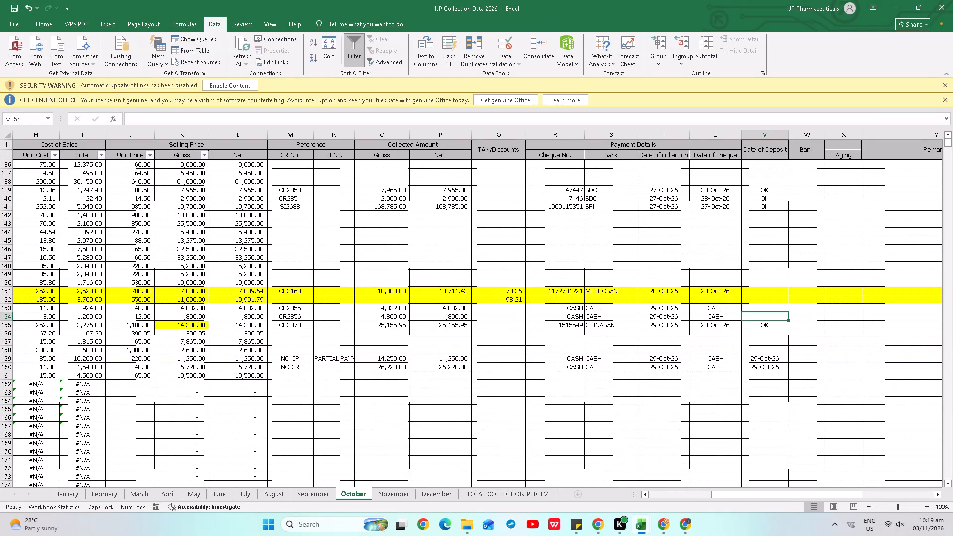
click(753, 492)
drag(751, 494, 698, 495)
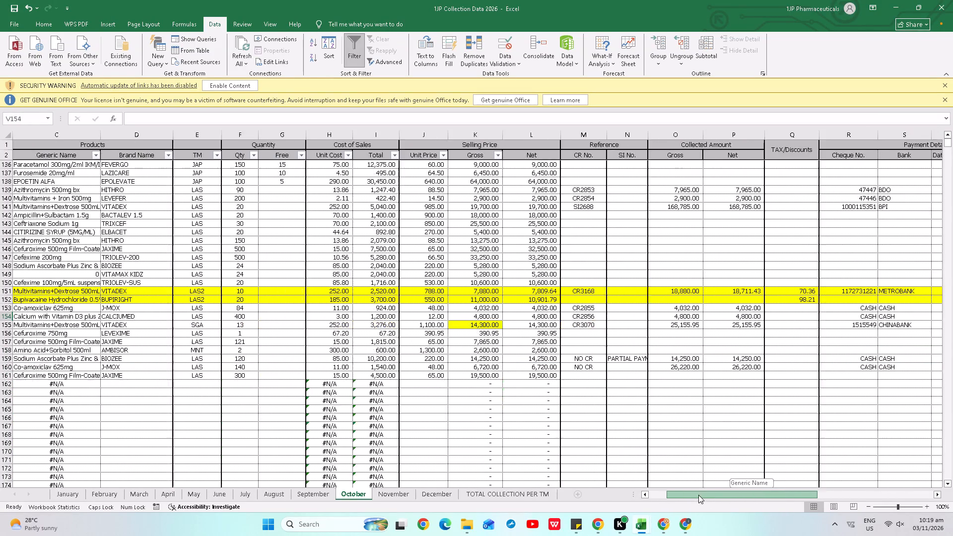
drag(698, 495, 672, 494)
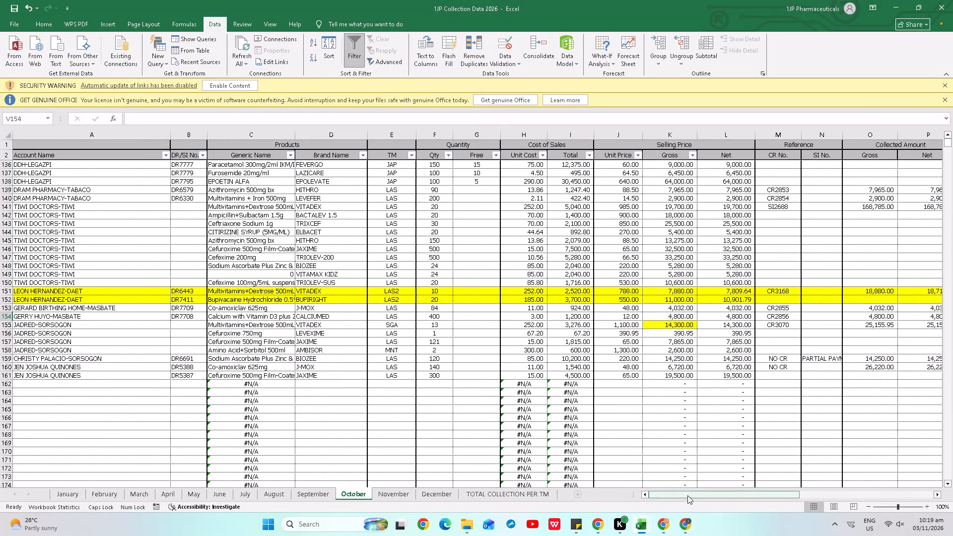
drag(690, 496, 723, 498)
click(848, 311)
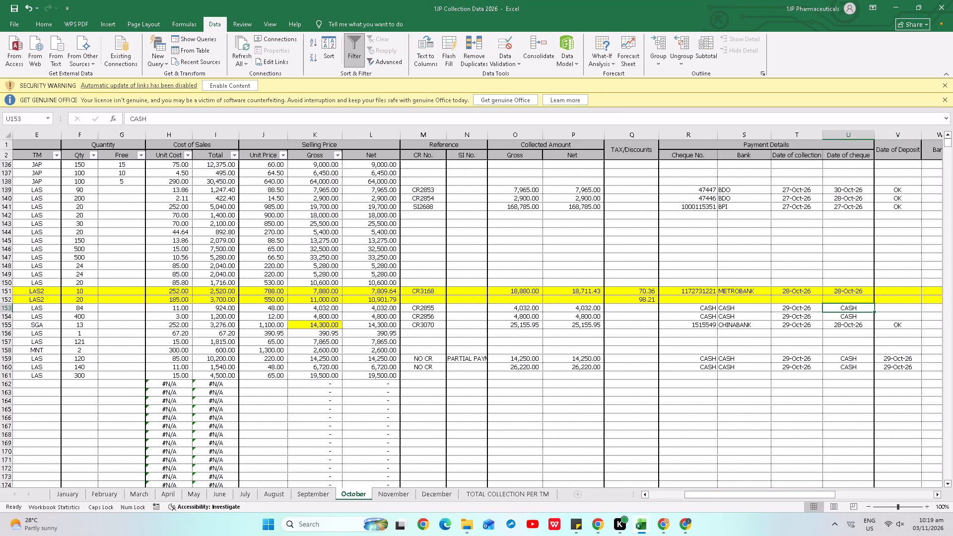
shift+click(869, 321)
shift+click(862, 316)
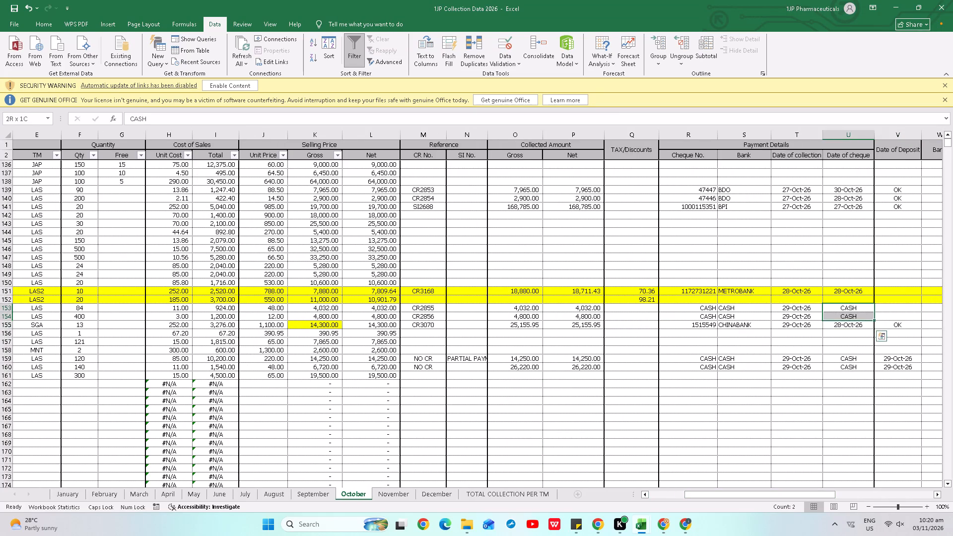
scroll(886, 356, down, 2)
scroll(891, 357, up, 1)
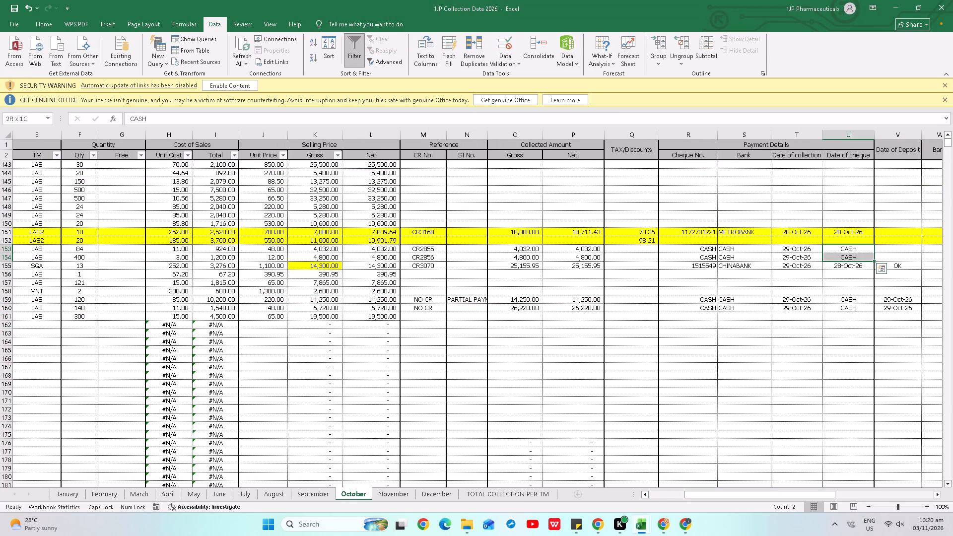
Check the combined net collected amount of the two cash collections CR2855 and CR2856.
key(shift+space)
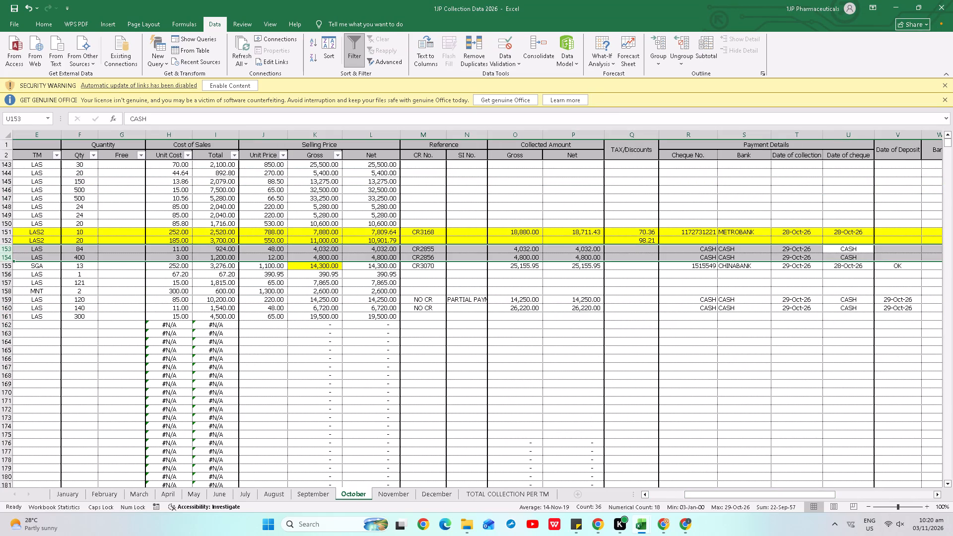
key(Left)
key(Left)
key(Left)
key(Left)
key(Left)
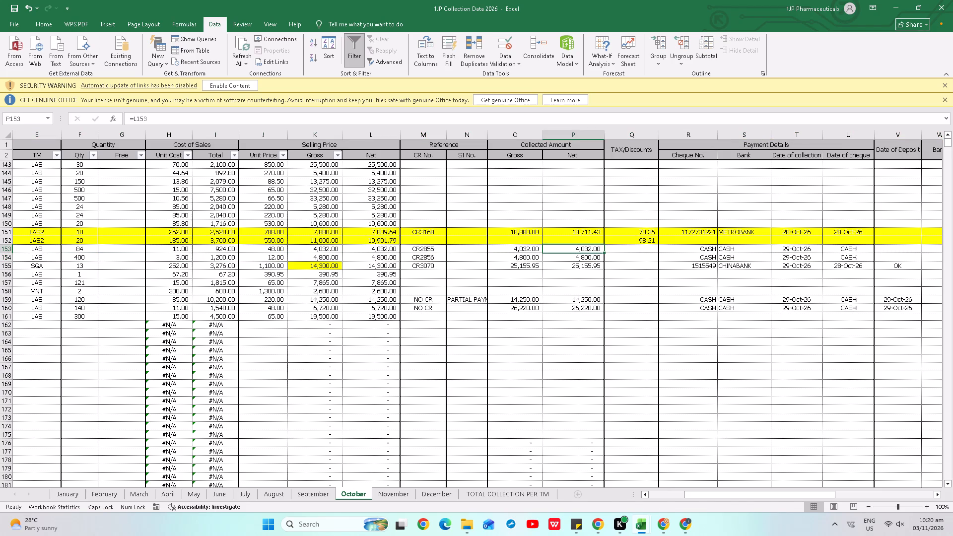
key(shift+Down)
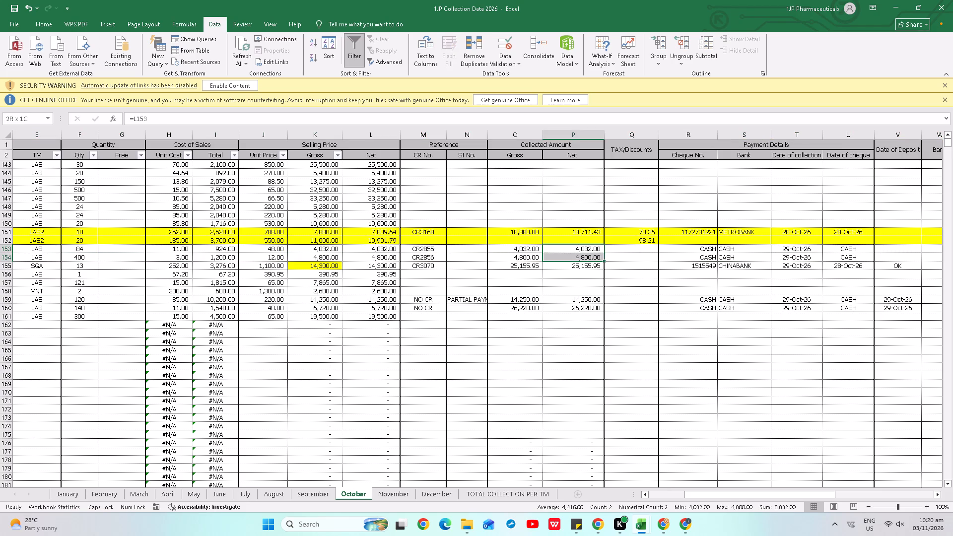
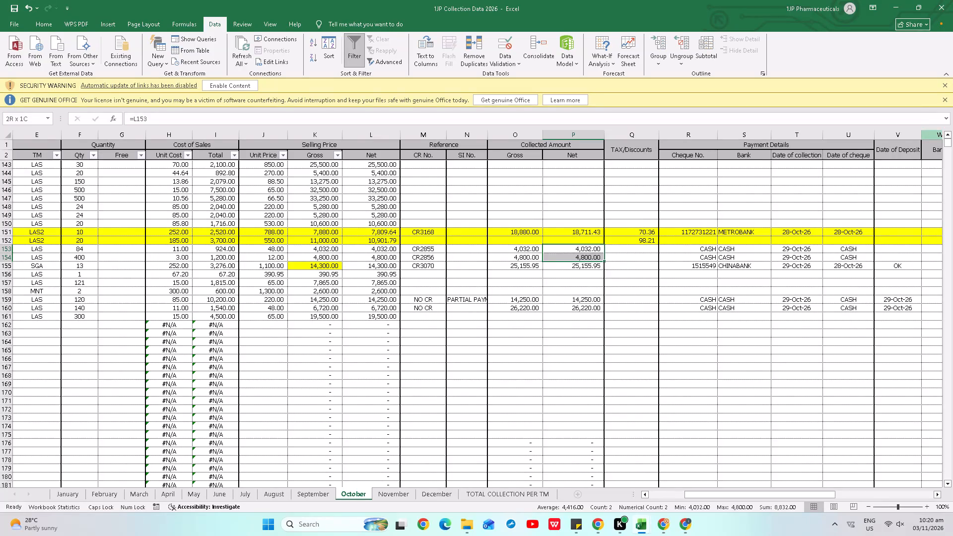
Filter the October sheet's Account Name column by LEON.
click(655, 250)
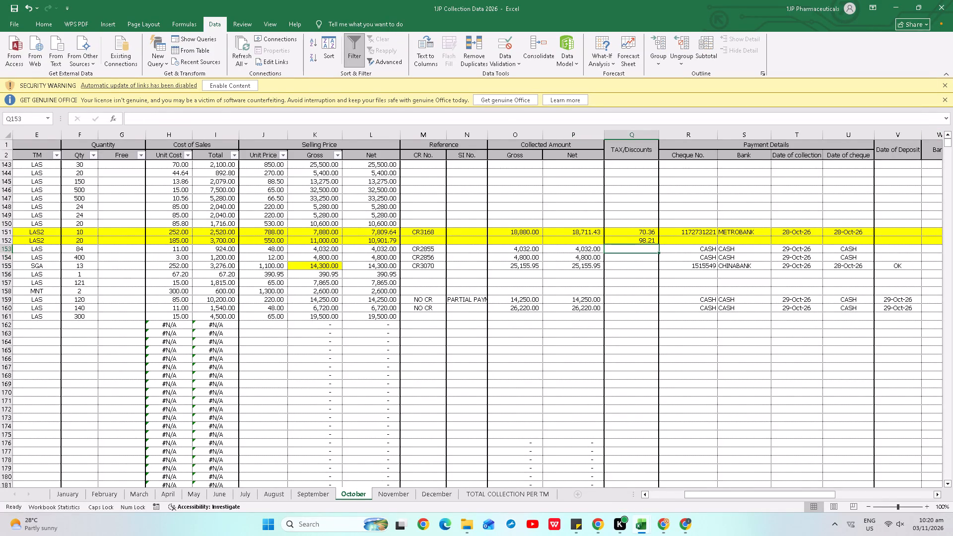
key(ctrl+Home)
key(Up)
key(alt+Up)
key(Down)
key(Down)
key(Down)
key(Down)
key(Down)
key(Down)
key(Down)
key(Down)
key(Down)
key(Down)
key(Up)
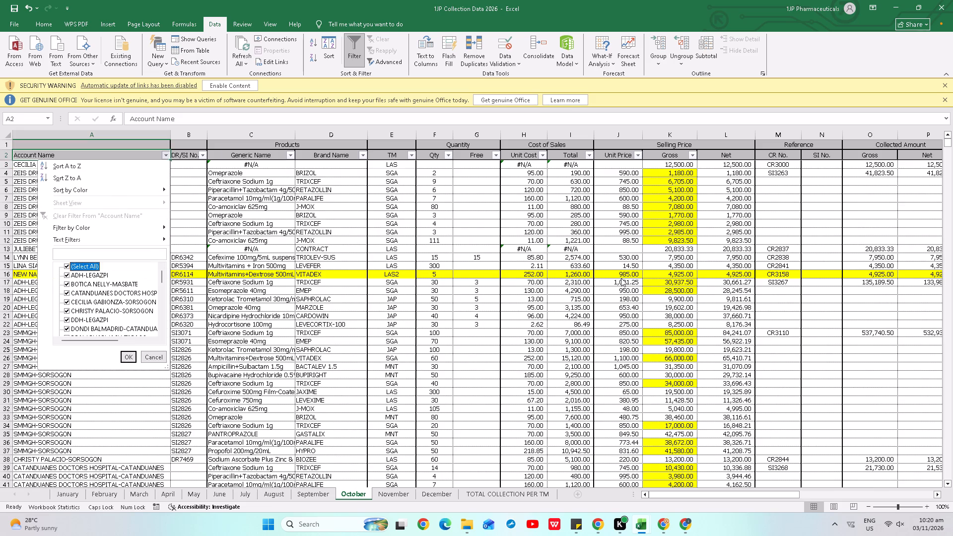
key(Up)
text(LEON)
key(Return)
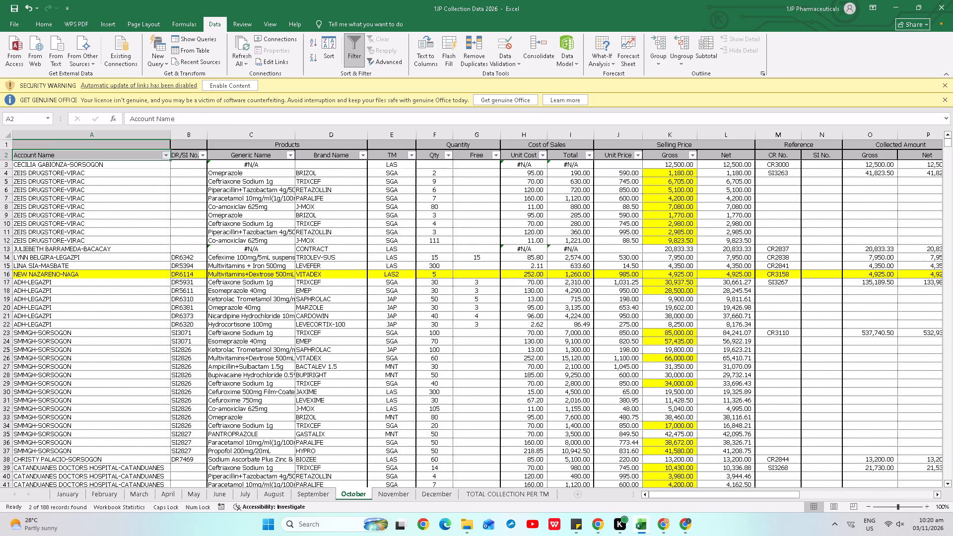
Examine the filtered cheque collection CR3168 from its account name across to the date of cheque.
key(Down)
key(ctrl+Right)
key(ctrl+Right)
key(ctrl+Right)
key(ctrl+Right)
key(ctrl+Right)
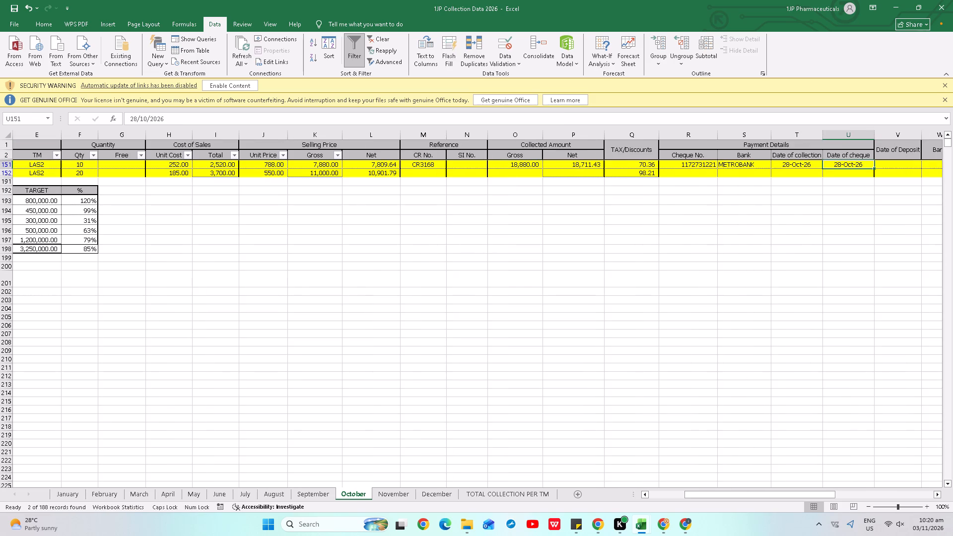
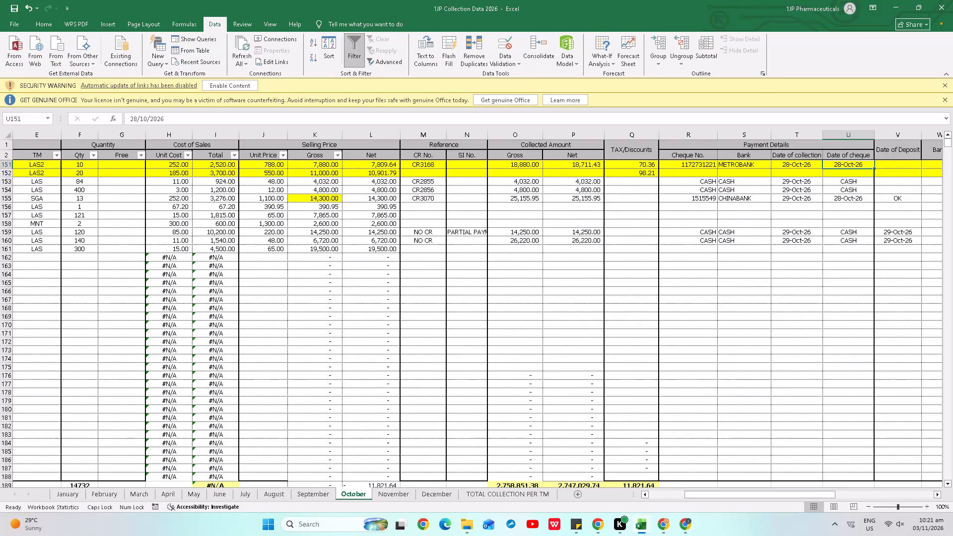
Return to the first record of the October collection sheet, then save and close the 1JP Collection Data 2026 workbook.
click(562, 274)
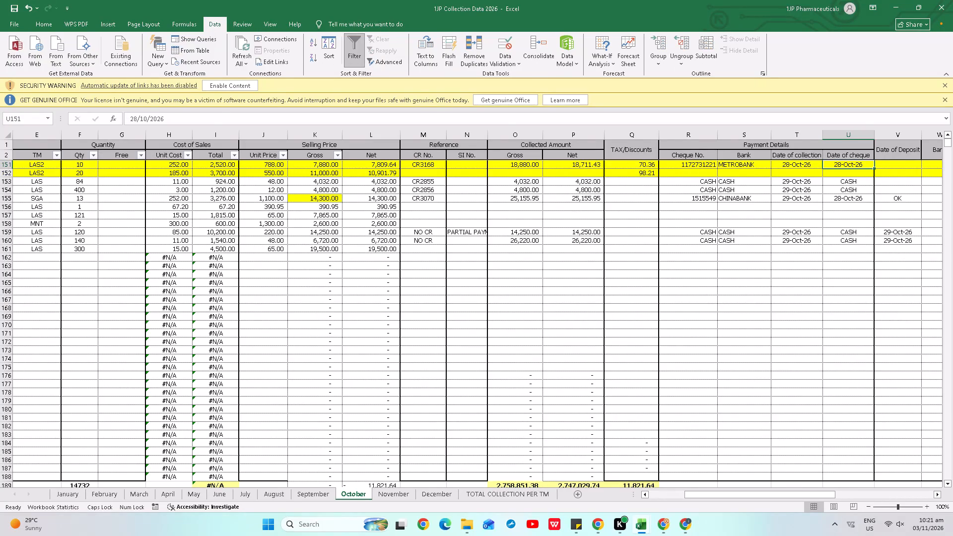
key(ctrl+Home)
scroll(451, 268, down, 14)
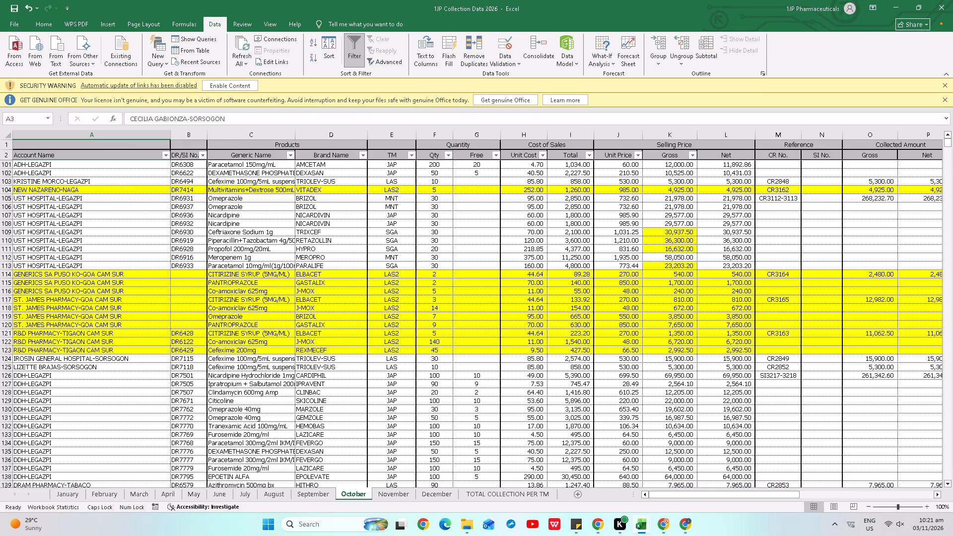
click(423, 270)
key(ctrl+Home)
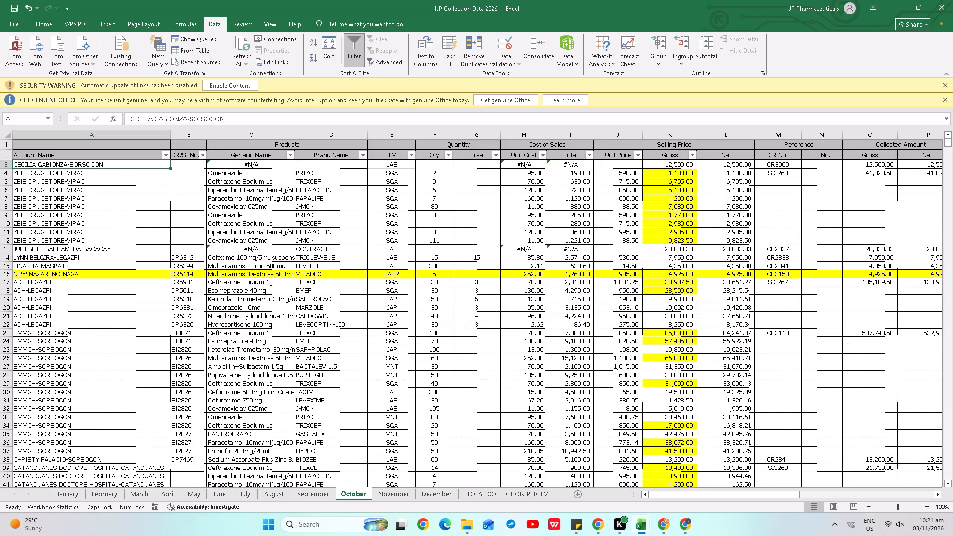
key(ctrl+s)
key(alt+F4)
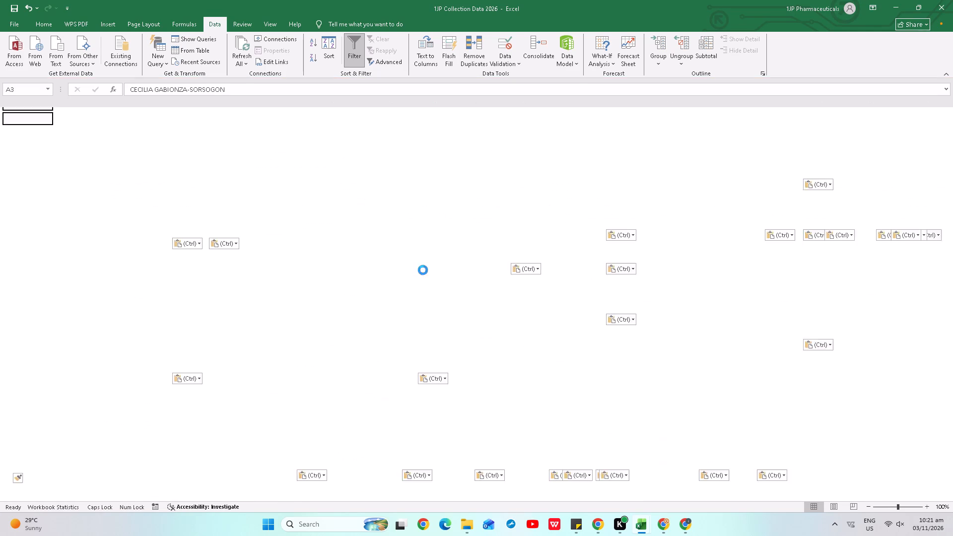
Keep the 1JP Sales Data 2026 workbook open and go to the first record on its November sheet.
key(alt+F4)
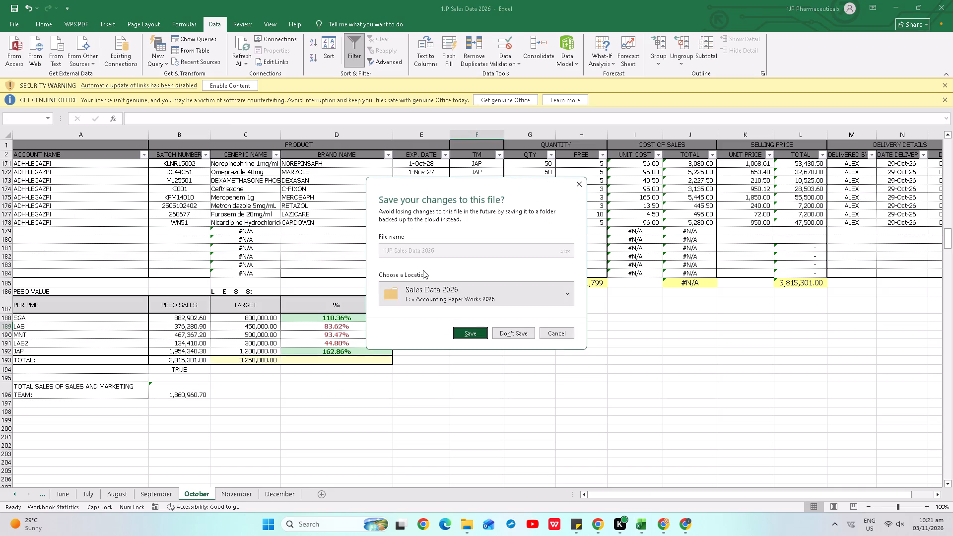
key(Escape)
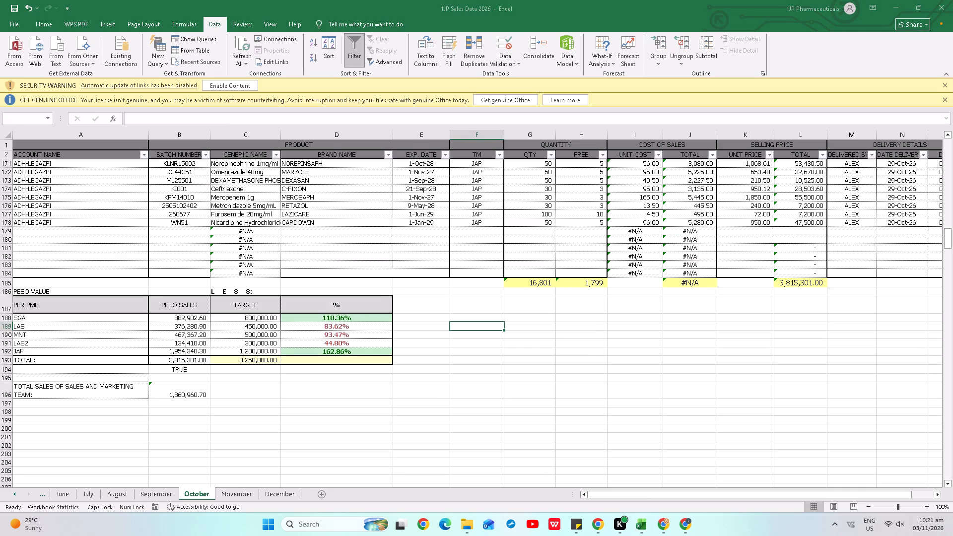
key(ctrl+Page_Down)
key(ctrl+Home)
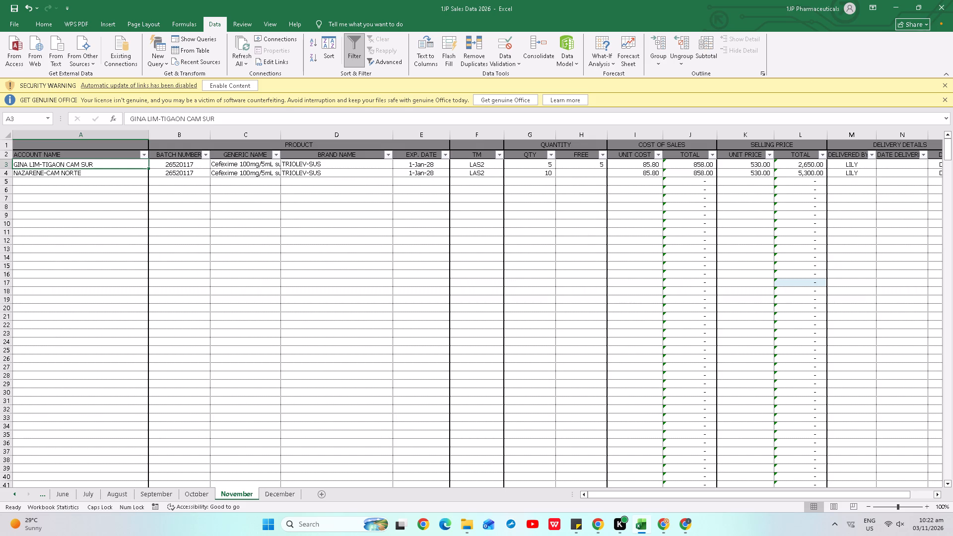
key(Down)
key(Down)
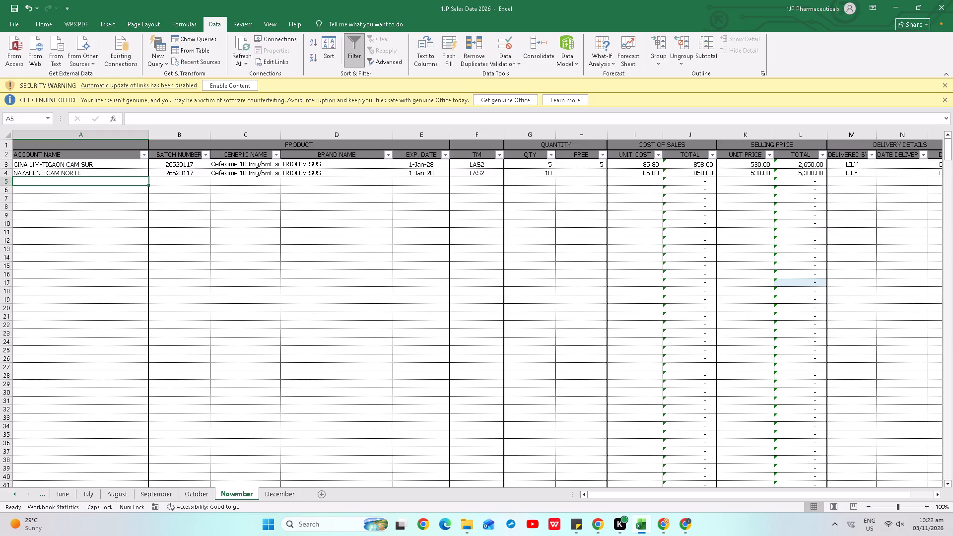
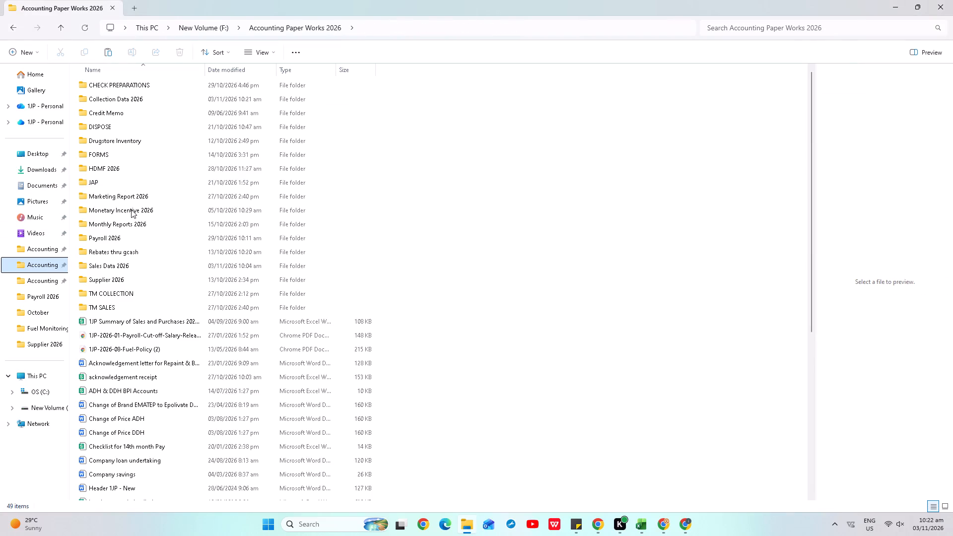
Paste the copied ER OCT 26-30,2026 workbook into the October folder of LAS under Marketing Report 2026, and open it.
double_click(130, 200)
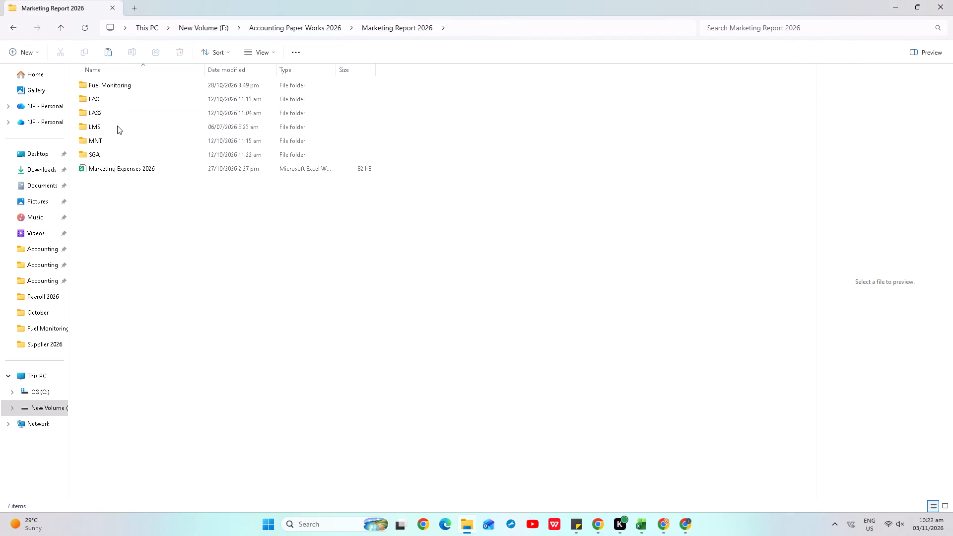
double_click(112, 100)
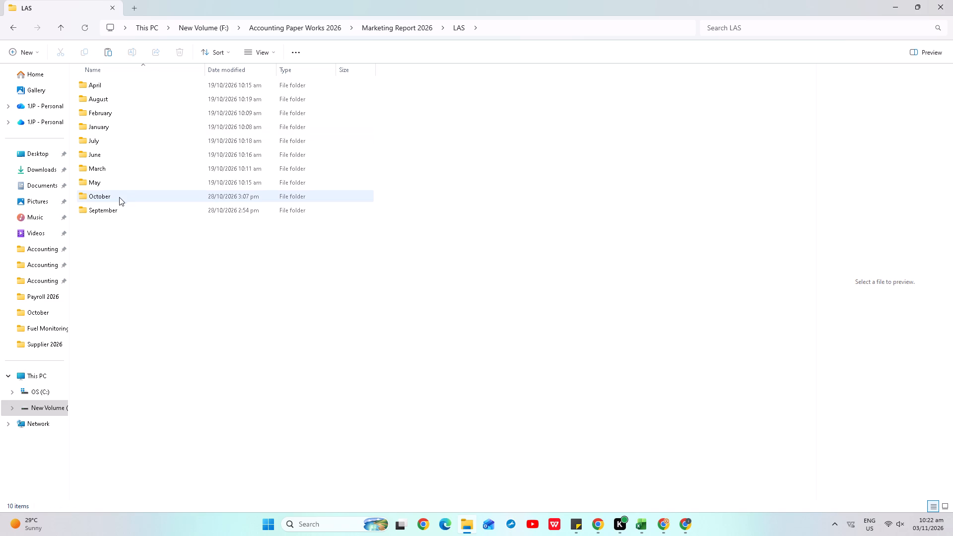
click(124, 209)
double_click(123, 191)
click(200, 218)
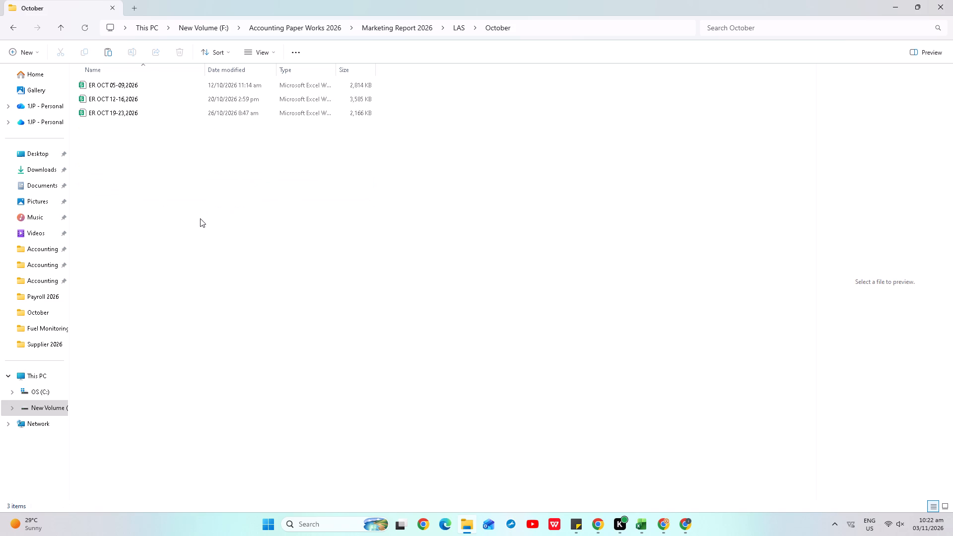
key(ctrl+v)
key(Return)
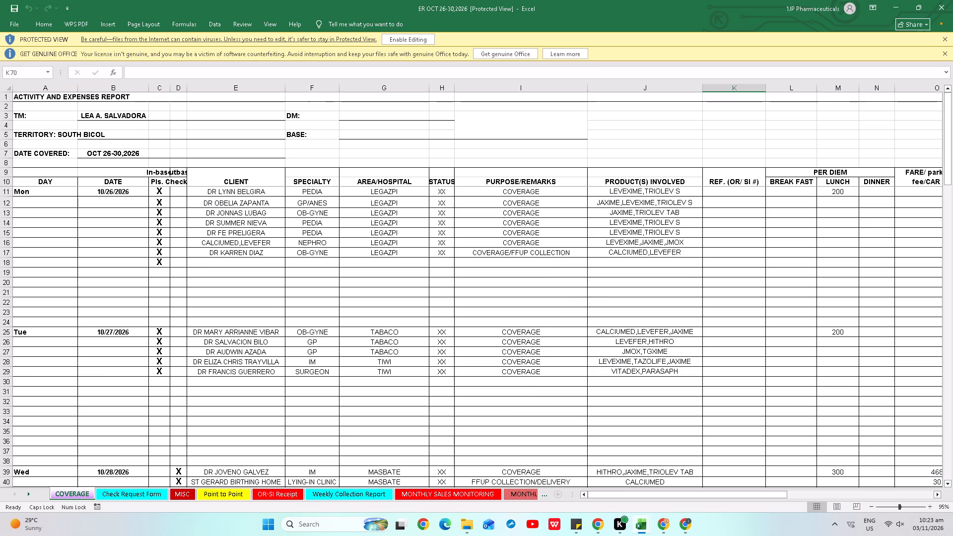
Enable editing of the ER OCT 26-30,2026 report and check the October collection total on its Monthly Collection Monitoring sheet.
click(397, 39)
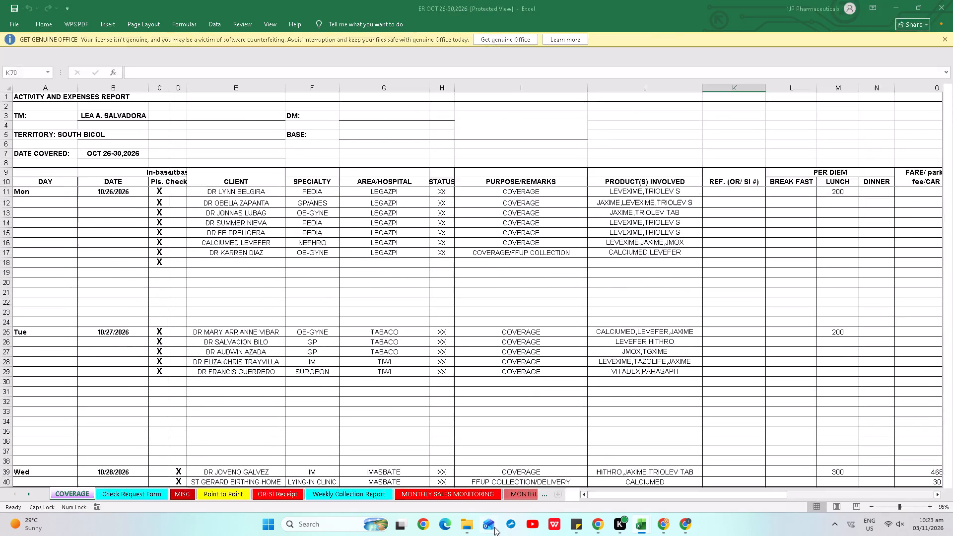
click(340, 494)
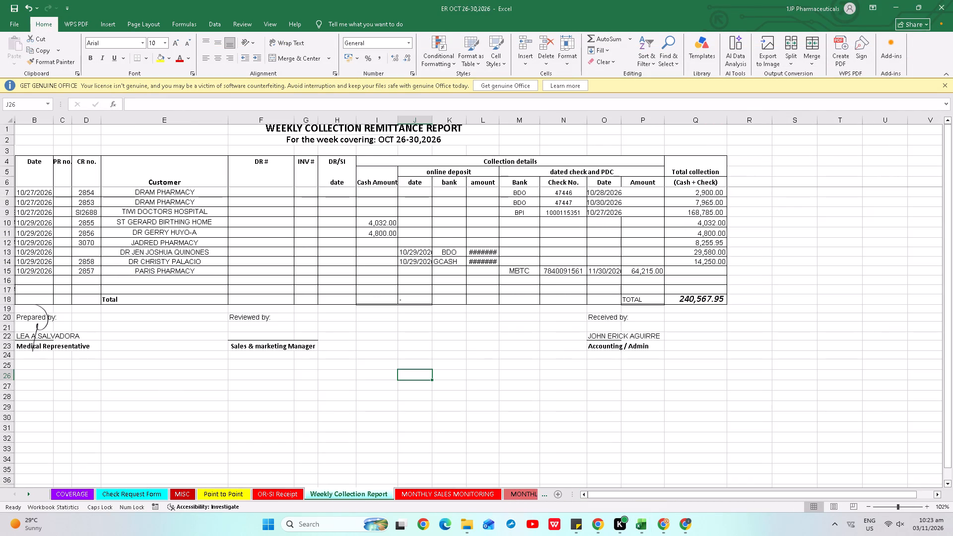
scroll(721, 391, up, 3)
click(457, 489)
click(503, 494)
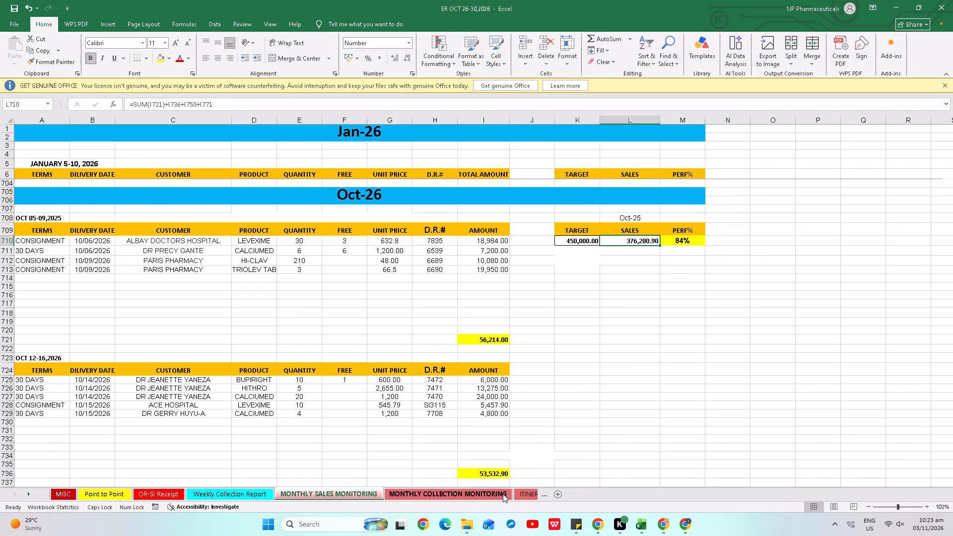
scroll(546, 403, up, 1)
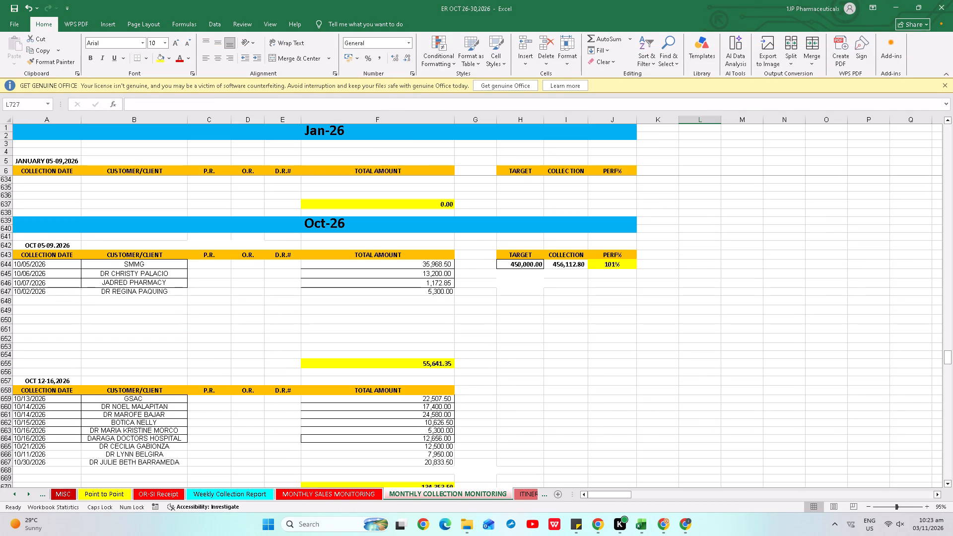
click(579, 276)
key(Up)
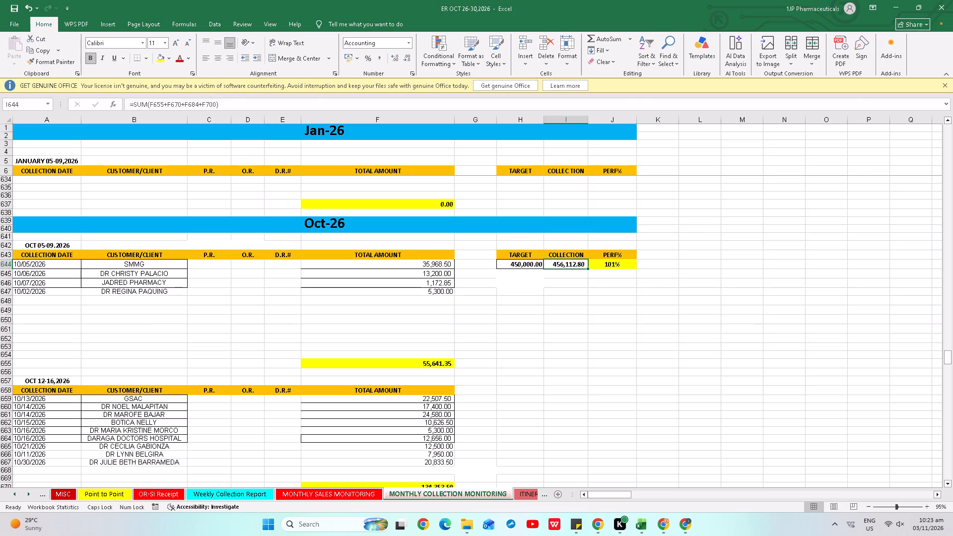
key(Down)
Open the 1JP Collection Data 2026 workbook from the Accounting Paper Works 2026 folder in File Explorer.
key(alt+Tab)
key(alt+Tab)
key(alt+Tab)
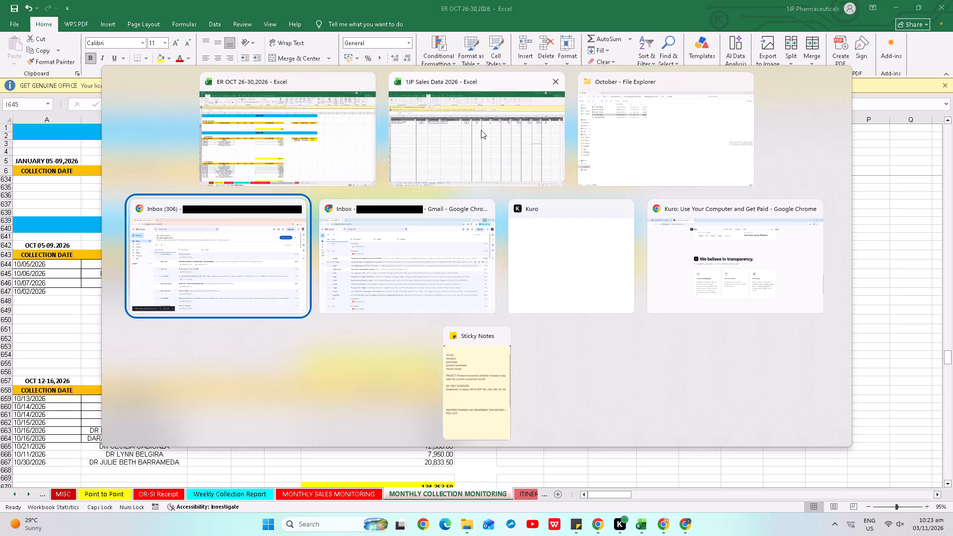
alt+click(602, 147)
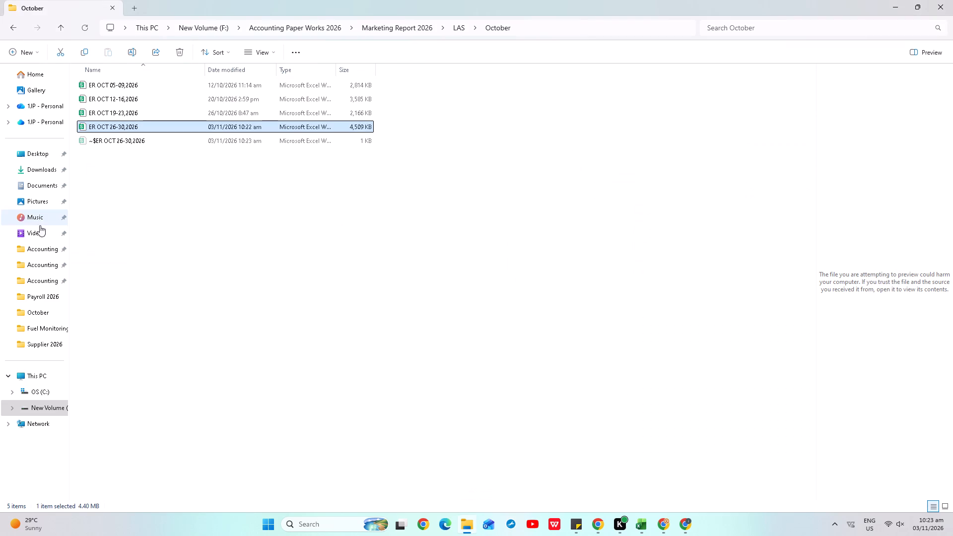
click(40, 265)
double_click(128, 98)
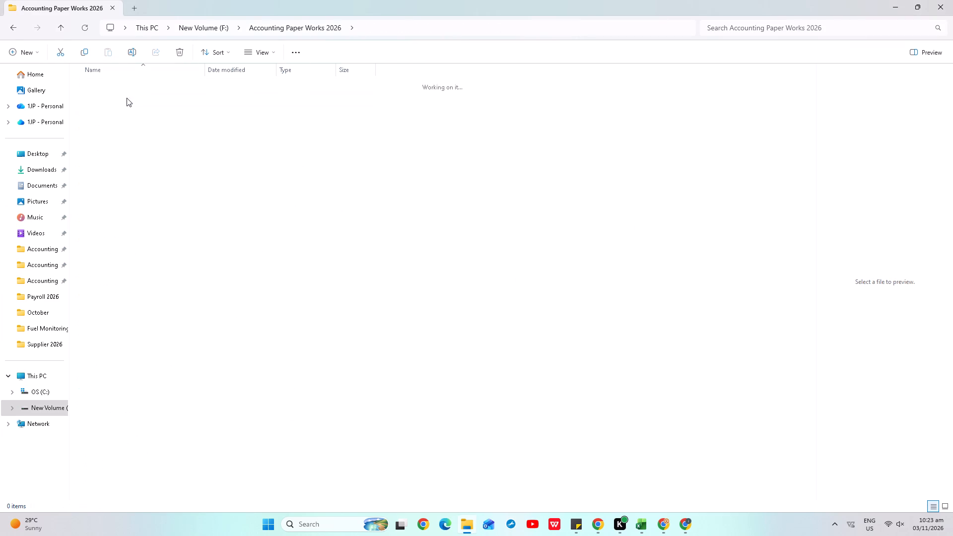
double_click(133, 87)
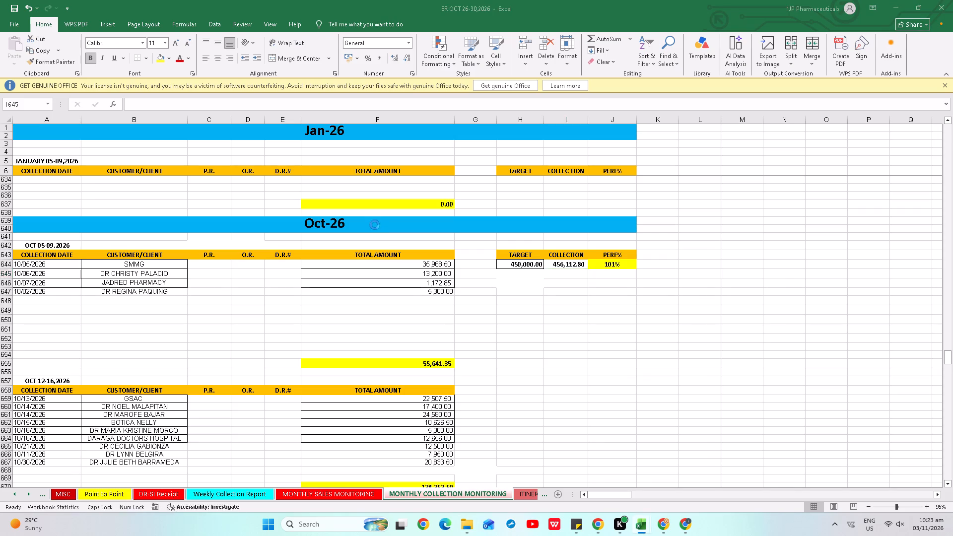
click(375, 225)
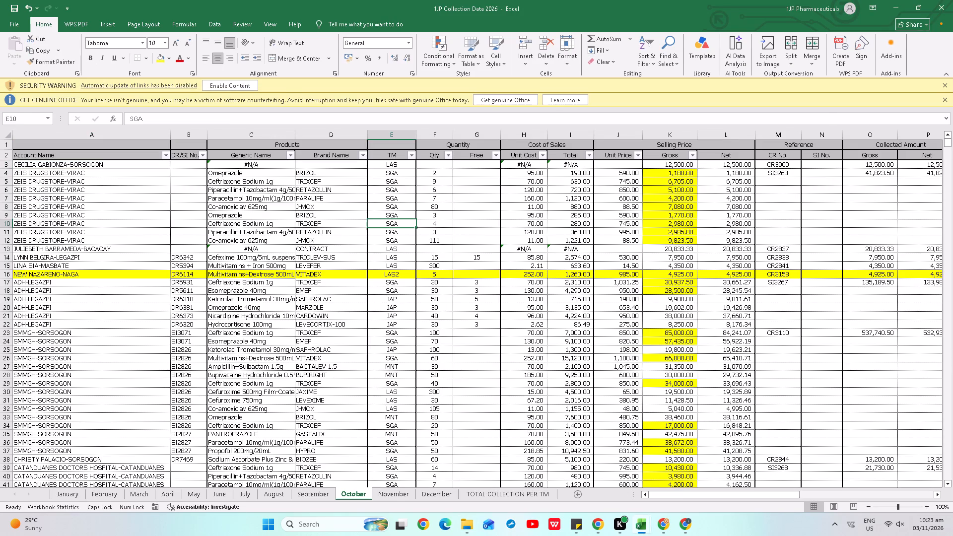
Examine the LAS row in the per-TM summary below the October collection records.
key(ctrl+Left)
key(ctrl+Left)
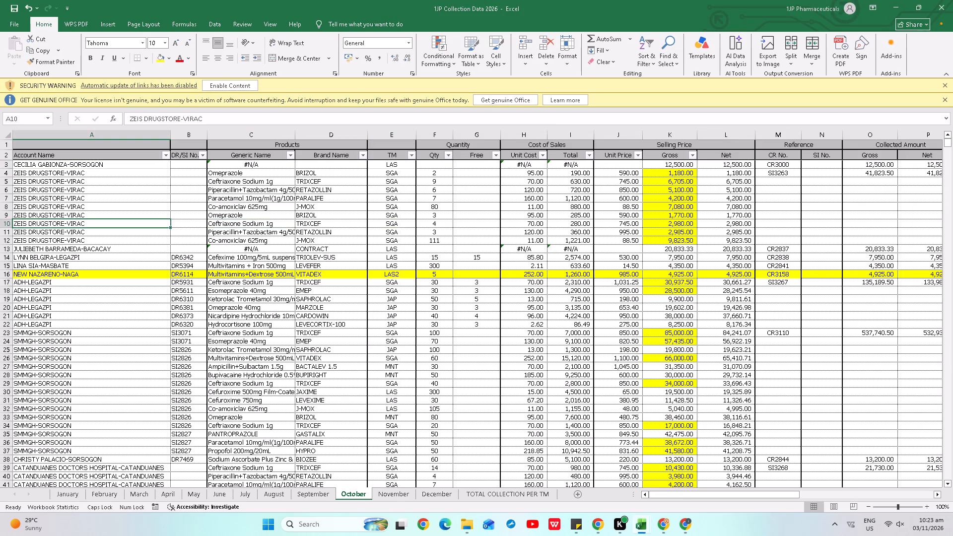
key(ctrl+Down)
key(ctrl+Down)
key(ctrl+Down)
key(ctrl+Down)
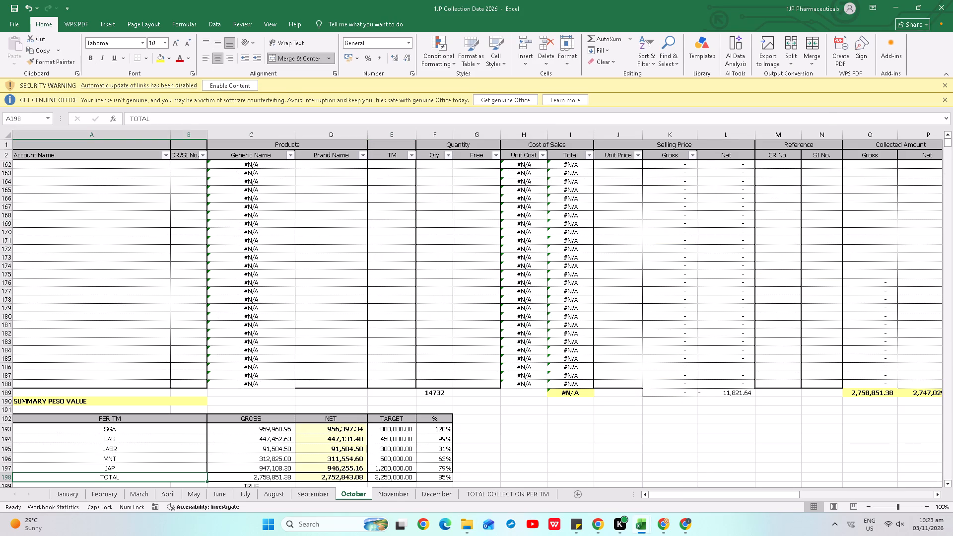
scroll(352, 223, down, 2)
click(175, 329)
key(Up)
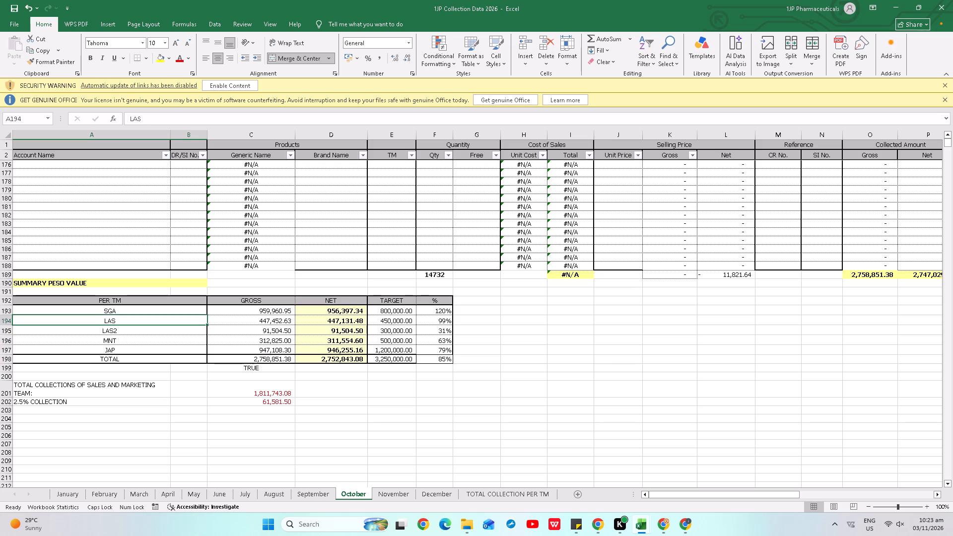
key(shift+space)
click(336, 234)
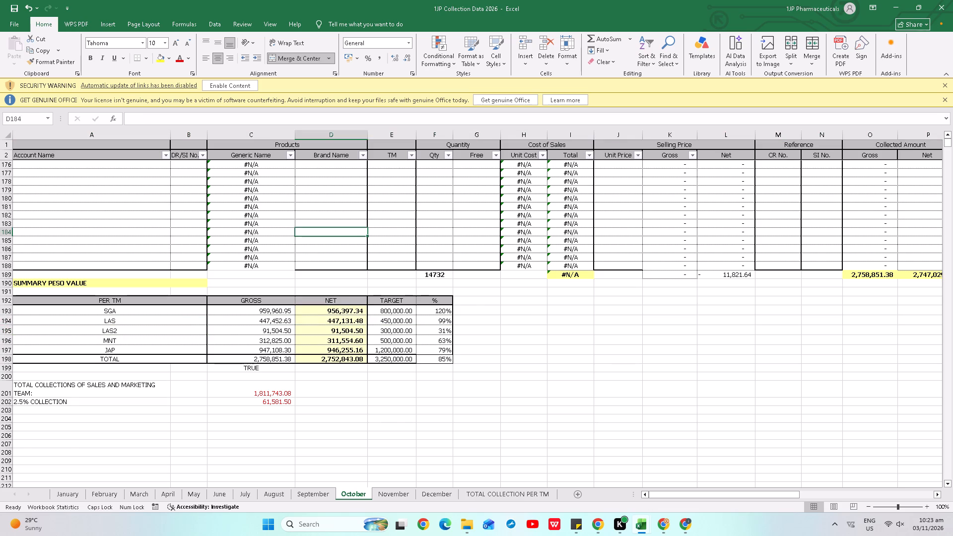
Filter the October collection records by TM to show only LAS.
key(ctrl+Home)
key(Right)
key(Right)
key(Right)
key(Up)
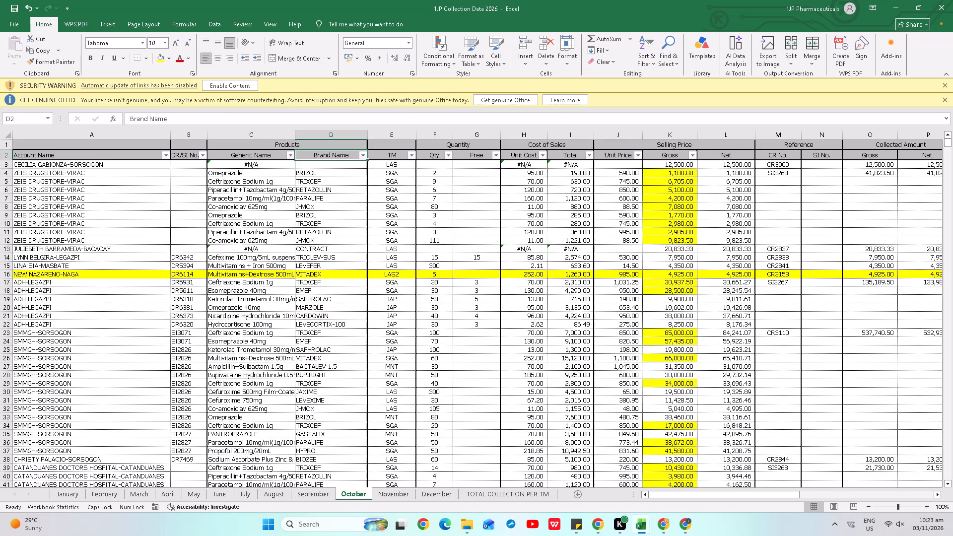
key(Right)
key(alt+Up)
key(Down)
key(Down)
key(Down)
key(Down)
key(Down)
key(Down)
key(Down)
key(Down)
key(Down)
key(space)
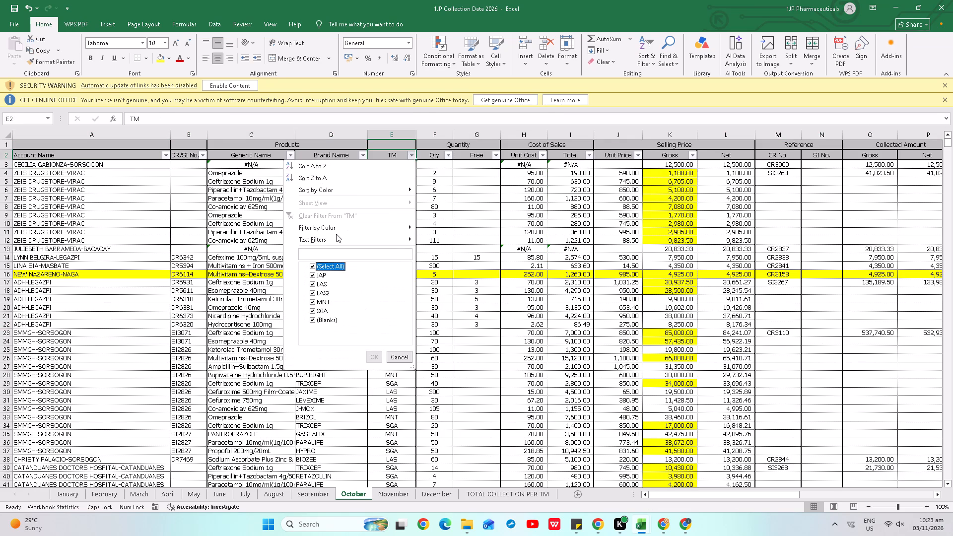
key(Down)
key(Down)
key(space)
key(Return)
key(Down)
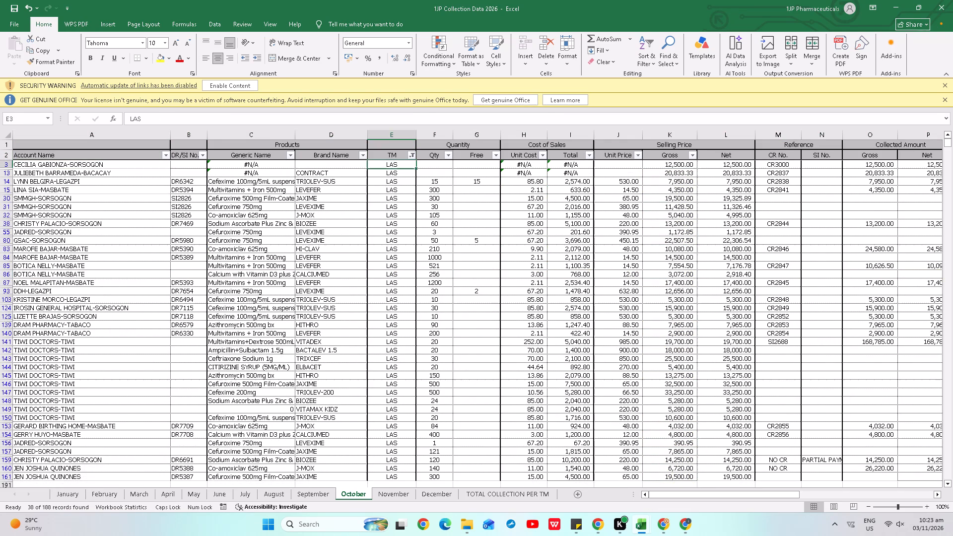
scroll(330, 240, down, 3)
scroll(664, 373, up, 6)
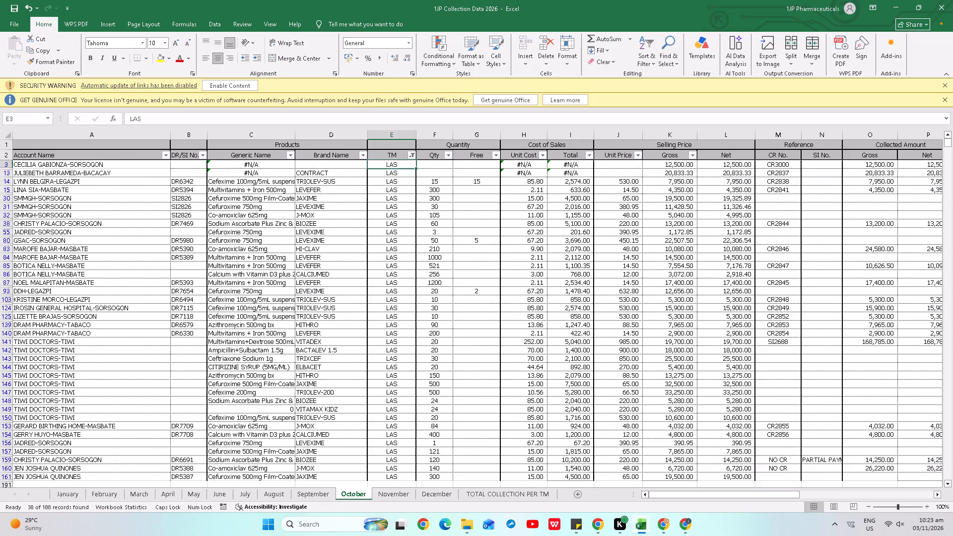
Check the SMMG amount in the ER report, then search the filtered October collection records for MMG.
key(alt+Tab)
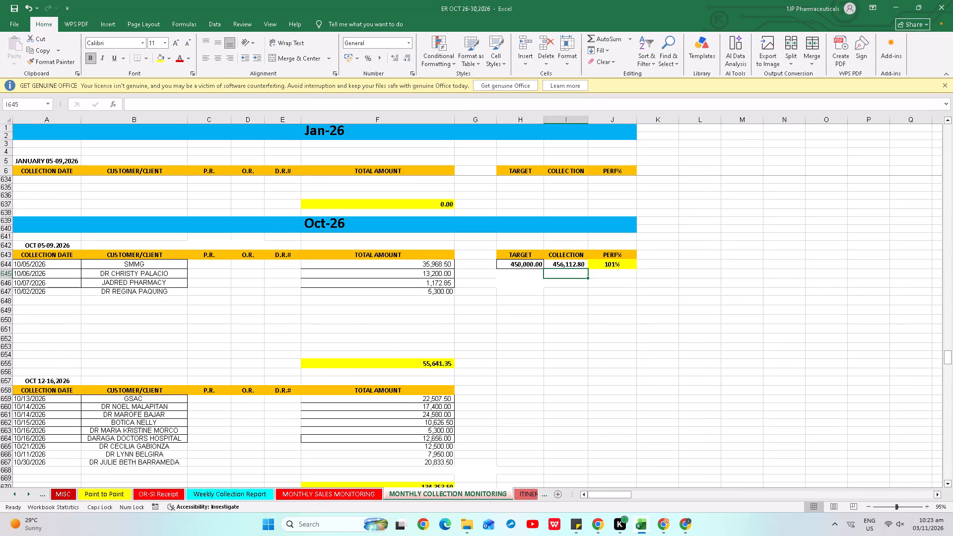
click(439, 269)
click(442, 266)
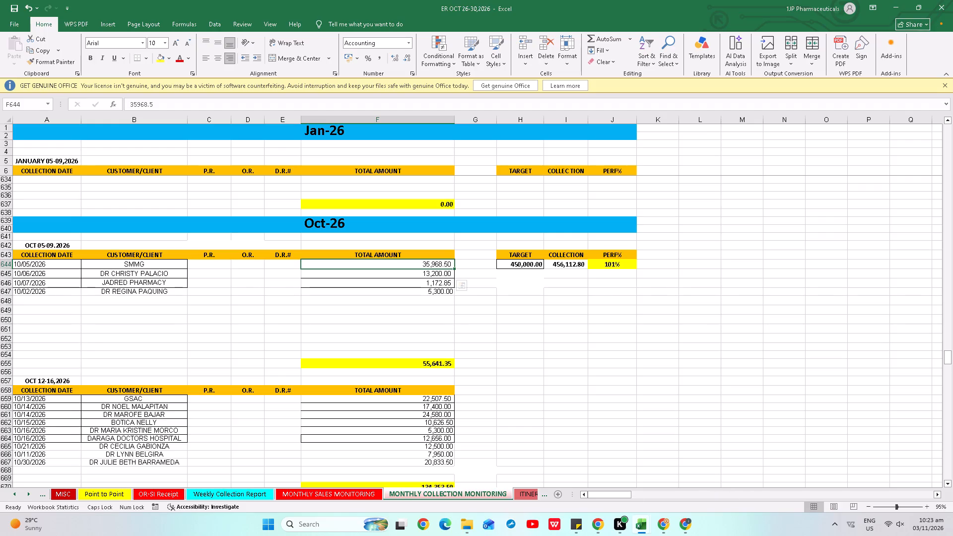
key(alt+Tab)
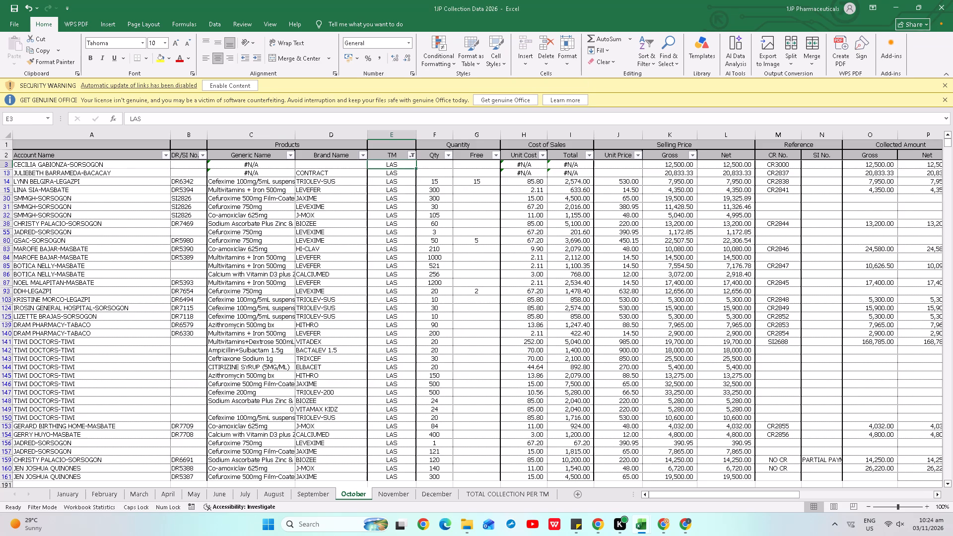
key(alt+Tab)
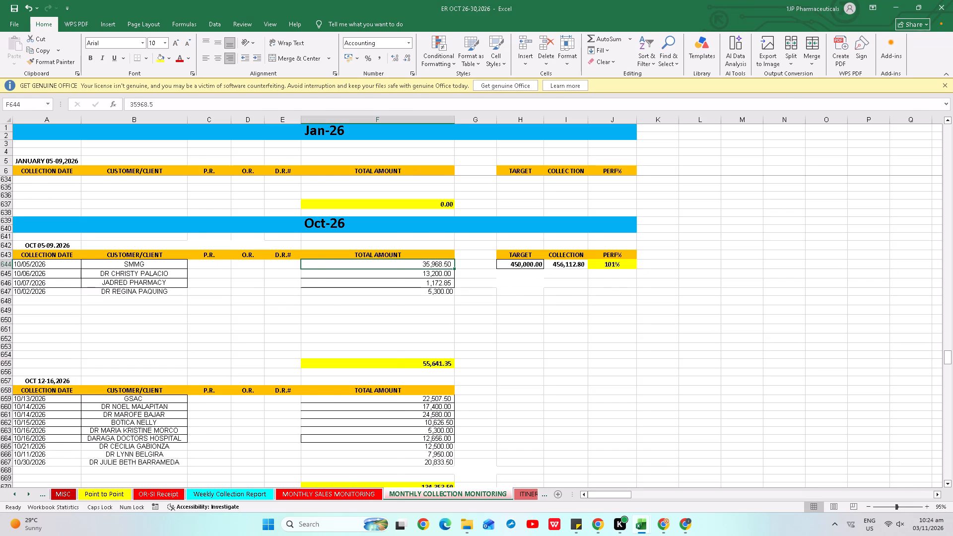
key(alt+Tab)
key(ctrl+f)
text(MMG)
key(Return)
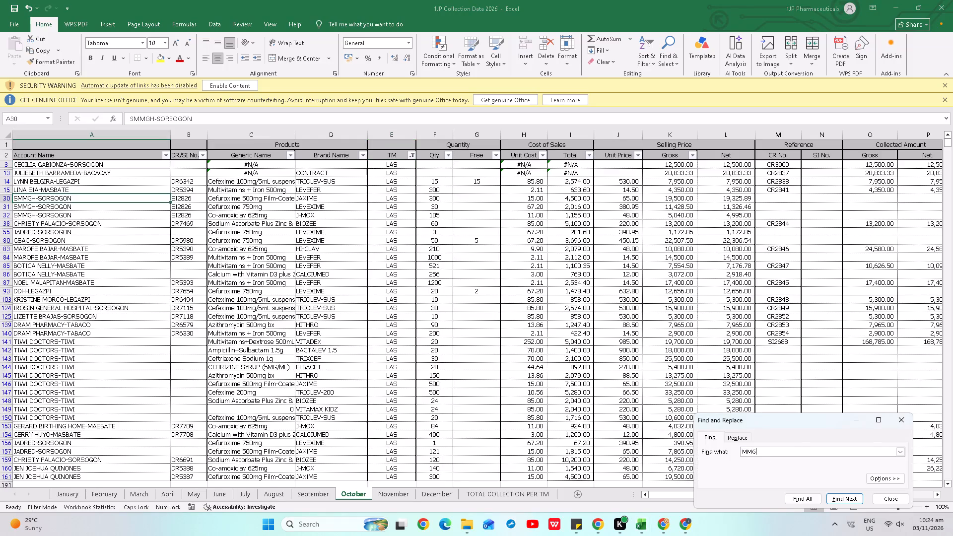
key(Escape)
key(shift+space)
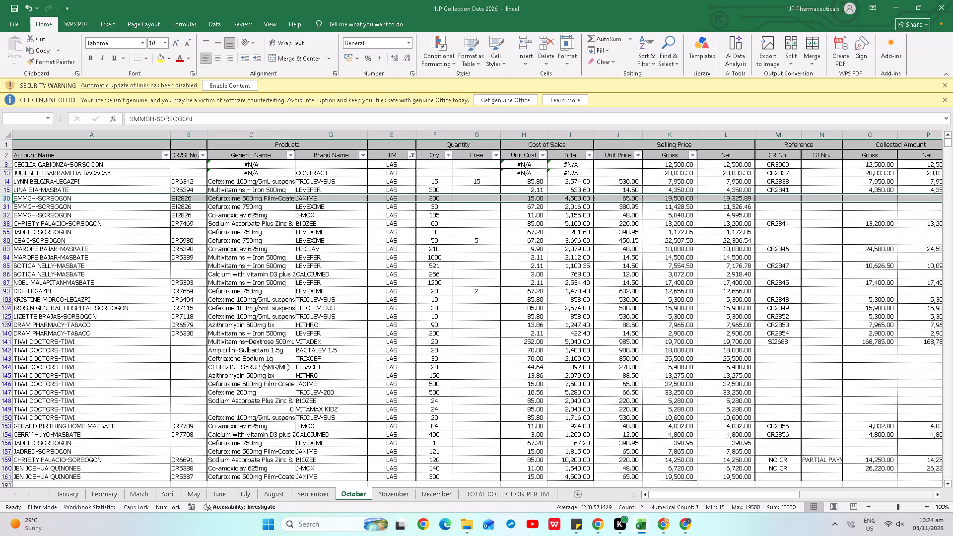
Sum the gross amounts of the three SMMGH-SORSOGON rows for comparison with the ER report's SMMG collection.
key(alt+Tab)
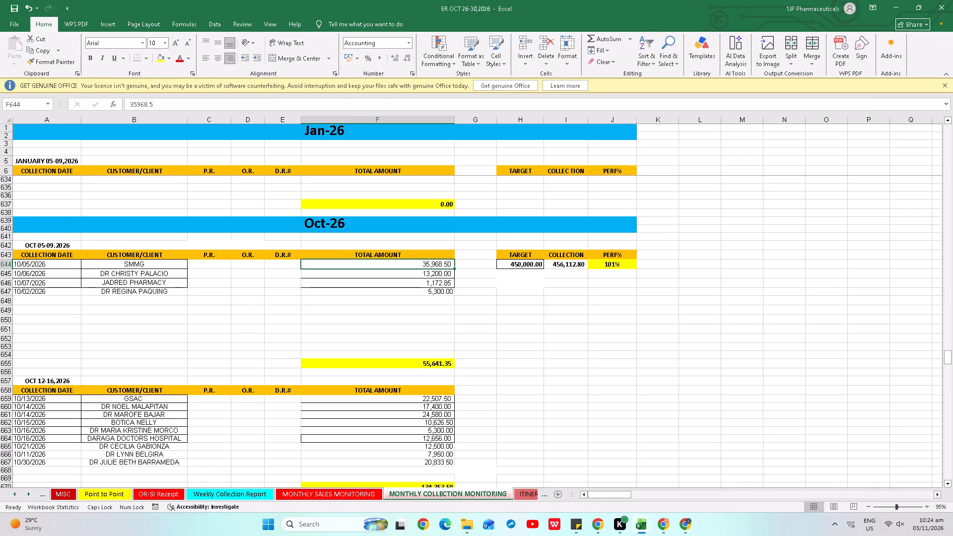
scroll(532, 254, down, 1)
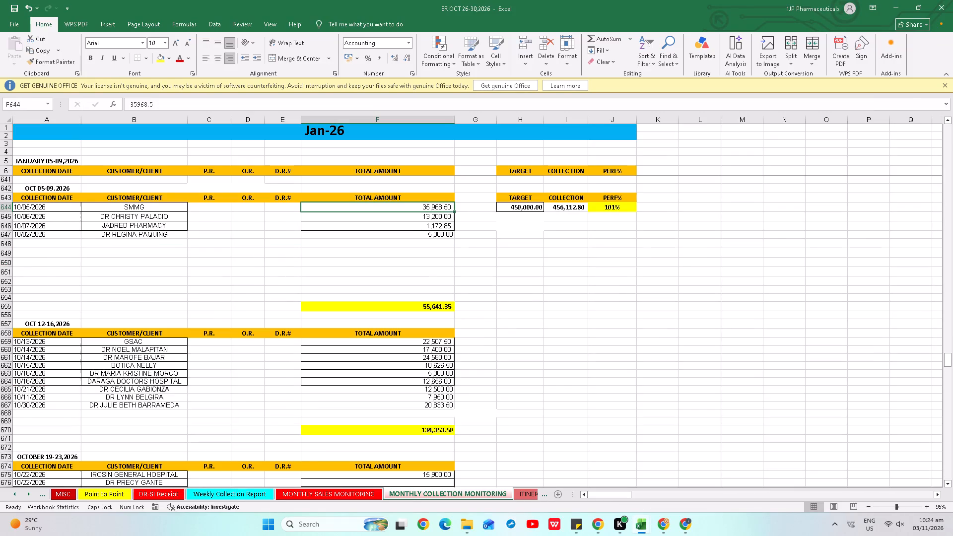
key(alt+Tab)
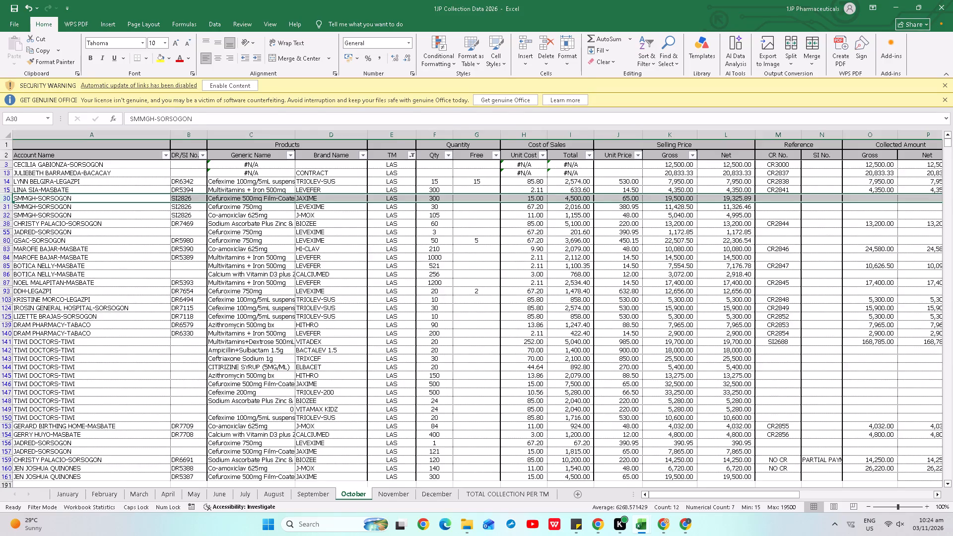
key(Right)
key(Right)
key(Right)
key(Right)
key(Right)
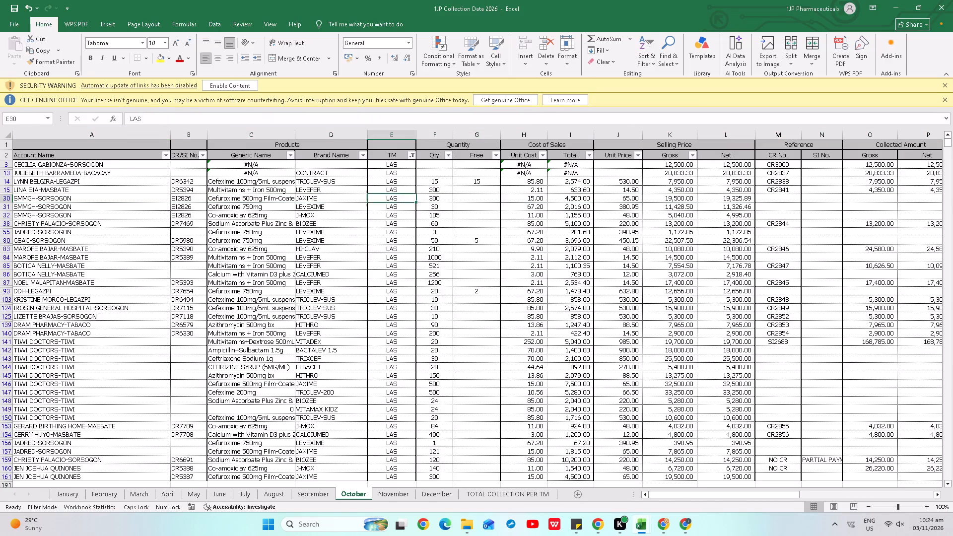
key(Right)
key(Right)
key(Right)
key(Right)
key(Right)
key(shift+Down)
key(shift+Down)
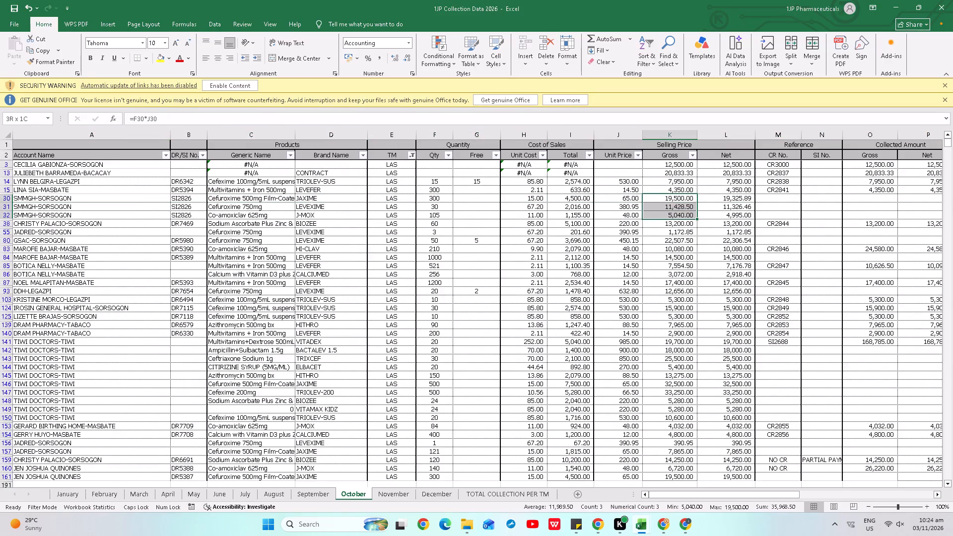
Highlight in yellow the SMMG amount in the ER report and the three SMMGH-SORSOGON rows on the October collection sheet.
key(alt+Tab)
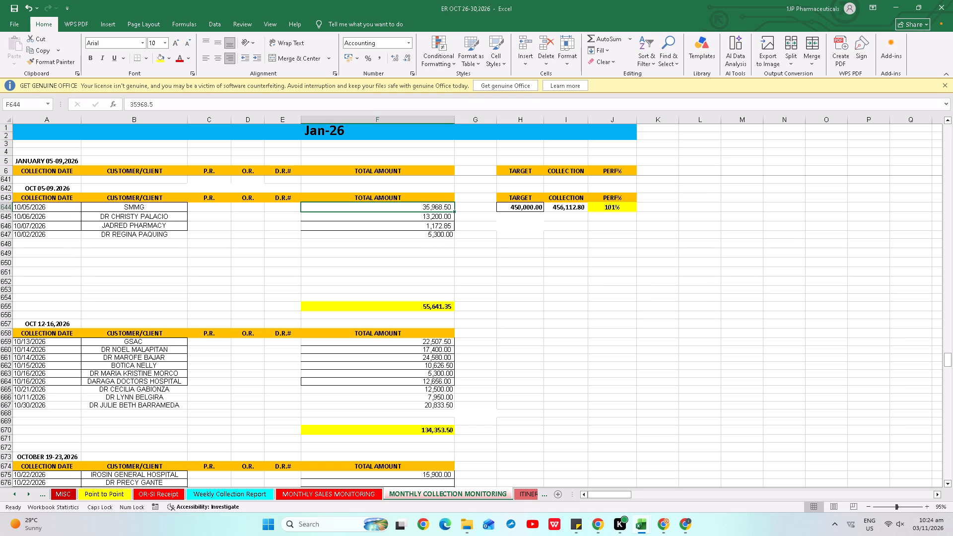
click(154, 59)
click(161, 57)
key(alt+Tab)
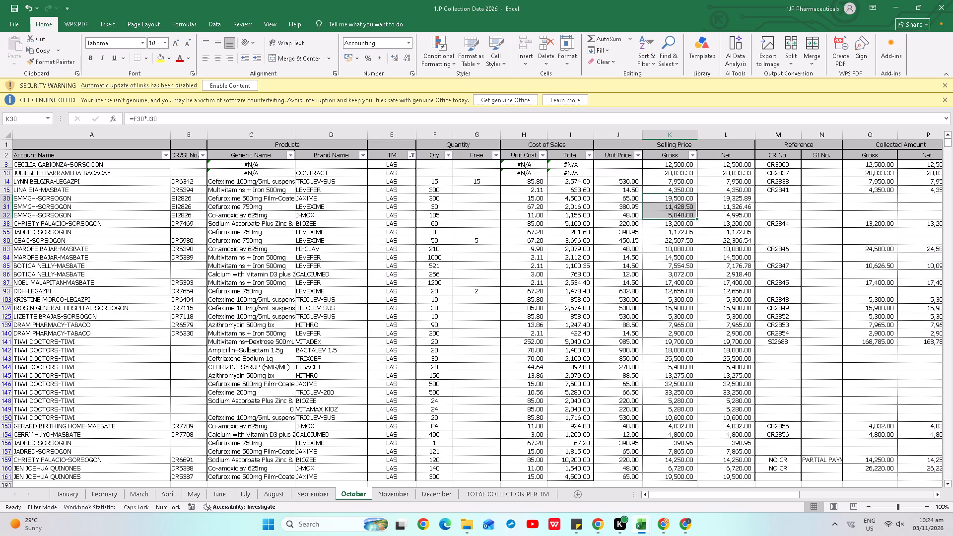
key(shift+space)
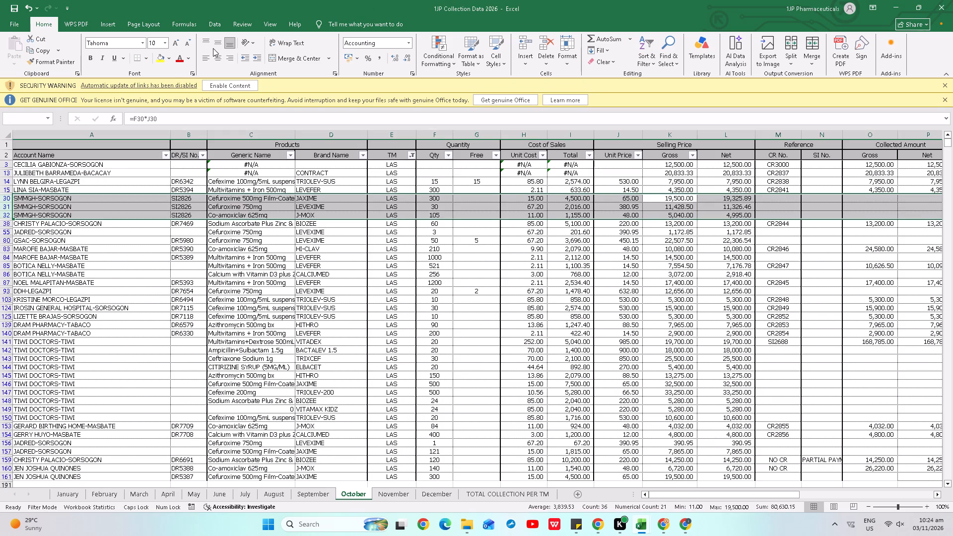
click(158, 59)
Highlight in yellow the 10/06/2026 amount in the ER report and the matching DR7469 BIOZEE row on the October sheet.
key(alt+Tab)
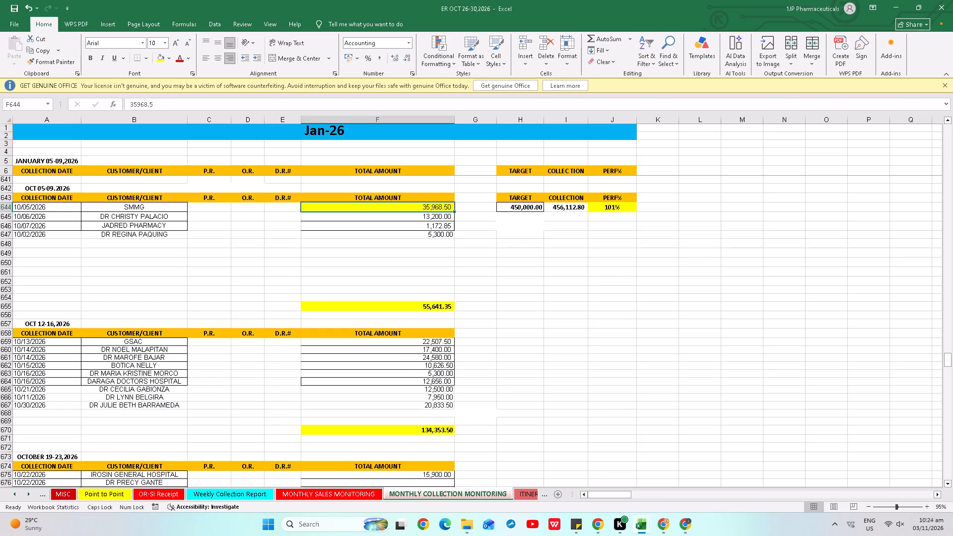
key(Down)
key(alt+Tab)
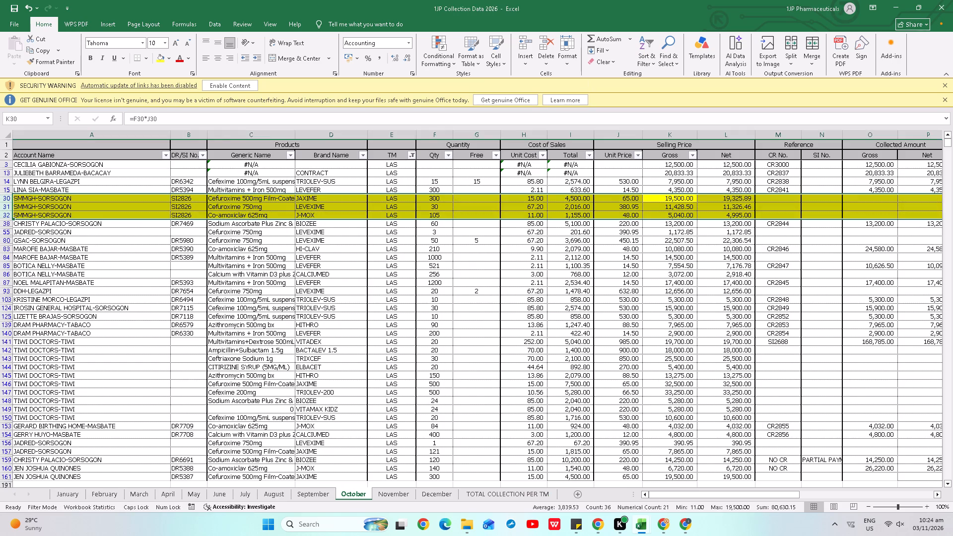
key(Up)
key(Down)
key(Down)
key(Down)
key(Down)
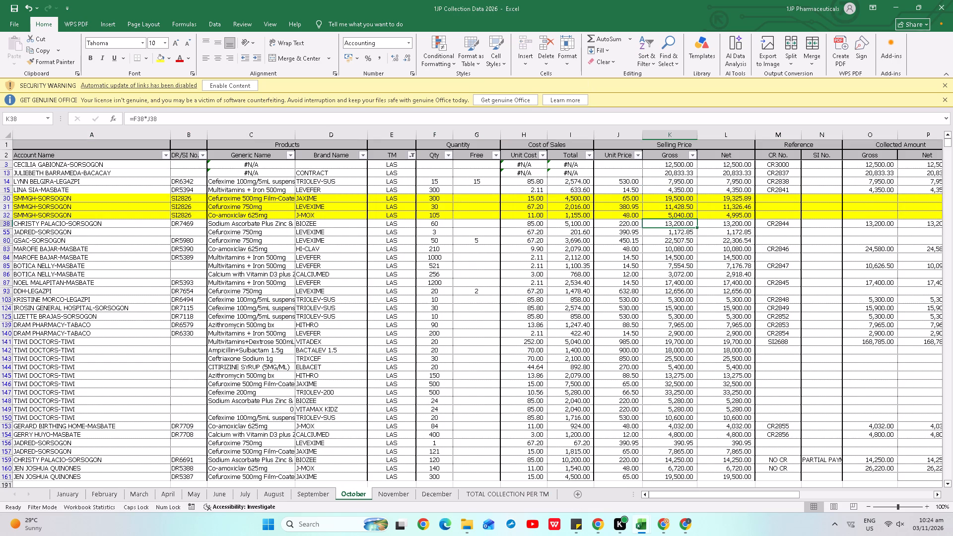
key(shift+space)
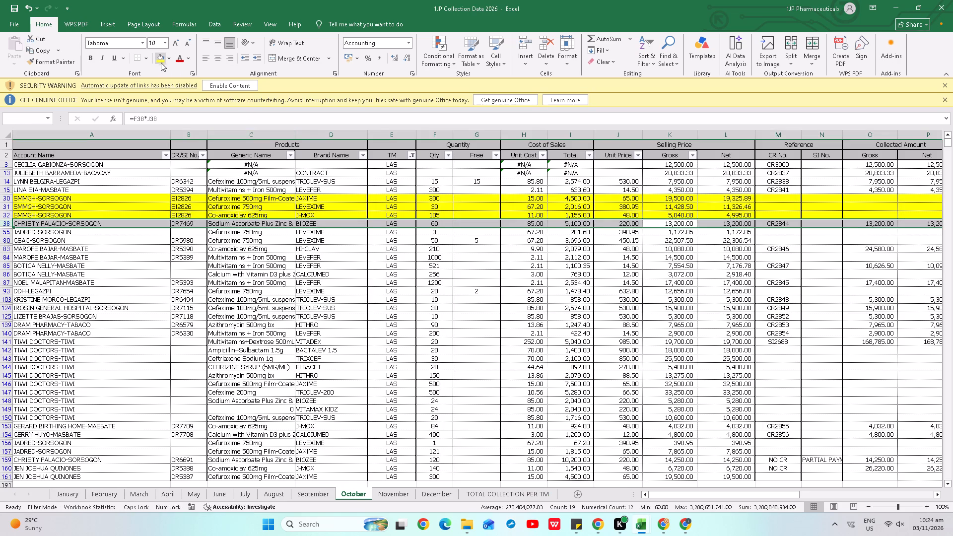
click(159, 61)
key(alt+Tab)
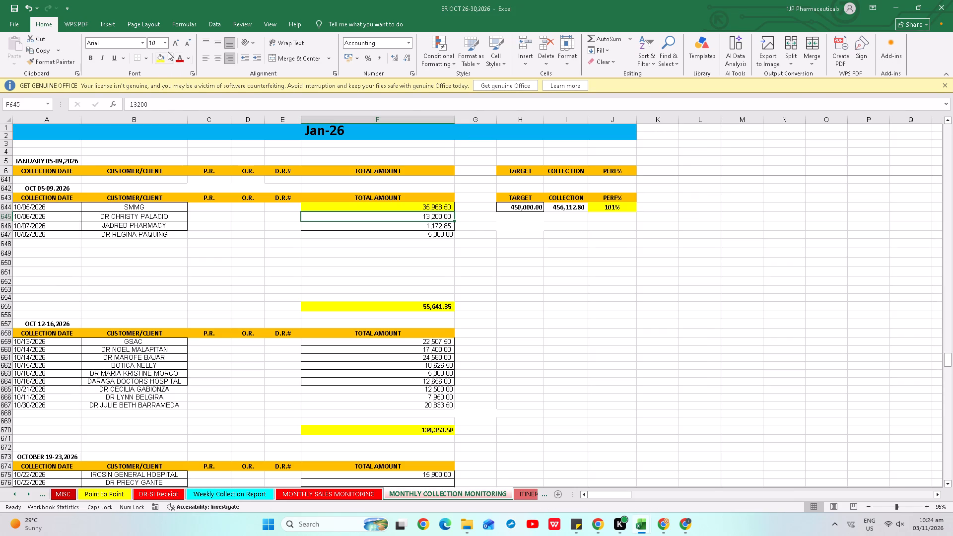
click(156, 56)
key(alt+Tab)
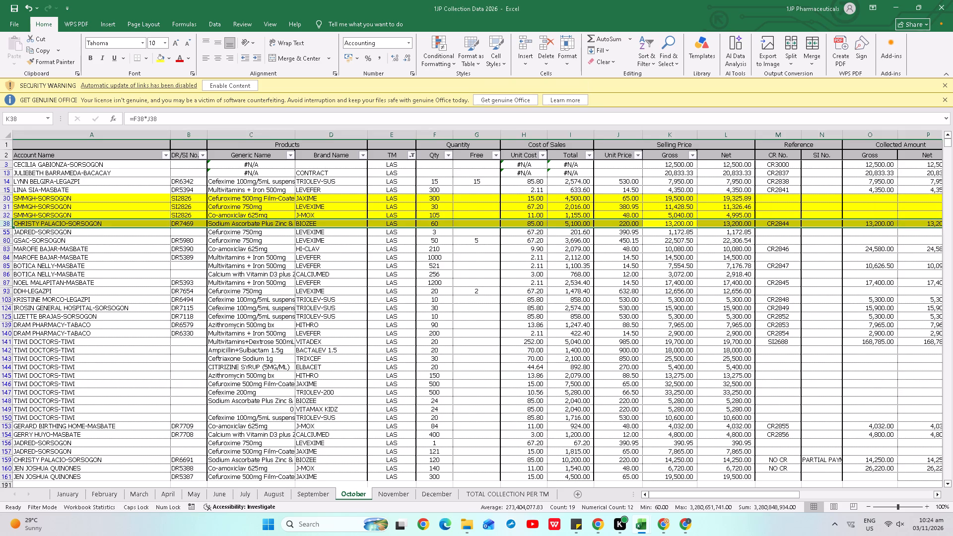
Highlight in yellow the JADRED-SORSOGON row after DR7469 on the October sheet and the 10/07/2026 JADRED PHARMACY amount in the ER report.
key(Down)
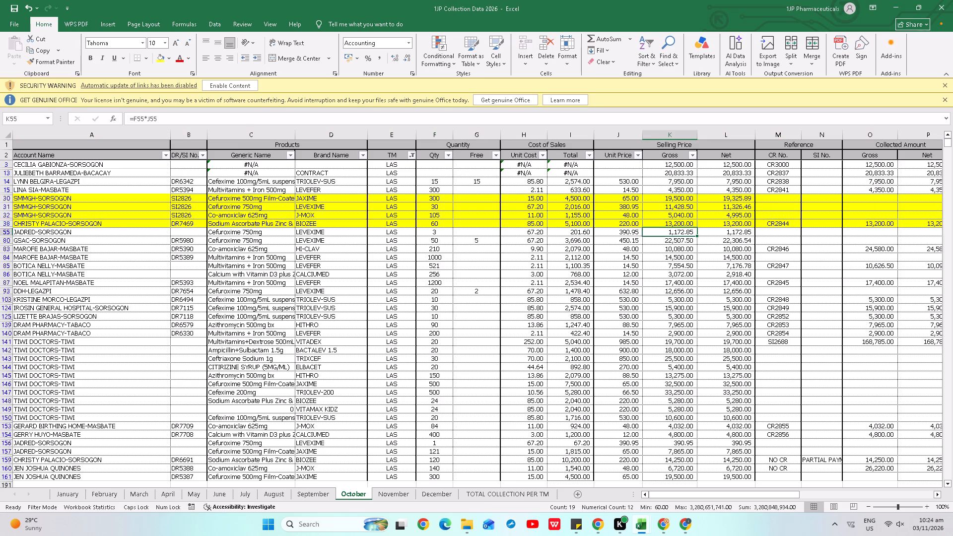
key(shift+space)
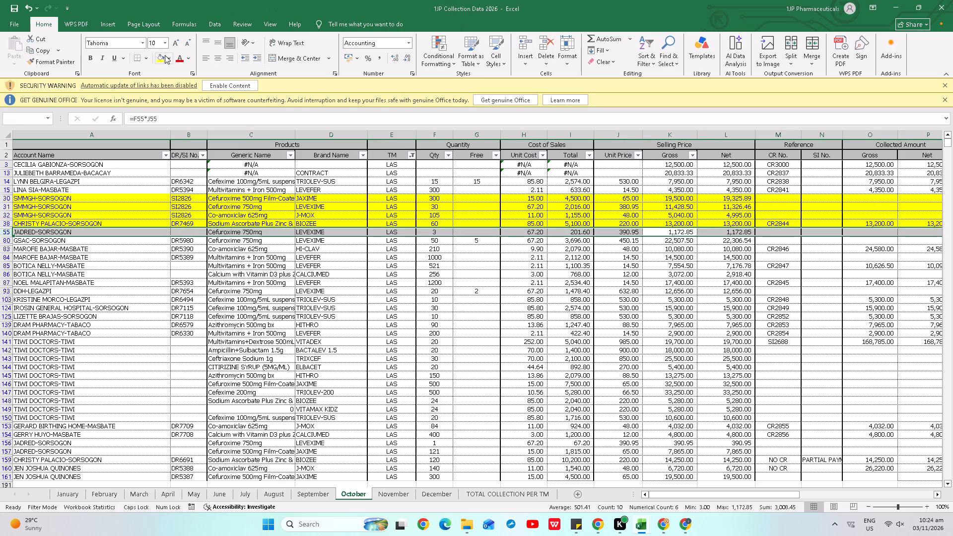
click(165, 55)
key(alt+Tab)
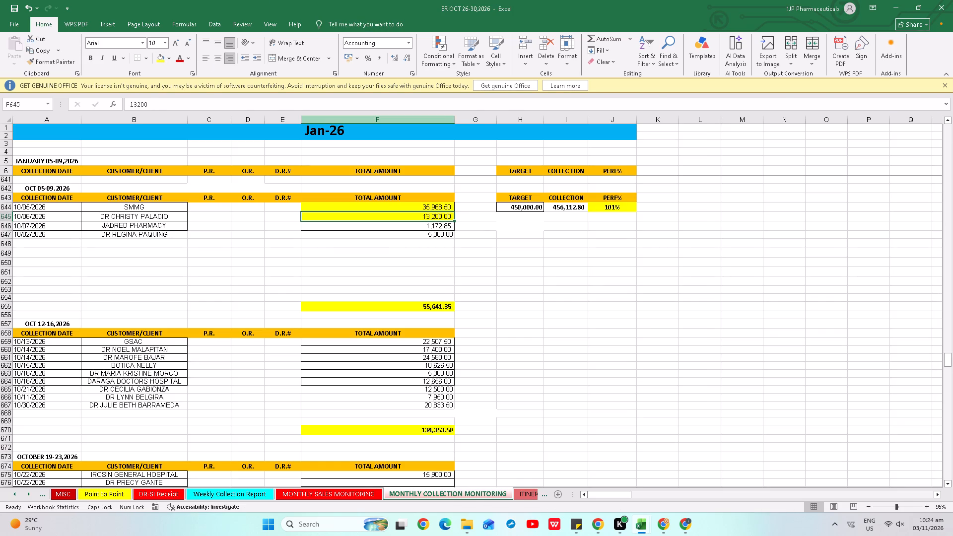
click(425, 226)
click(157, 57)
Search the filtered October records for PACQ, the customer of the 10/02/2026 ER entry, and scan the account names.
click(419, 235)
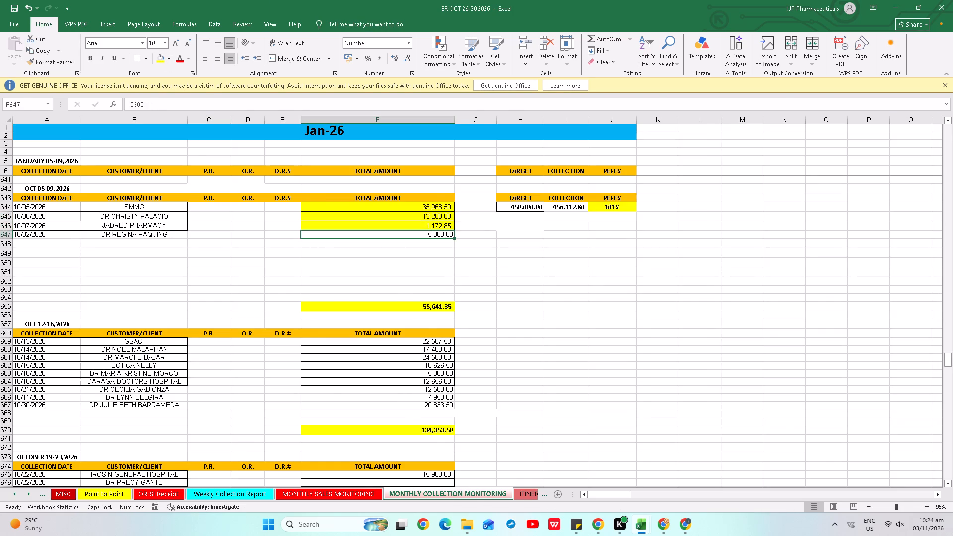
key(alt+Tab)
click(582, 276)
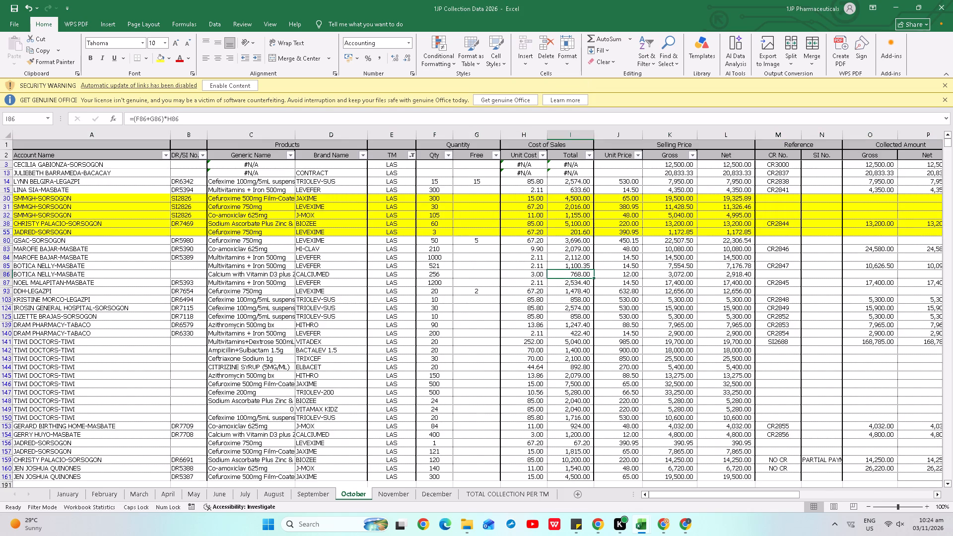
key(ctrl+f)
text(PA)
text(CQ)
key(Return)
key(Return)
key(Escape)
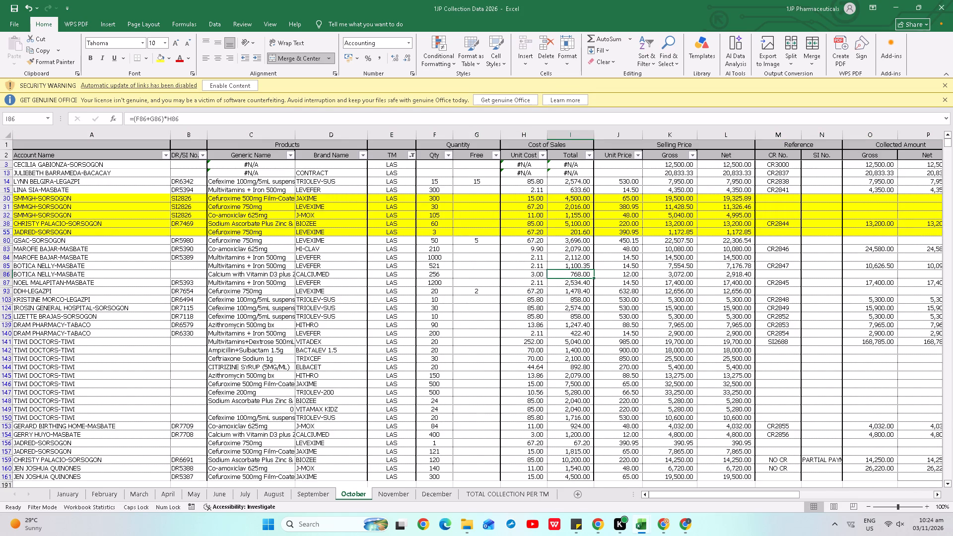
key(ctrl+f)
key(Escape)
click(65, 257)
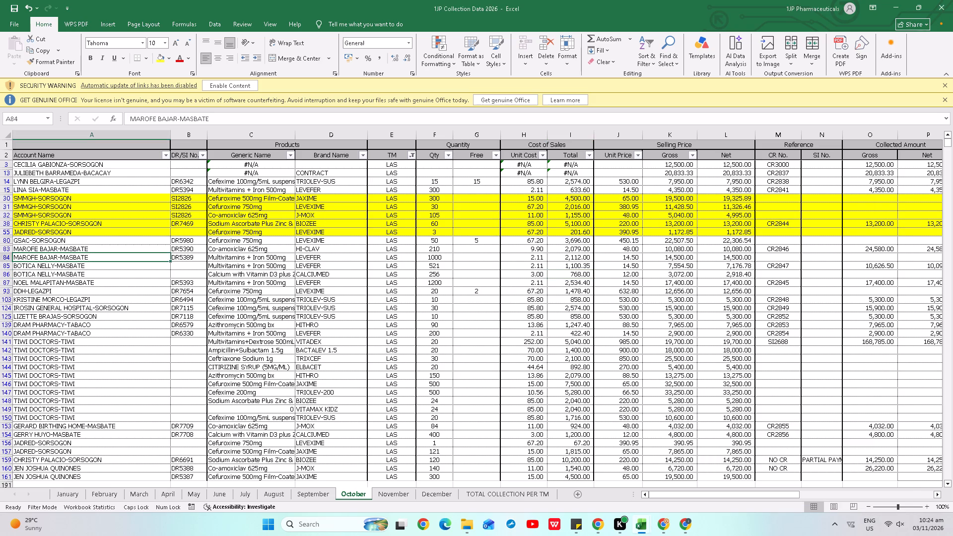
scroll(50, 208, up, 1)
scroll(77, 271, down, 2)
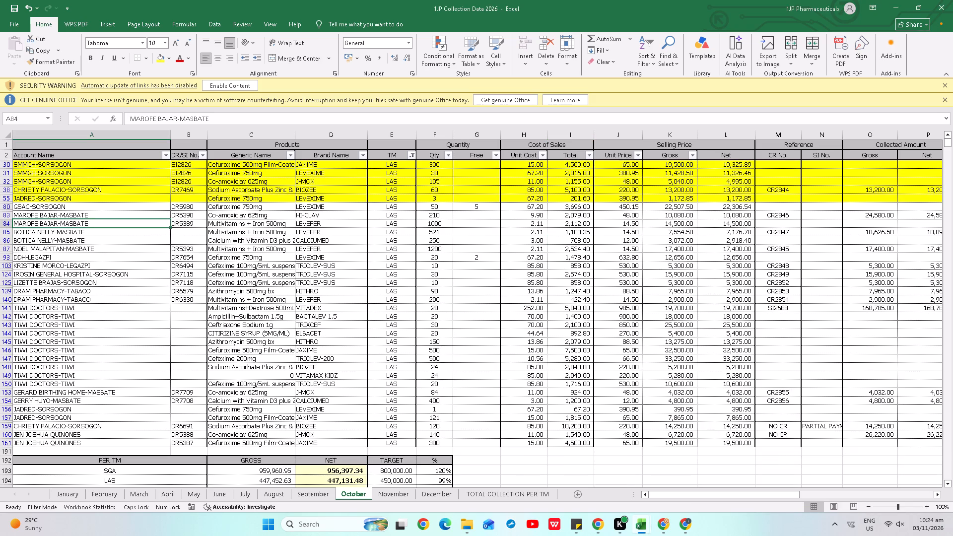
scroll(75, 418, up, 5)
Recheck the 10/02/2026 customer in the ER report and search the filtered October records for REGINA, undoing any accidental cell change.
key(alt+Tab)
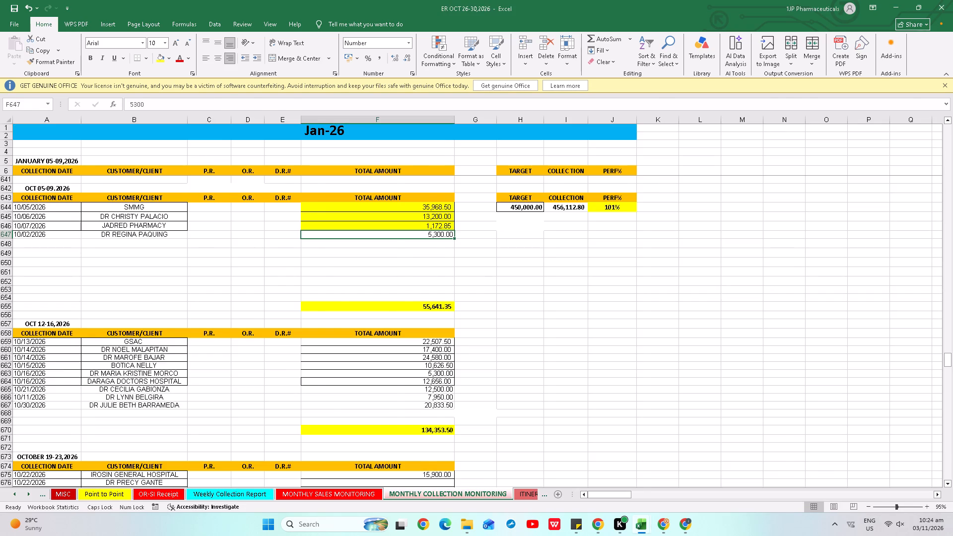
key(alt+Tab)
key(f)
key(ctrl+f)
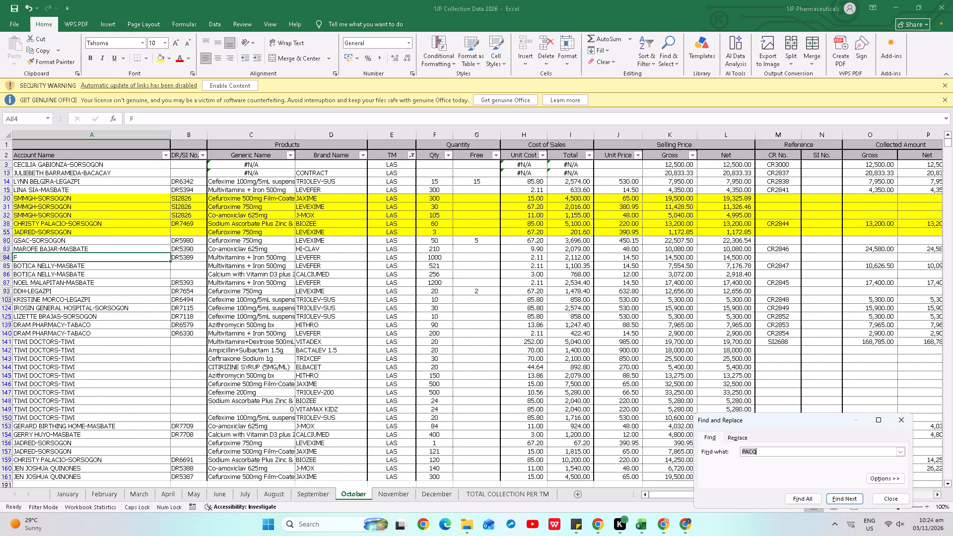
text(REGINA)
key(Return)
key(Return)
key(Escape)
key(Escape)
key(Escape)
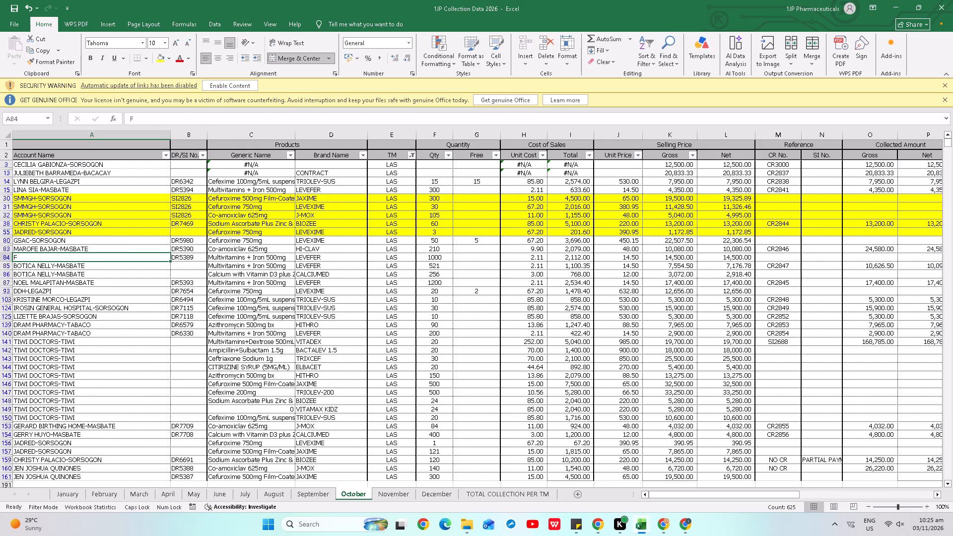
key(ctrl+z)
Clear the TM filter on the October sheet to list all collection records.
key(Up)
key(alt+a)
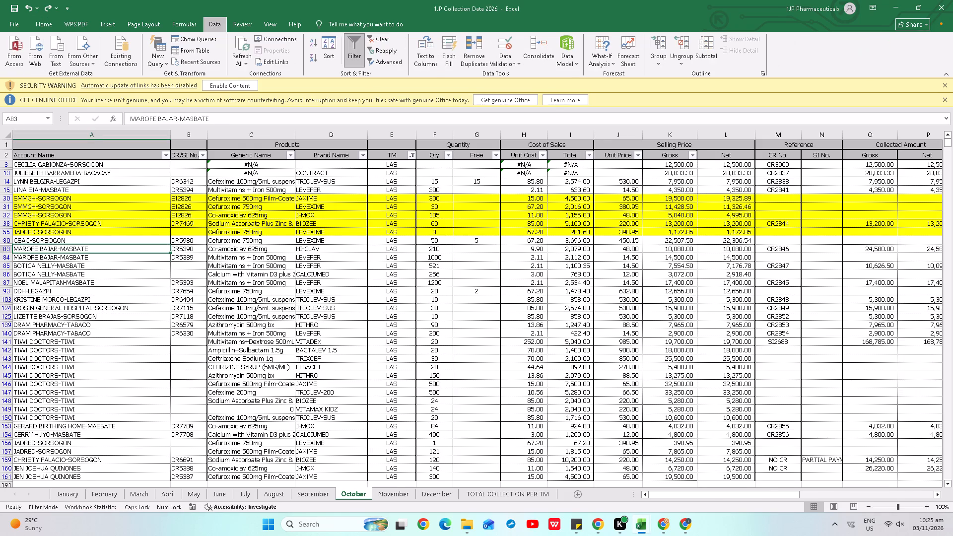
key(alt+c)
Search the October sheet's Account Name filter for REGINA, leaving the filter unapplied.
key(ctrl+Home)
key(Up)
key(alt+Up)
key(Down)
key(Down)
key(Down)
key(Down)
key(Down)
key(Down)
key(Down)
key(Down)
key(Down)
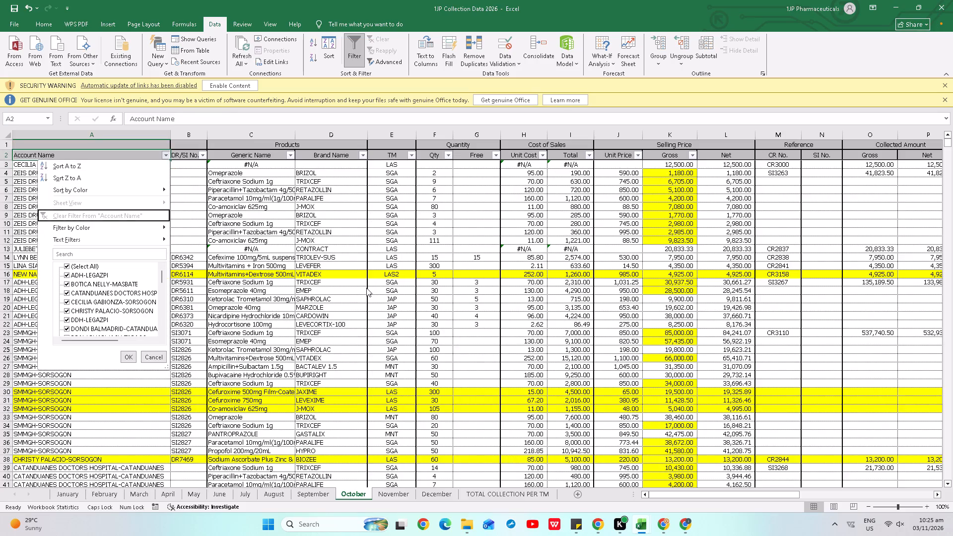
key(Up)
text(REGINA)
key(Return)
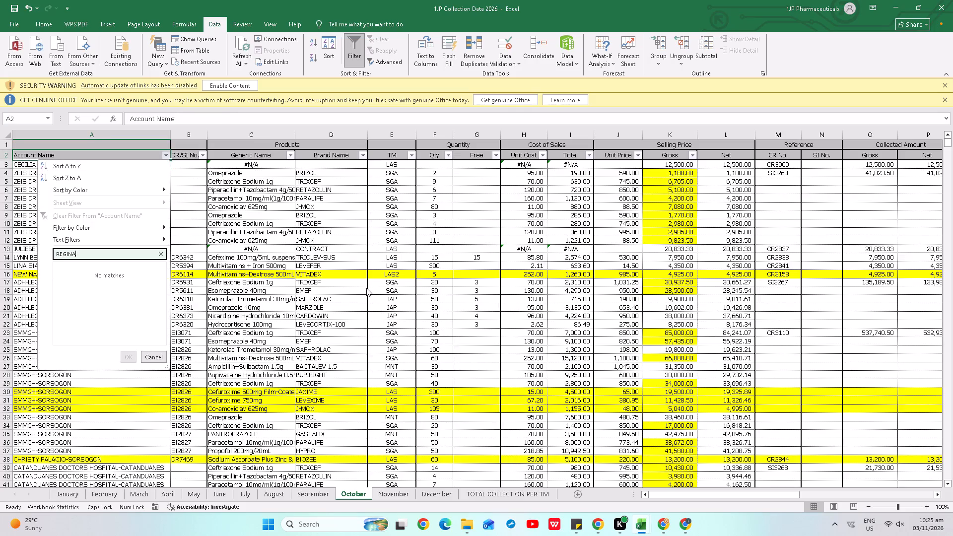
key(Escape)
key(Escape)
Check the 10/02/2026 ER entry again and filter the September sheet's Account Name column by REGINA.
key(alt+Tab)
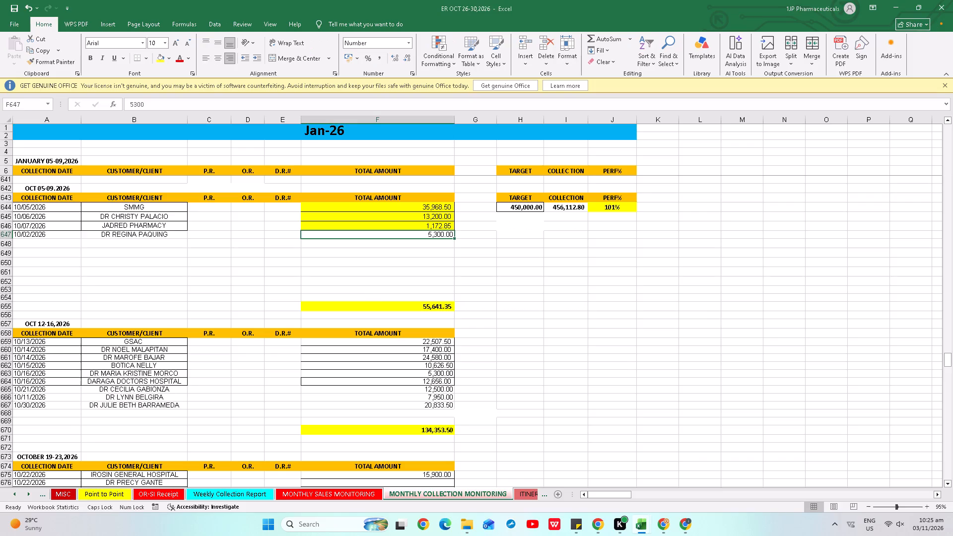
key(alt+Tab)
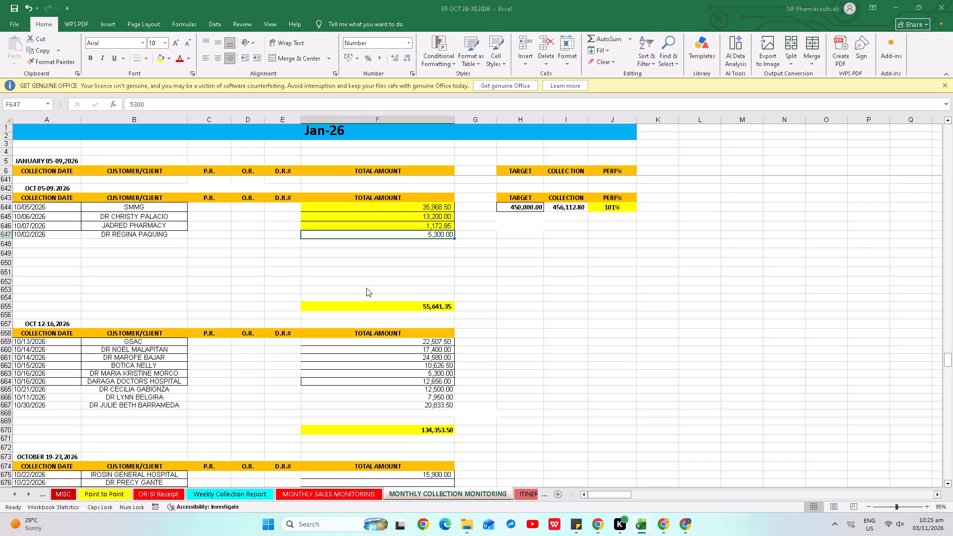
key(ctrl+Page_Up)
key(ctrl+Page_Down)
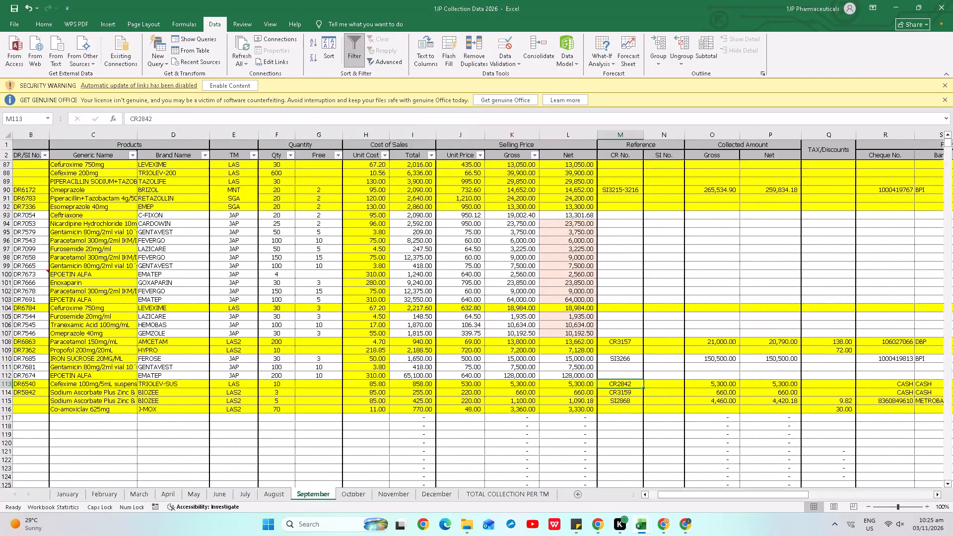
key(alt+Tab)
key(alt+Tab)
key(ctrl+Page_Up)
key(ctrl+Home)
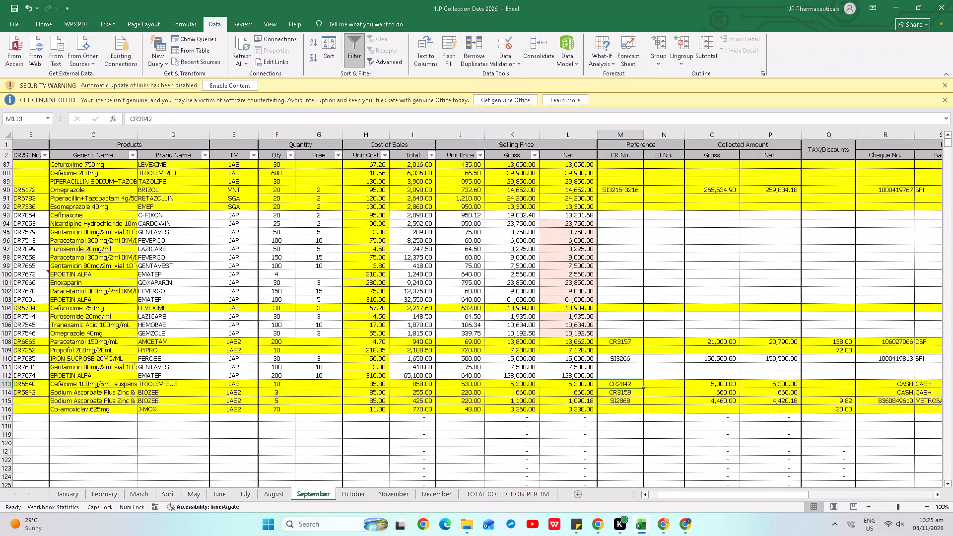
key(Up)
key(alt+Up)
key(Down)
key(Down)
key(Down)
key(Down)
key(Down)
key(Down)
key(Down)
key(Down)
text(REGINA)
key(Return)
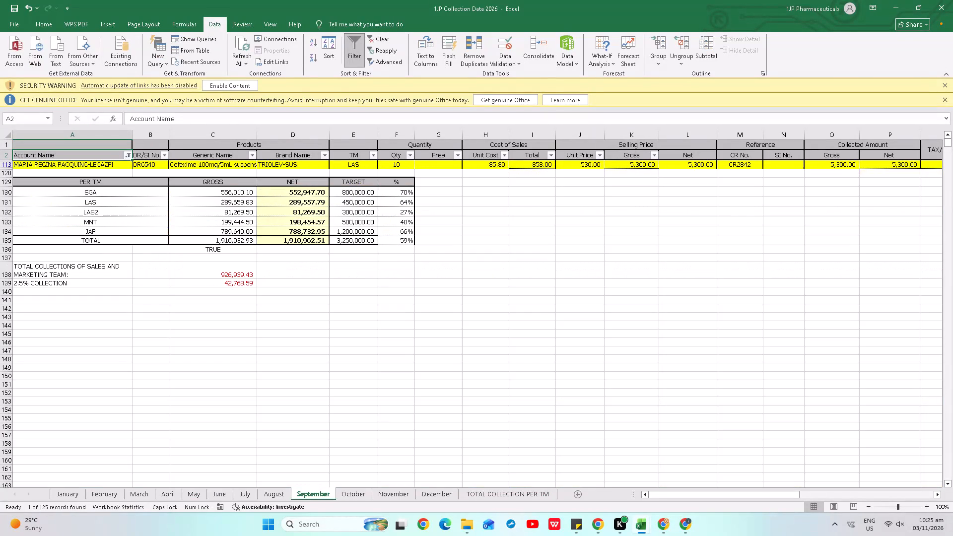
Examine the filtered September record's amounts, collection date and deposit date, and compare them with the 10/02/2026 ER entry.
key(Down)
key(ctrl+Right)
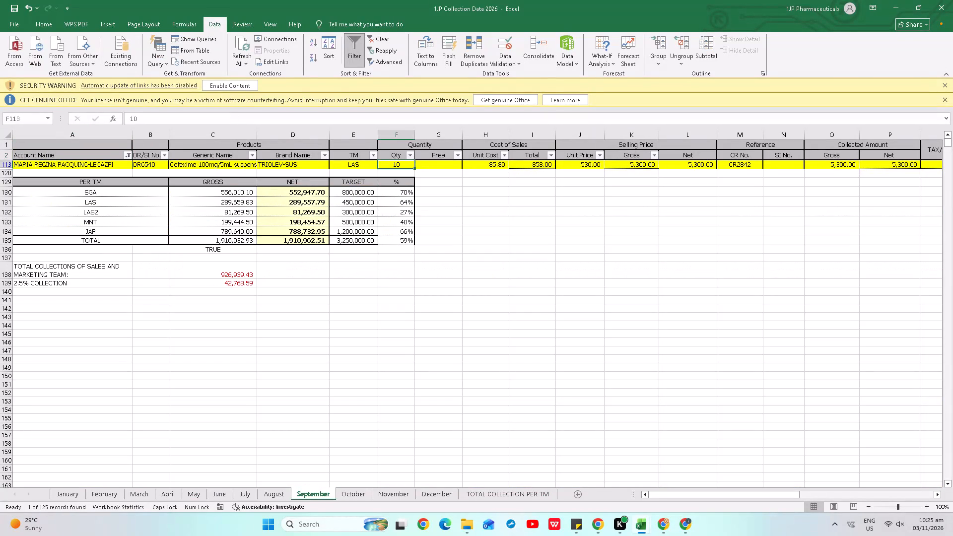
key(Right)
key(Right)
key(Right)
key(Right)
key(Right)
key(Right)
key(Right)
key(Right)
key(Right)
key(Right)
key(Right)
key(Right)
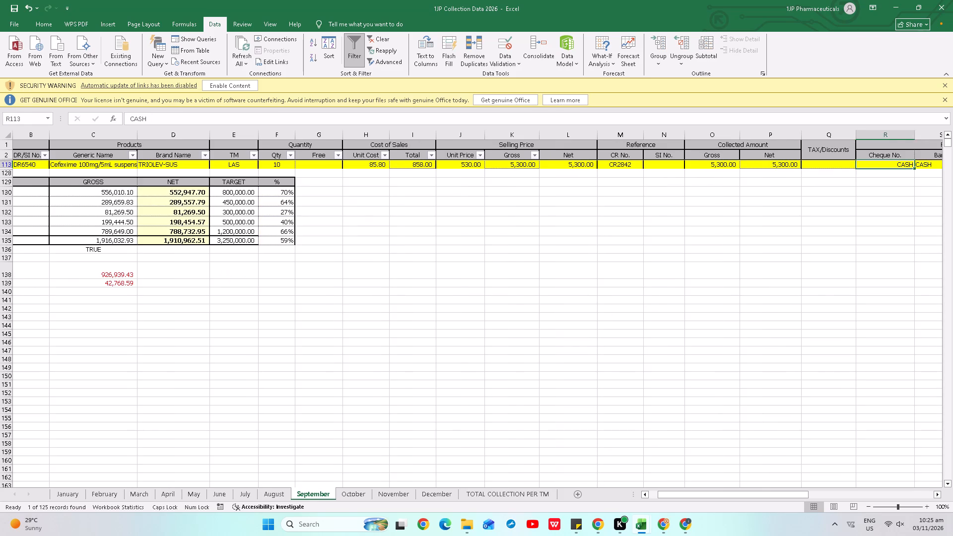
key(Right)
key(Right)
key(Right)
key(Right)
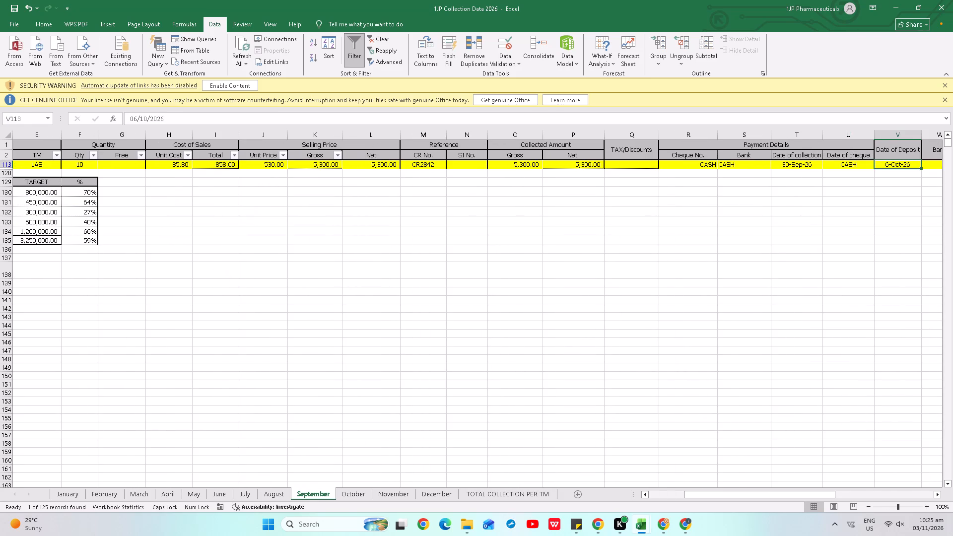
key(Left)
key(Left)
key(Left)
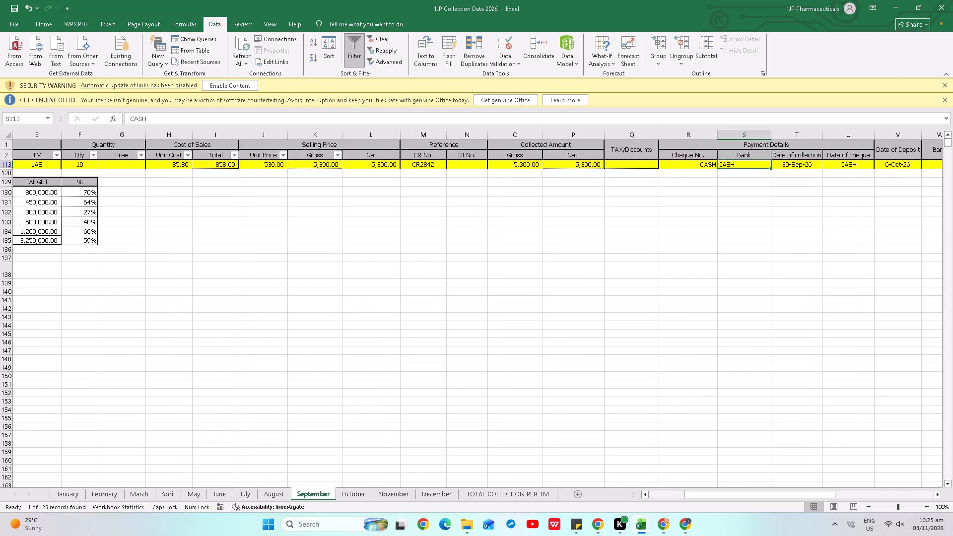
key(alt+Tab)
key(alt+Tab)
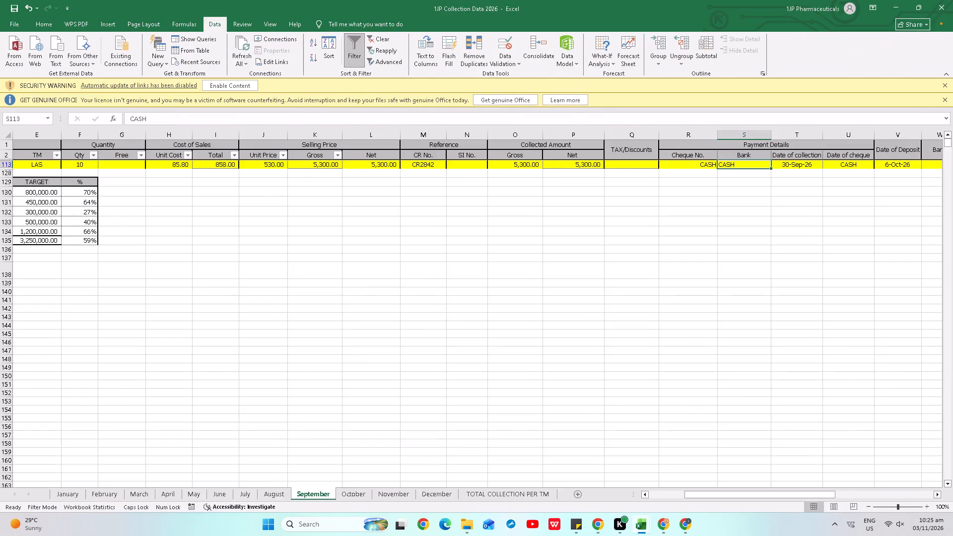
key(alt+Tab)
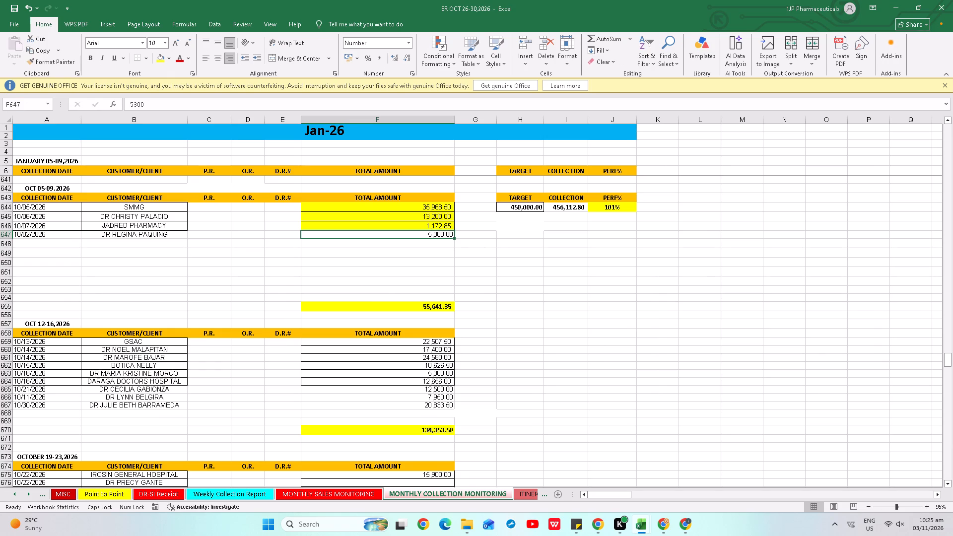
key(alt+Tab)
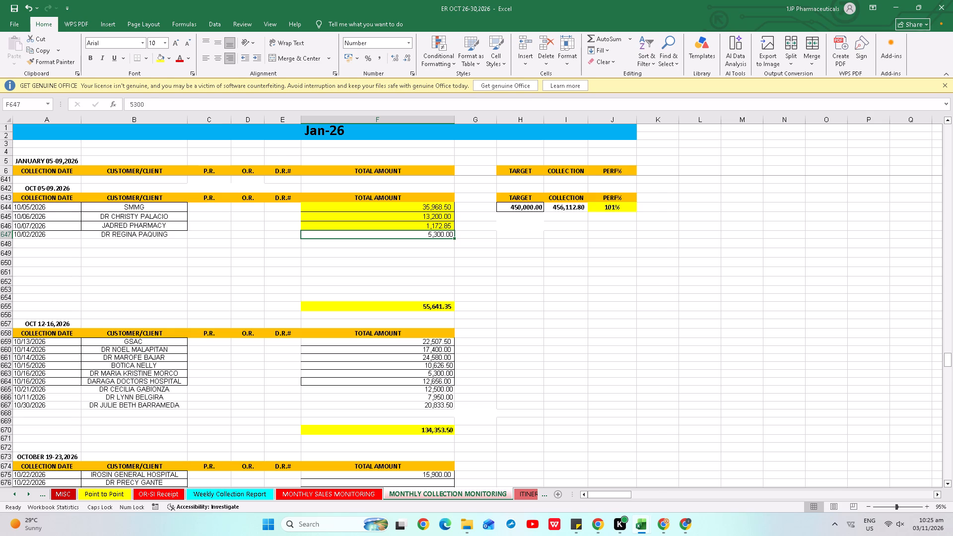
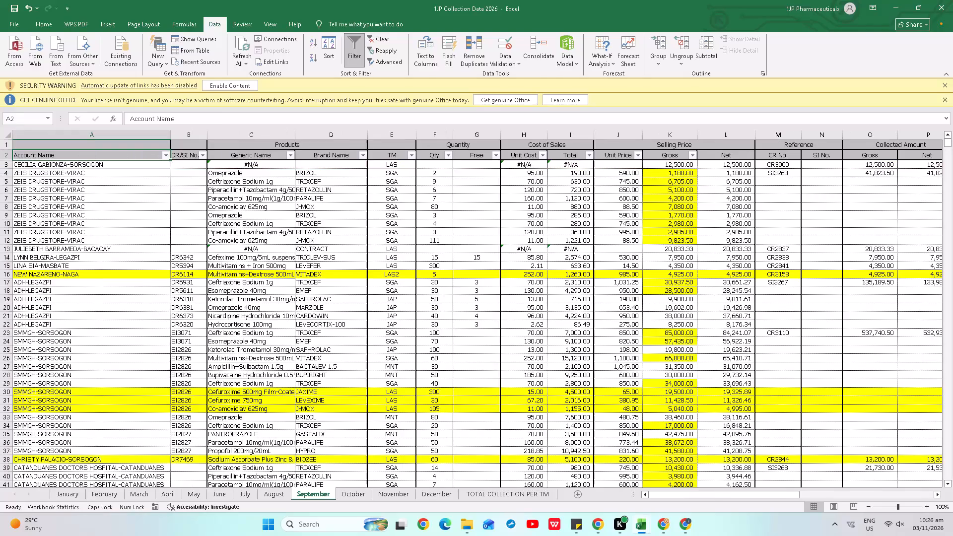
Check the GSAC amount dated 10/13/2026 in the ER workbook's OCT 12-16,2026 section.
key(alt+Tab)
scroll(448, 288, down, 1)
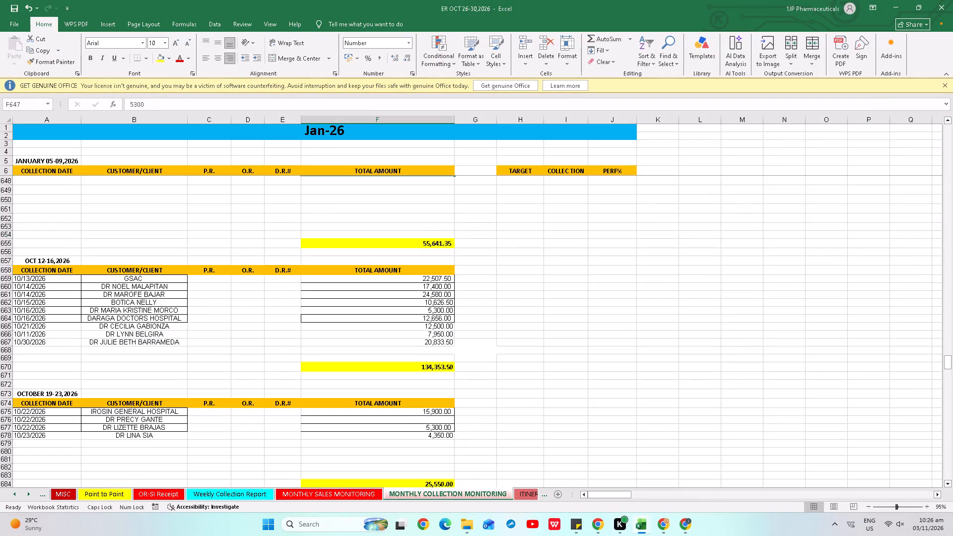
click(435, 279)
key(alt+Tab)
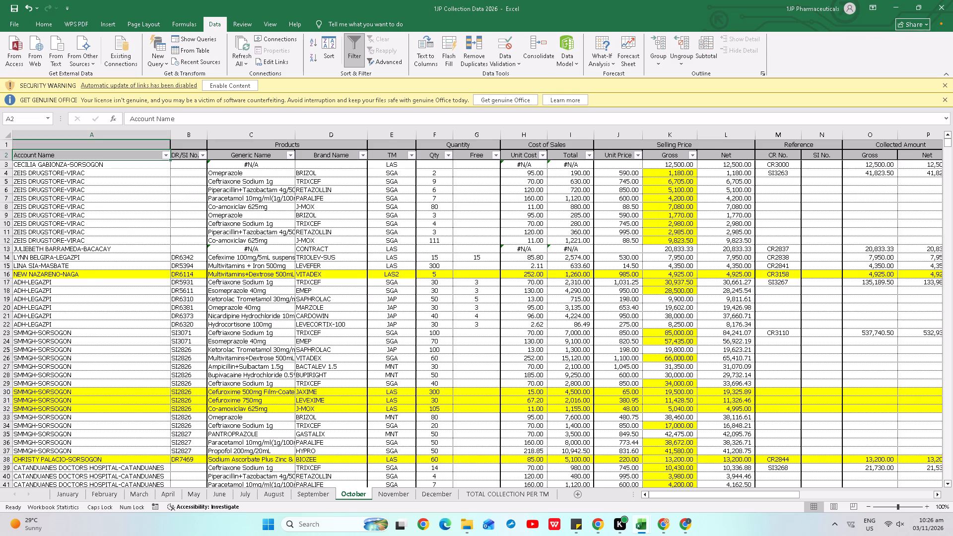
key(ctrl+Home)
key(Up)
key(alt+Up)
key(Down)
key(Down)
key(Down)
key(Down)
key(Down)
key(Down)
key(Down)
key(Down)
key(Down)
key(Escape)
Clear the Account Name filter on the September sheet to list all its records.
key(ctrl+Page_Up)
key(Up)
key(alt+a)
key(alt+c)
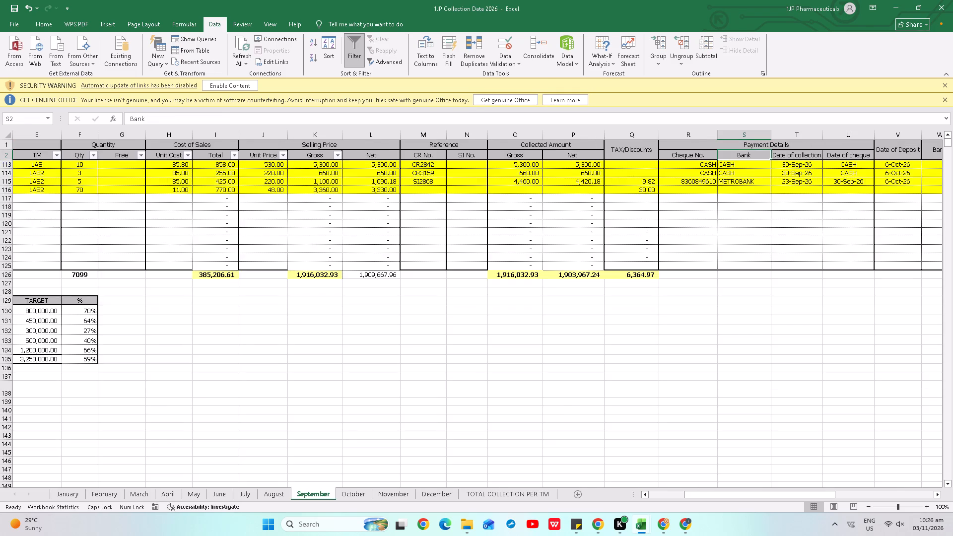
key(ctrl+Home)
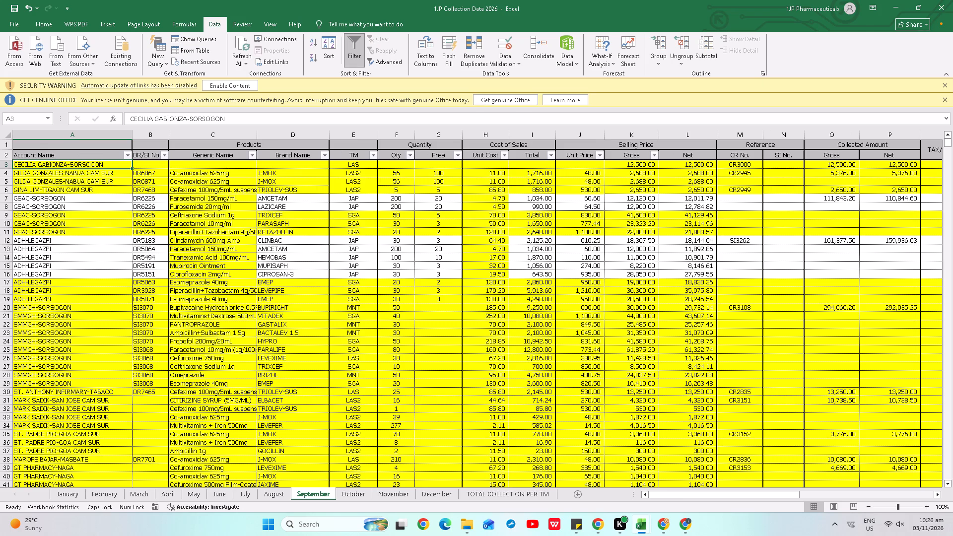
Examine the LAS row in the September sheet's SUMMARY PESO VALUE table.
scroll(425, 273, down, 5)
scroll(437, 358, down, 6)
scroll(354, 292, down, 7)
scroll(302, 288, up, 2)
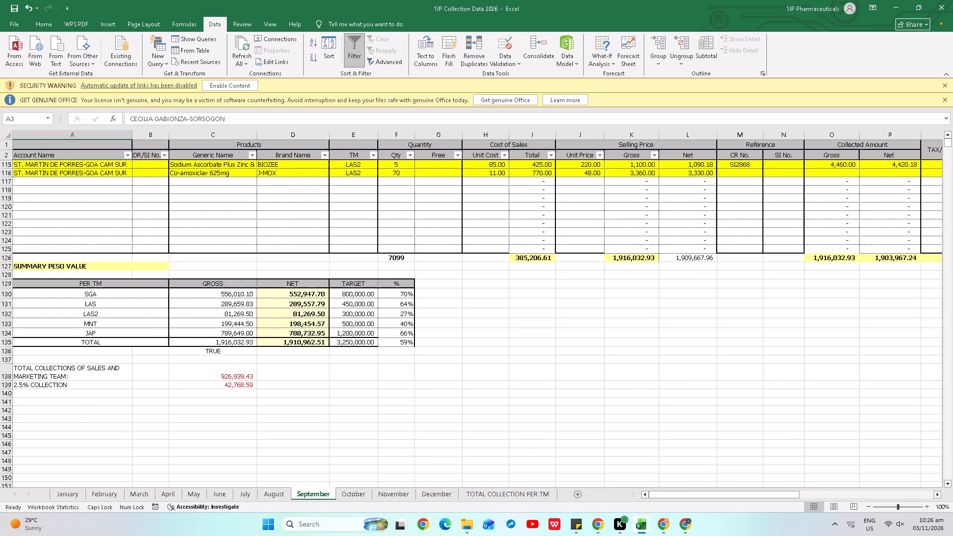
click(222, 317)
key(Up)
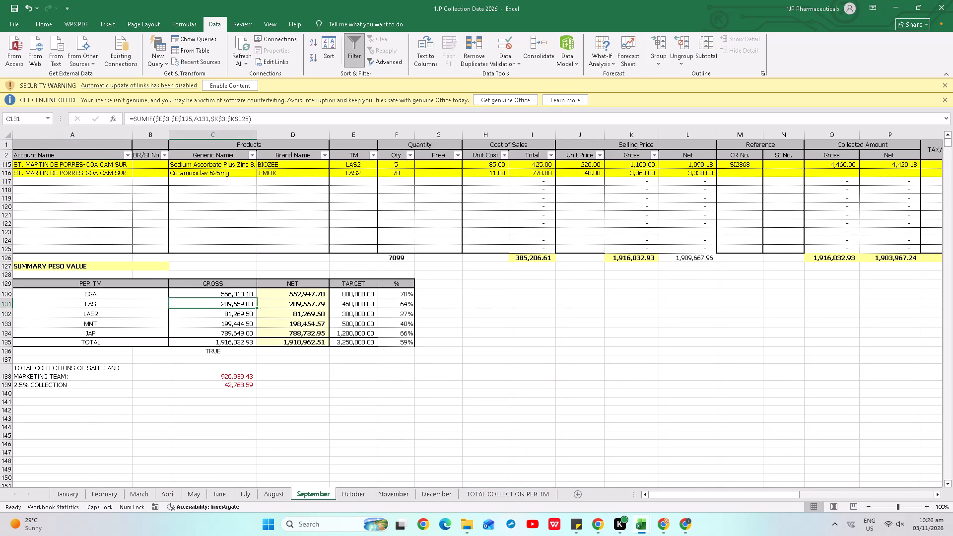
key(shift+space)
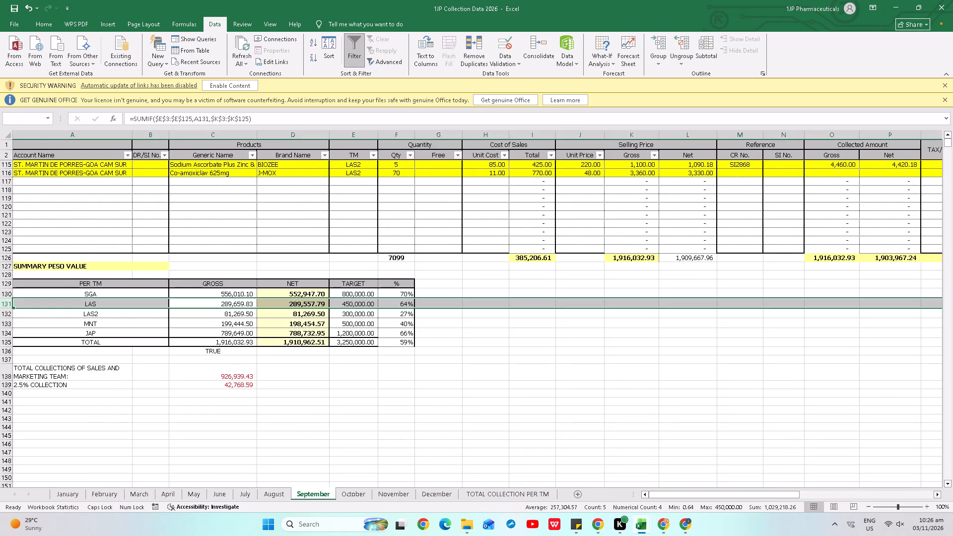
Look up the GSAC records by filtering the October sheet's Account Name column, and clear that filter after viewing them.
key(ctrl+Page_Down)
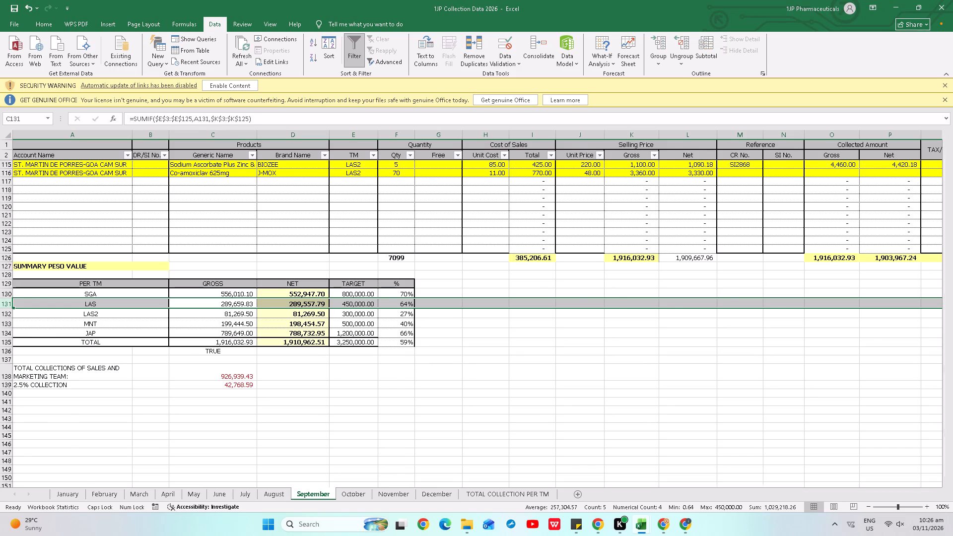
key(Home)
key(Up)
key(Down)
key(alt+Up)
key(Down)
key(Down)
key(Down)
key(Down)
key(Down)
key(Down)
key(Down)
key(Down)
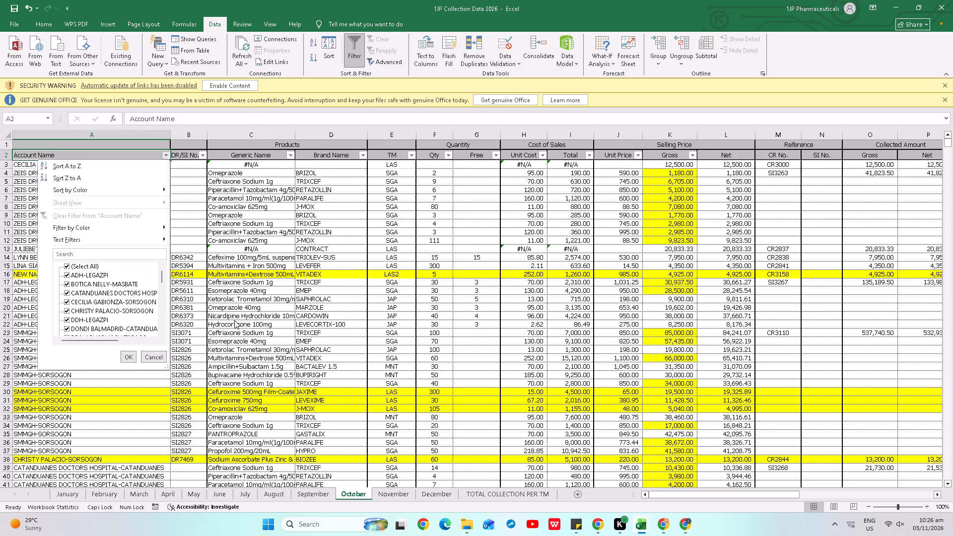
text(GSAC)
key(Return)
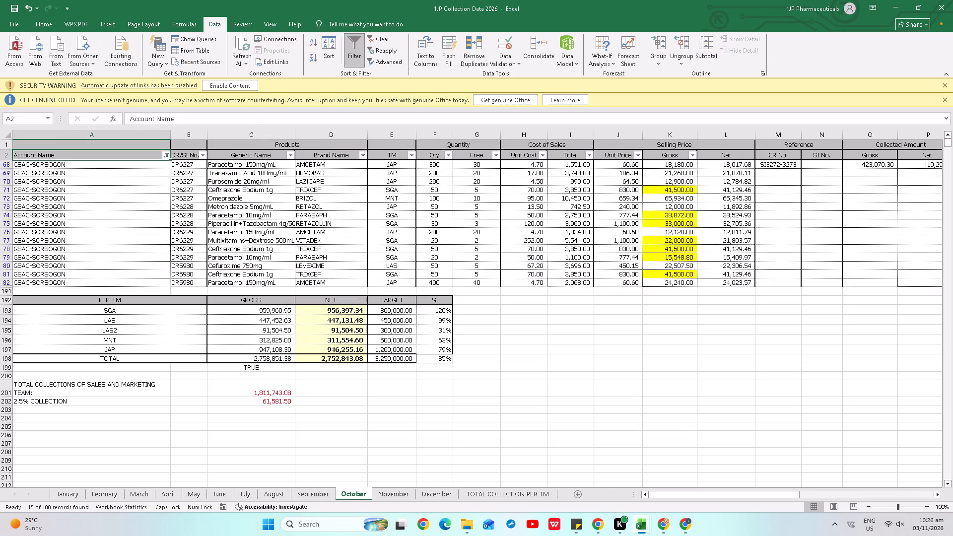
key(Down)
key(Right)
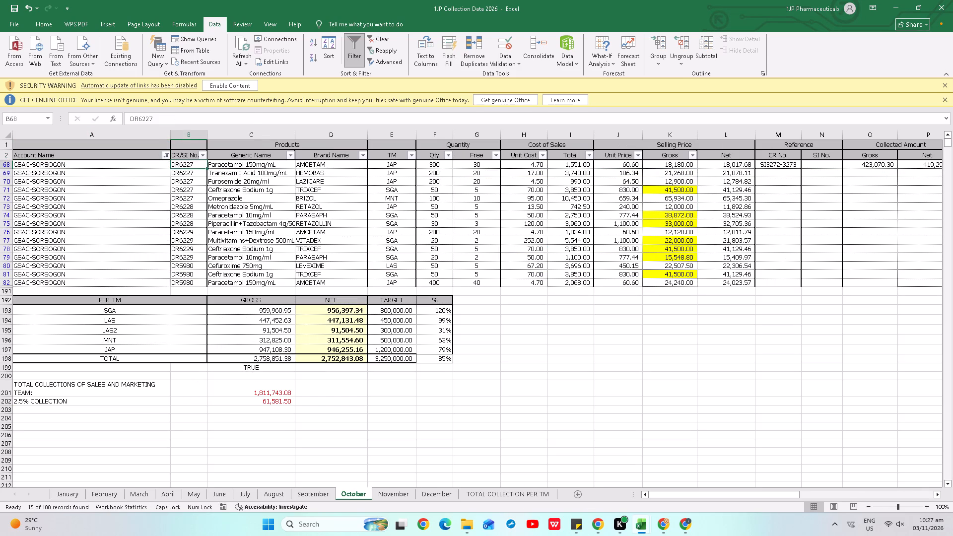
drag(702, 491, 651, 490)
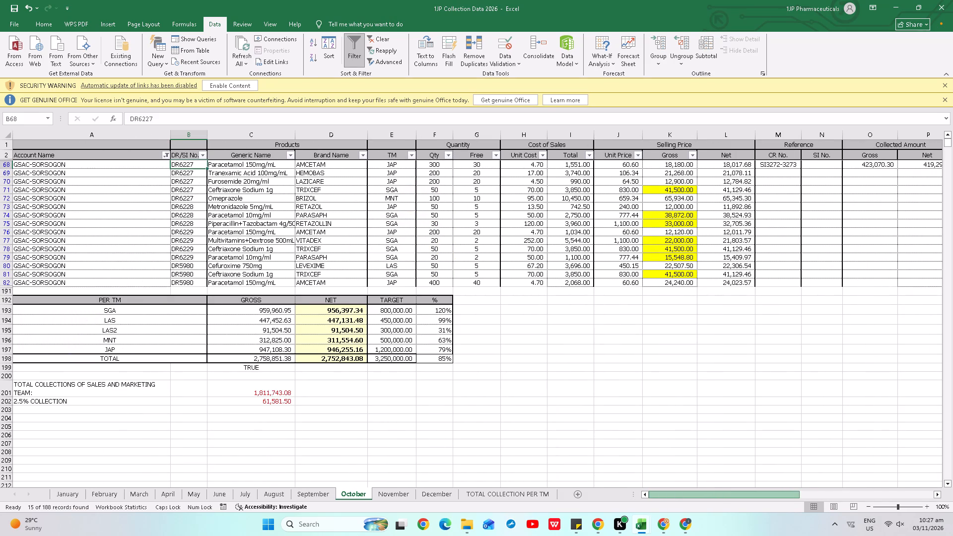
key(alt+a)
key(alt+c)
key(ctrl+Home)
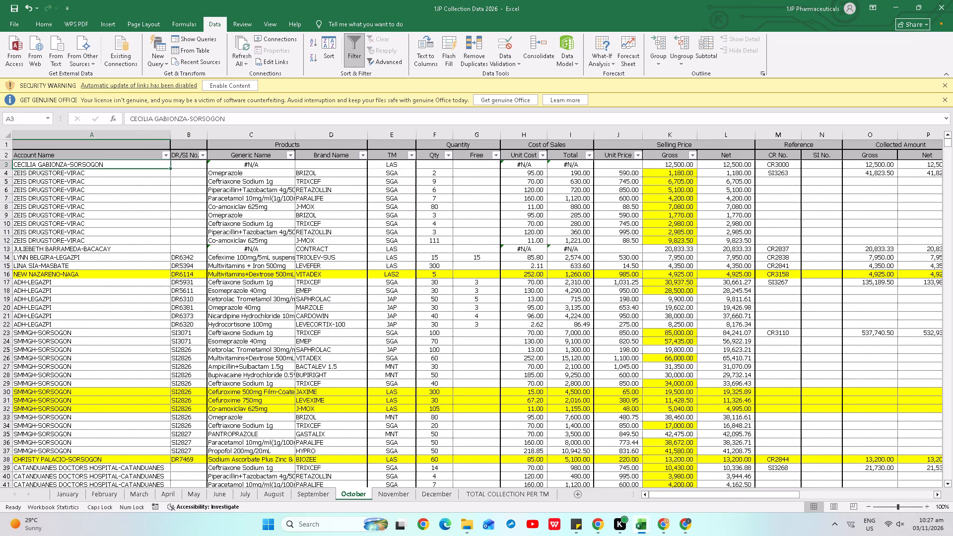
Filter the October sheet's TM column to show only LAS records.
key(Up)
key(Right)
key(Right)
key(Right)
key(Right)
key(alt+Up)
key(Down)
key(Down)
key(Down)
key(Down)
key(Down)
key(Down)
key(Down)
key(Down)
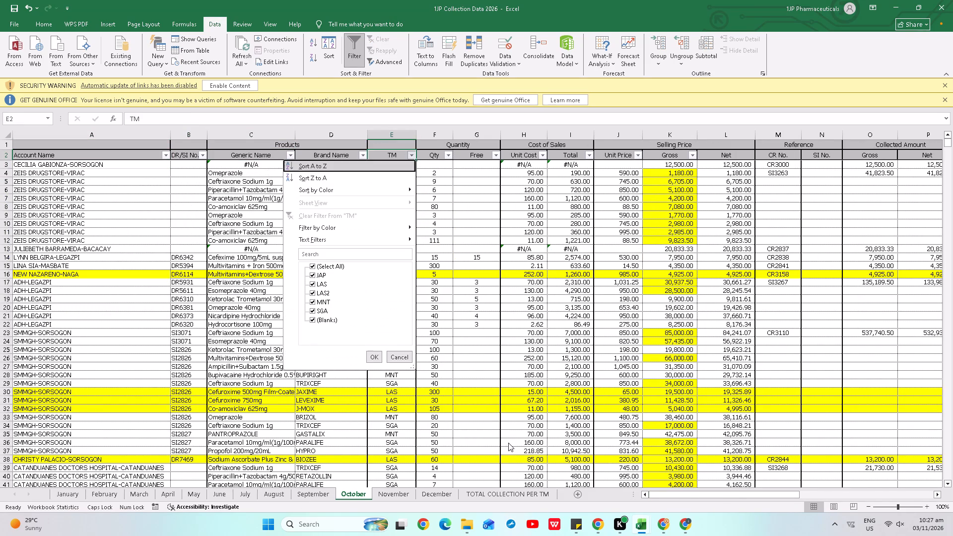
key(Down)
key(Down)
key(space)
key(Down)
key(Up)
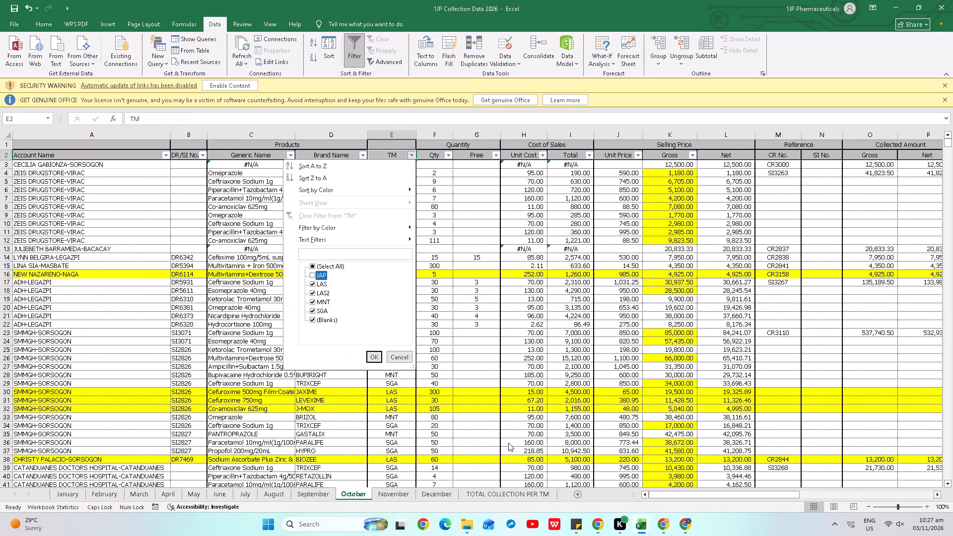
key(Up)
key(space)
key(space)
key(Down)
key(Down)
key(space)
key(Return)
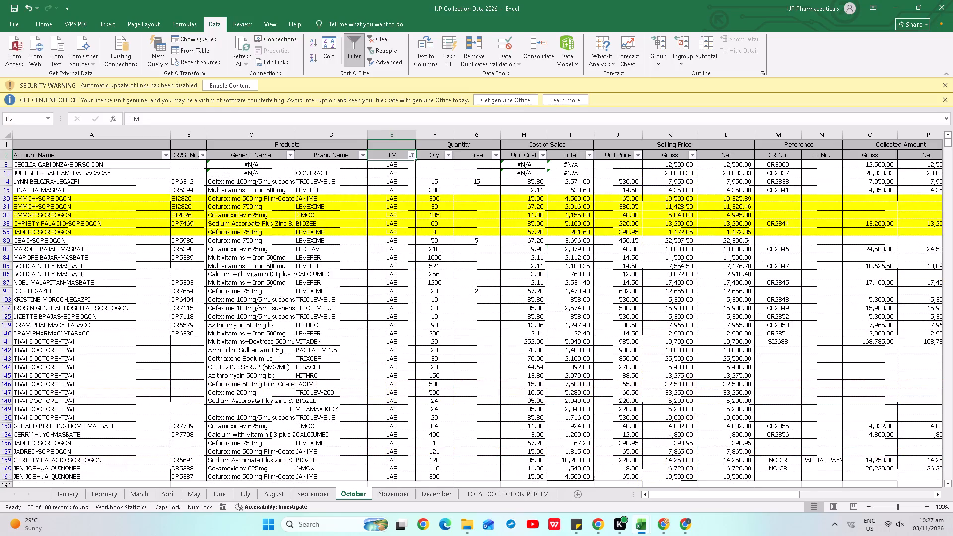
Highlight the matching GSAC 22,507.50 collection yellow, both the ER workbook amount and the October sheet's DR5980 row.
key(Down)
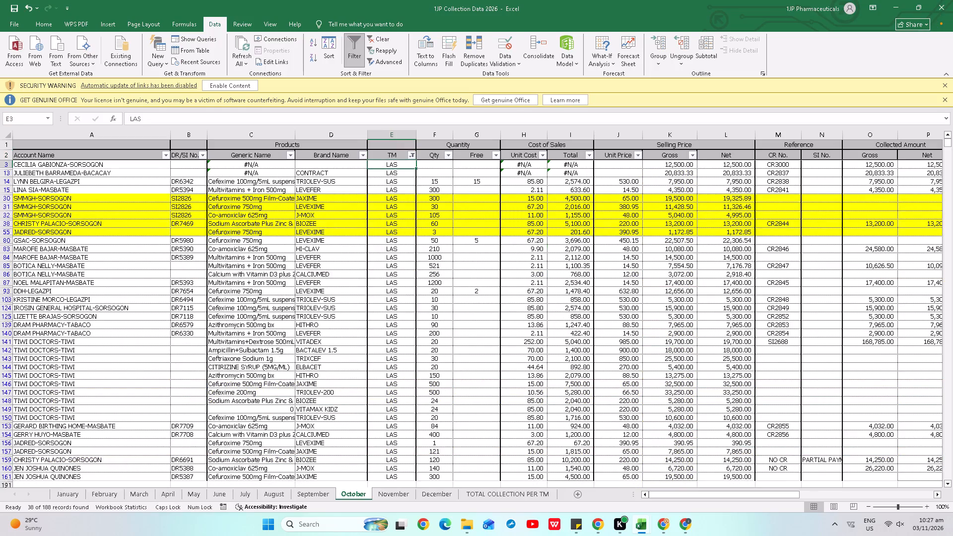
click(583, 242)
click(676, 242)
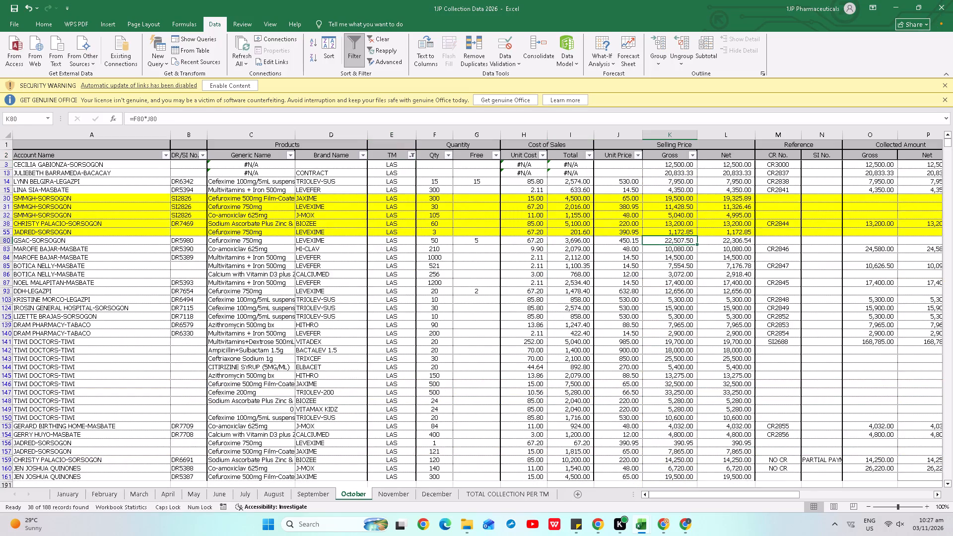
key(alt+Tab)
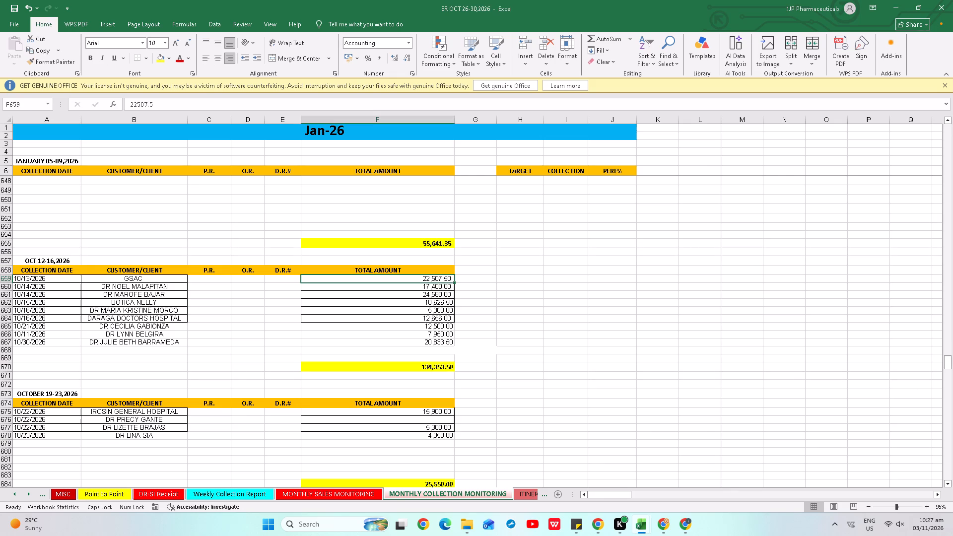
key(alt+Tab)
key(alt+Tab)
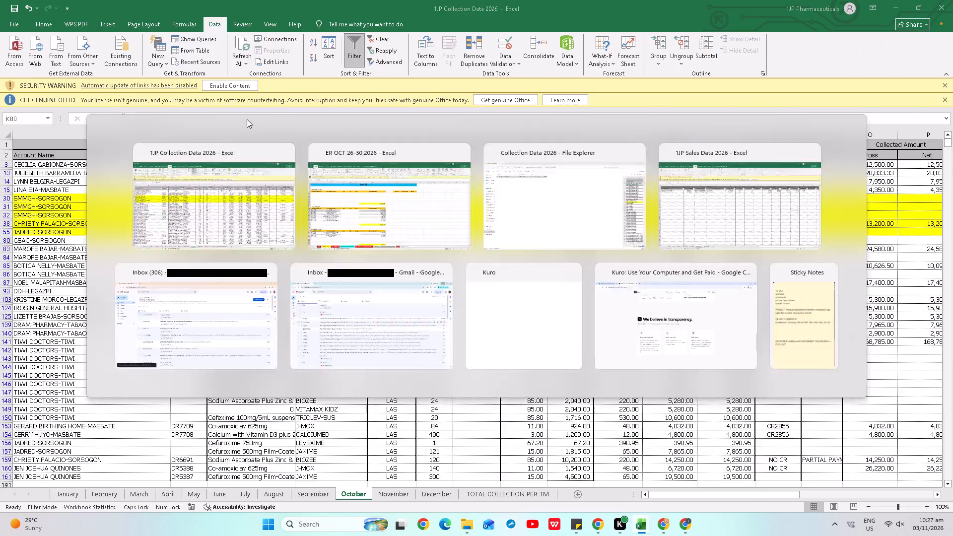
click(159, 62)
key(alt+Tab)
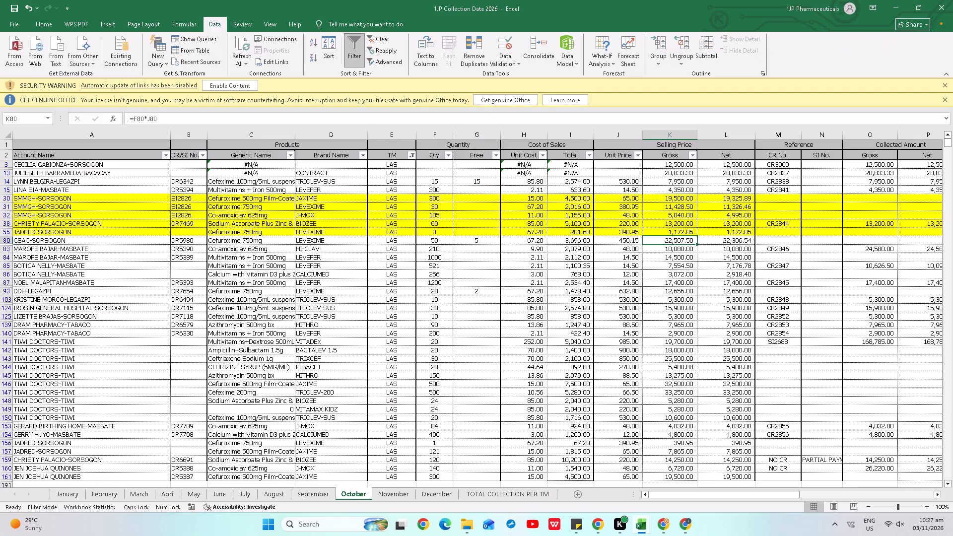
key(shift+space)
click(43, 21)
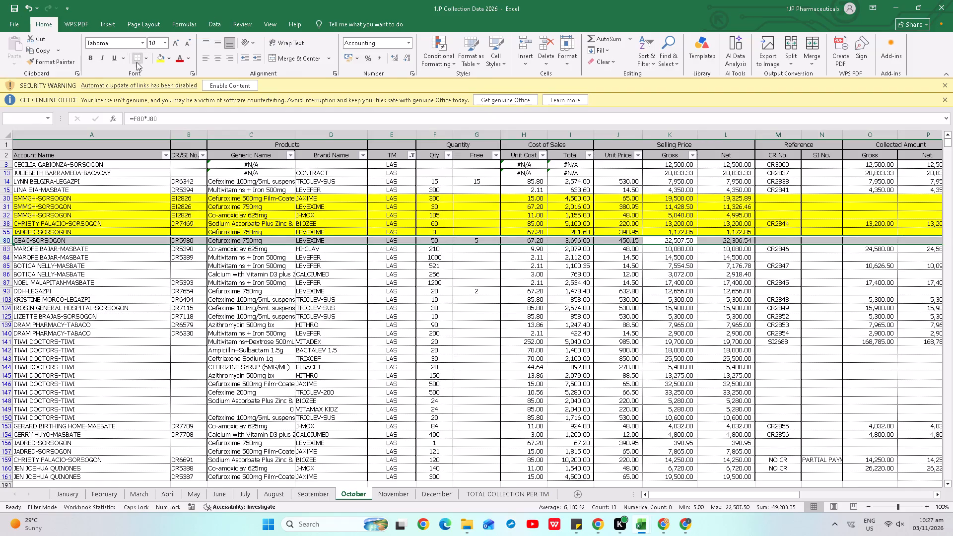
click(156, 57)
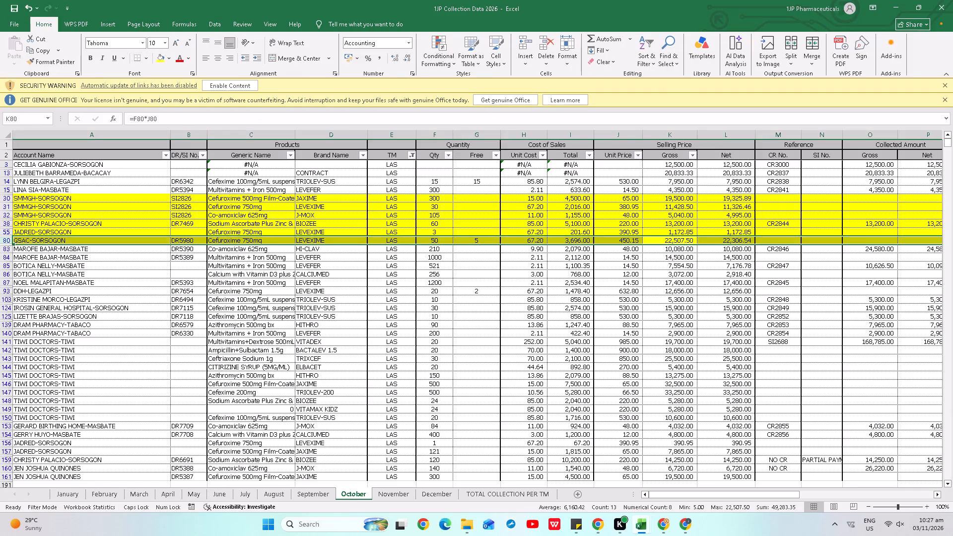
Highlight the matching 17,400.00 collection yellow, both the ER amount dated 10/14/2026 and the October sheet's DR5393 row.
key(alt+Tab)
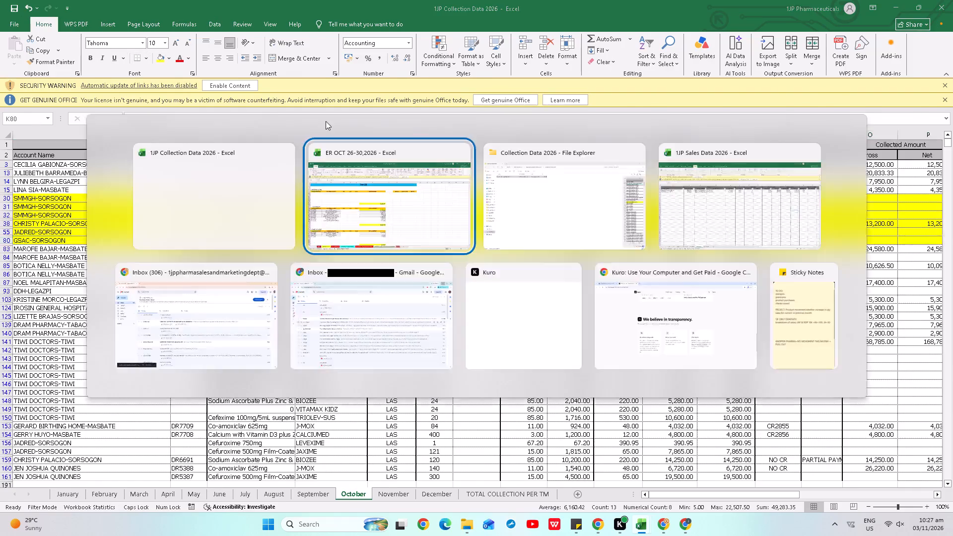
key(Down)
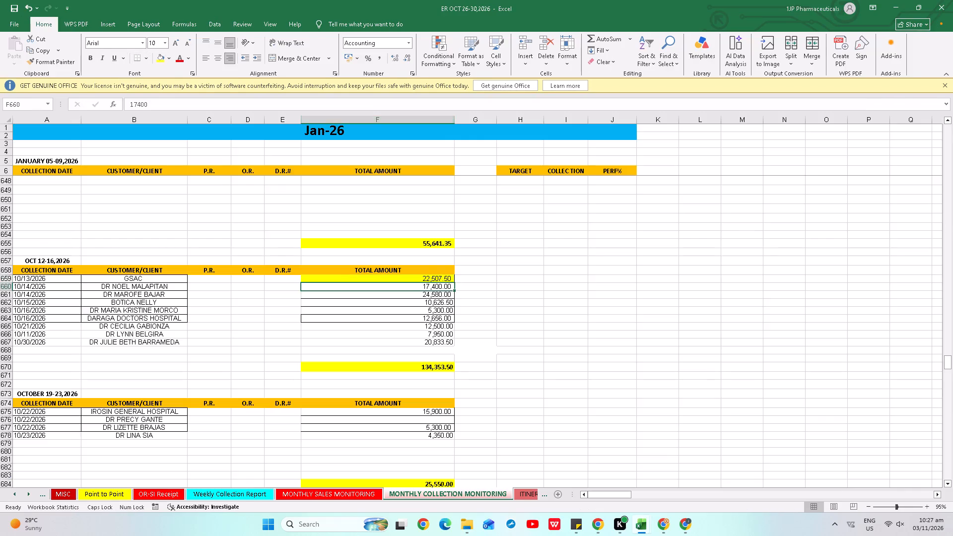
key(alt+Tab)
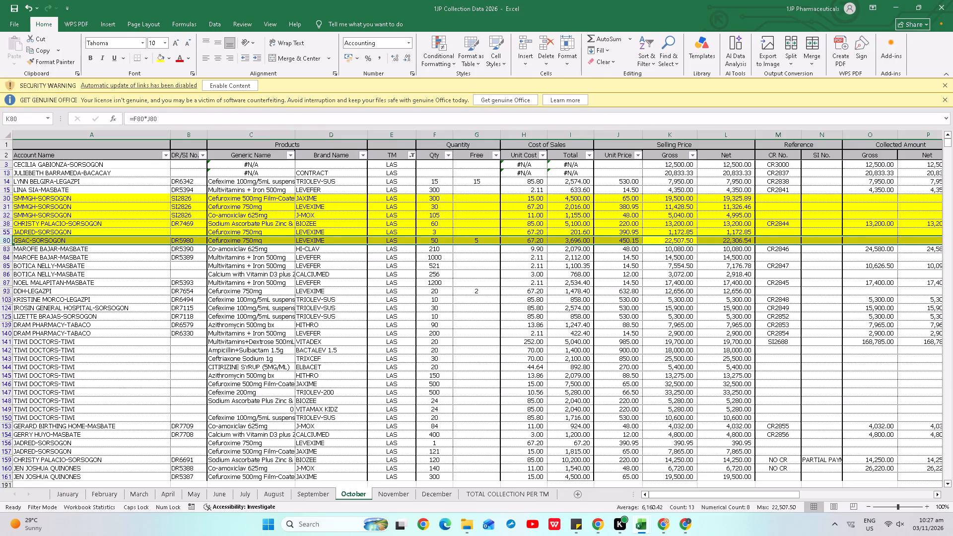
key(Down)
key(Down)
key(Down)
key(Down)
key(Down)
key(shift+space)
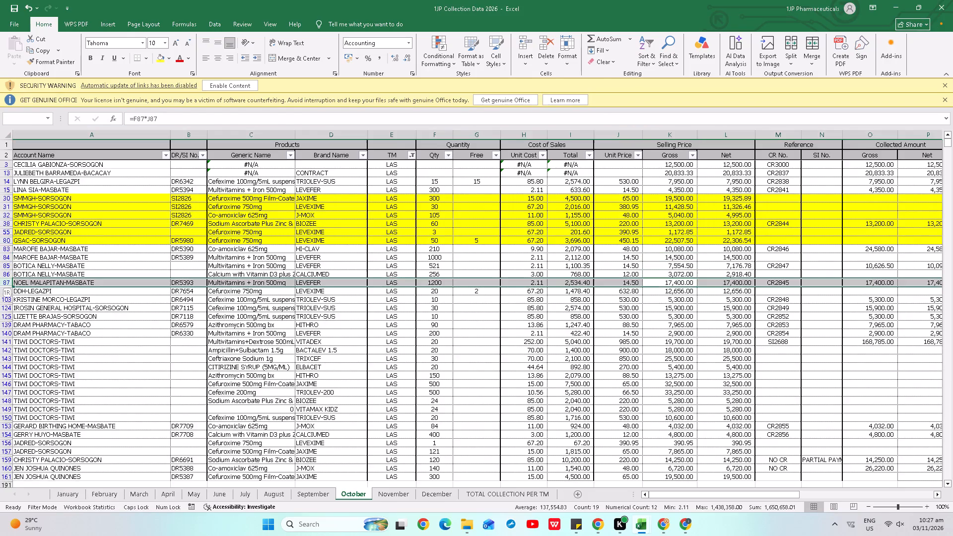
key(alt+Tab)
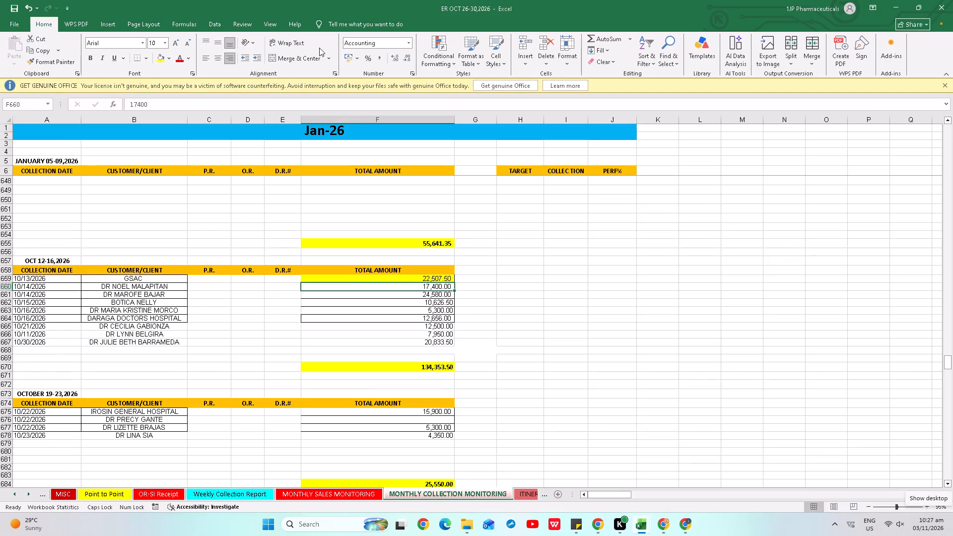
click(158, 56)
key(alt+Tab)
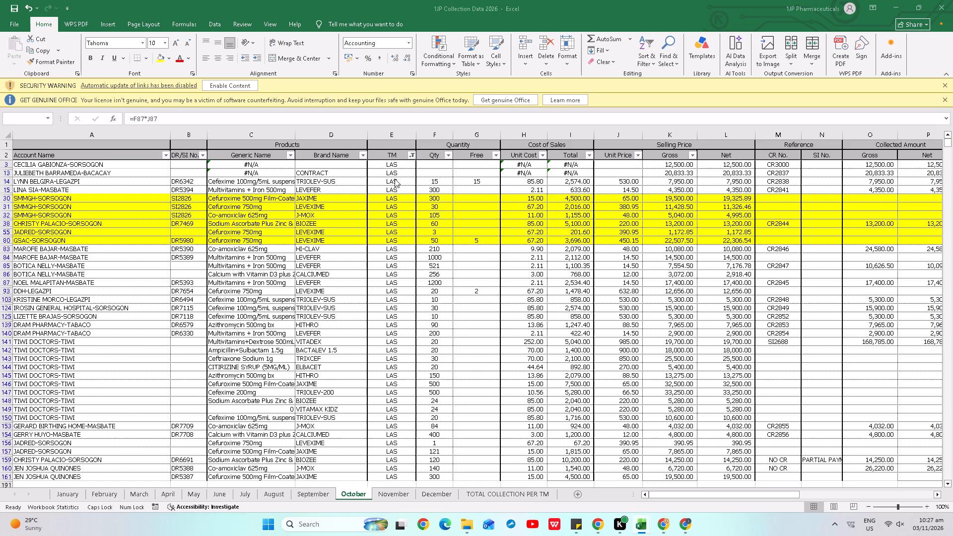
click(164, 60)
Highlight the matching 24,580.00 collection yellow, both the October sheet's DR5390 and DR5389 rows and the ER amount dated 10/14/2026.
key(alt+Tab)
click(433, 299)
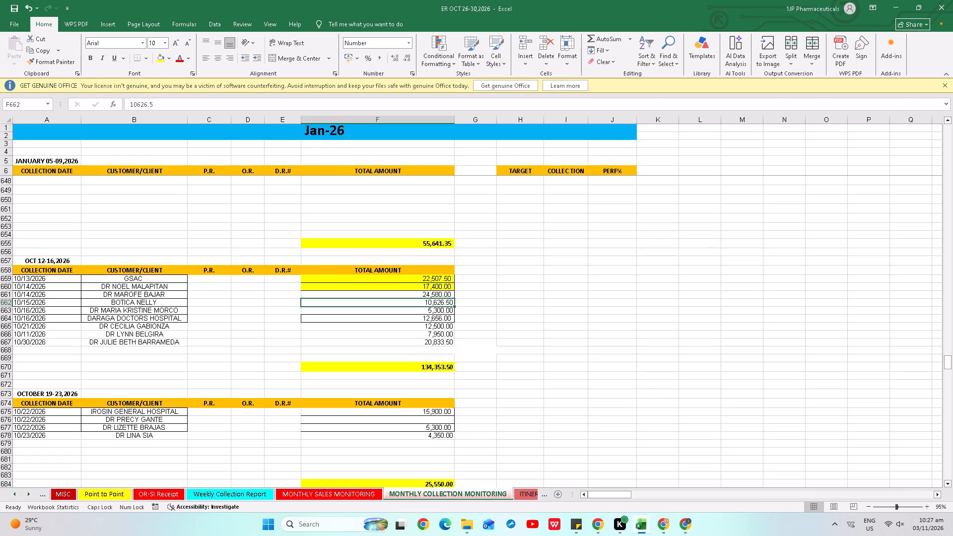
click(428, 293)
key(alt+Tab)
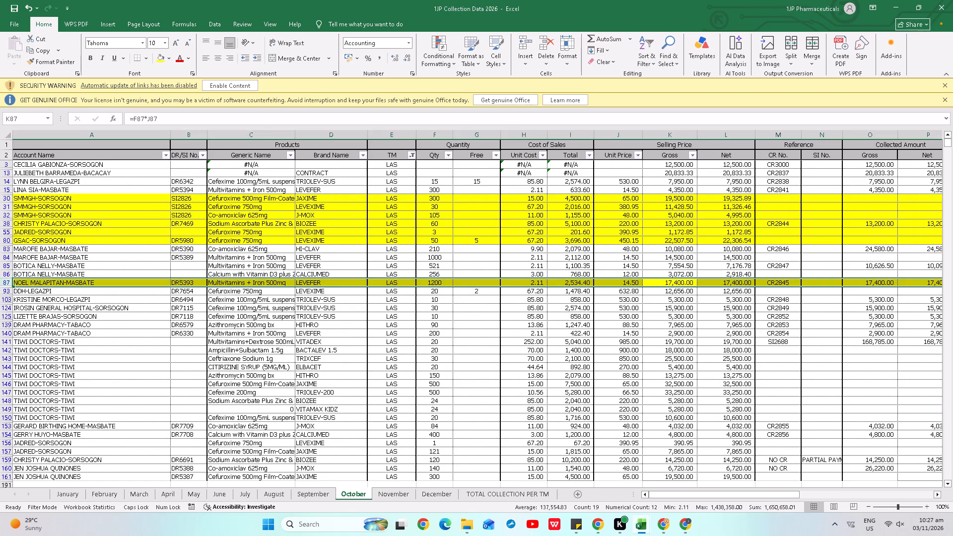
click(63, 250)
key(Right)
key(Right)
key(Right)
key(Right)
key(Right)
key(Right)
key(Right)
key(Right)
key(Right)
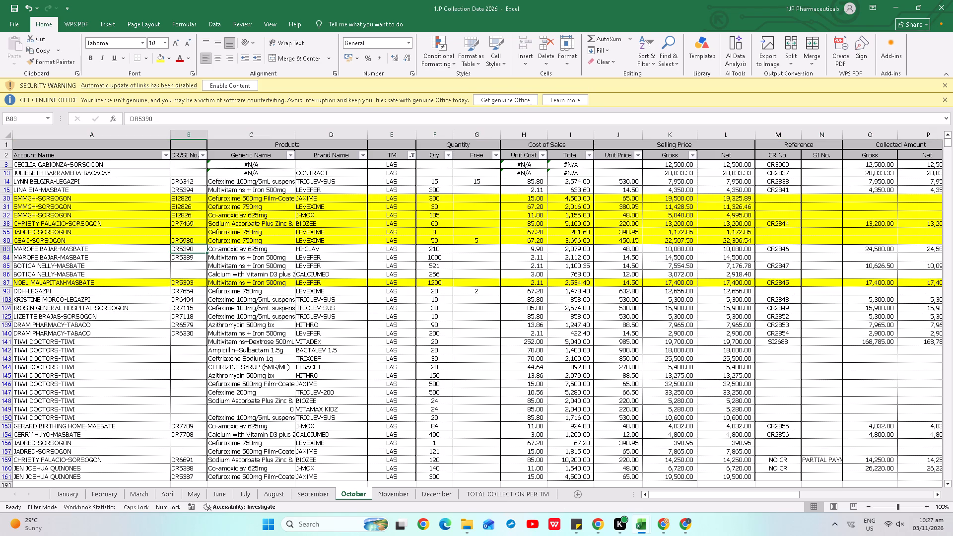
key(Right)
key(shift+Down)
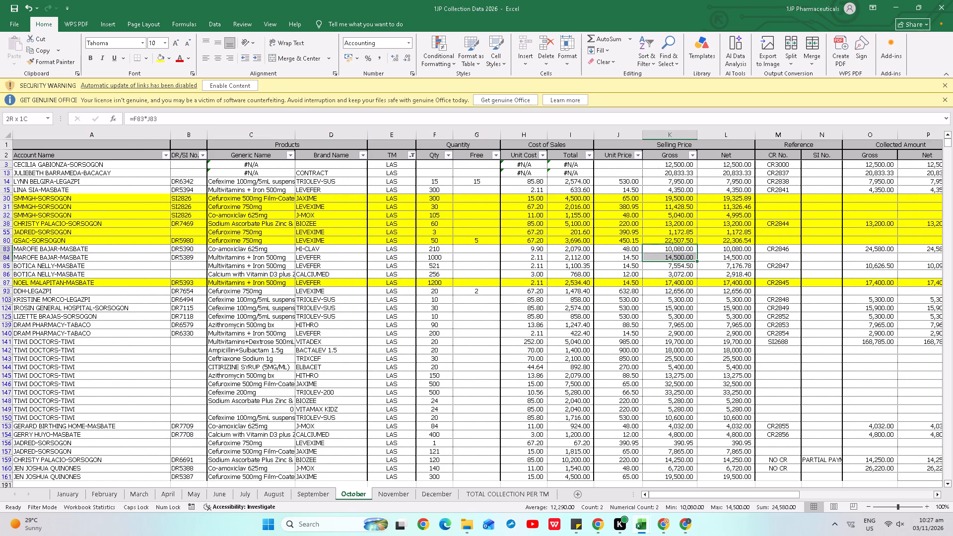
key(shift+space)
key(Right)
key(Right)
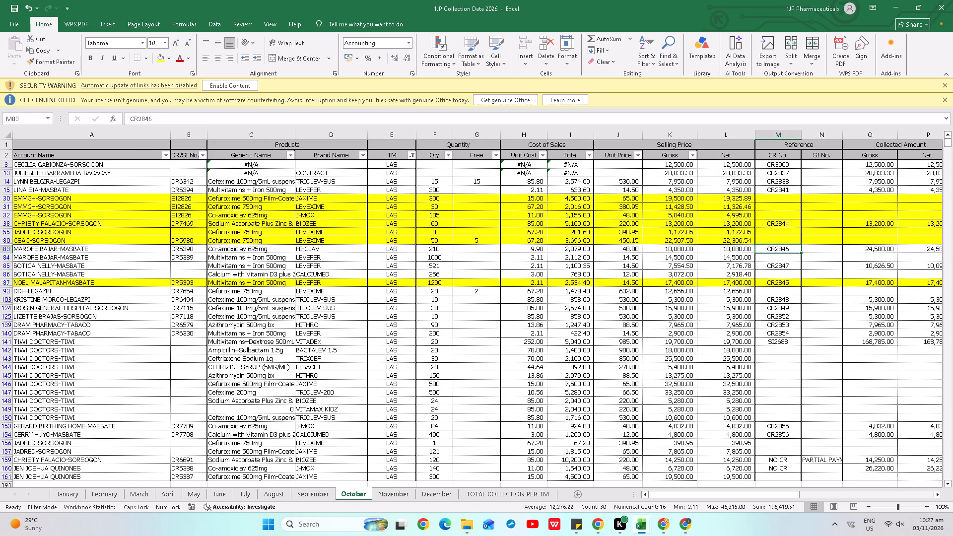
key(Left)
key(Left)
key(shift+Down)
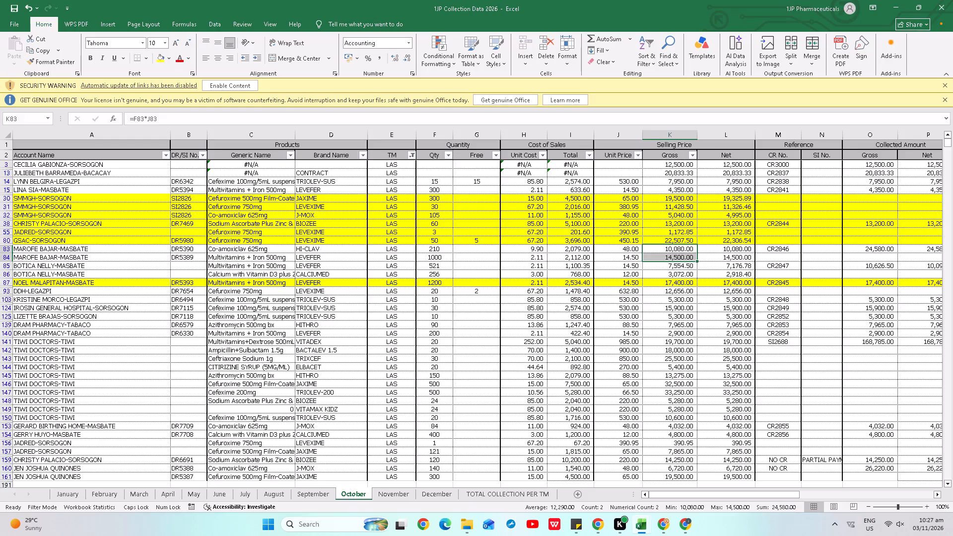
key(shift+space)
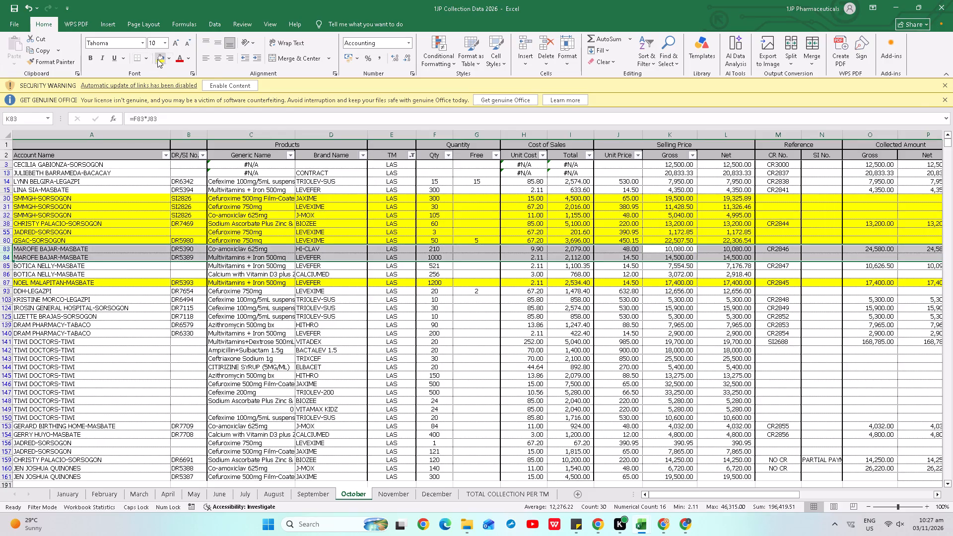
click(157, 59)
key(alt+Tab)
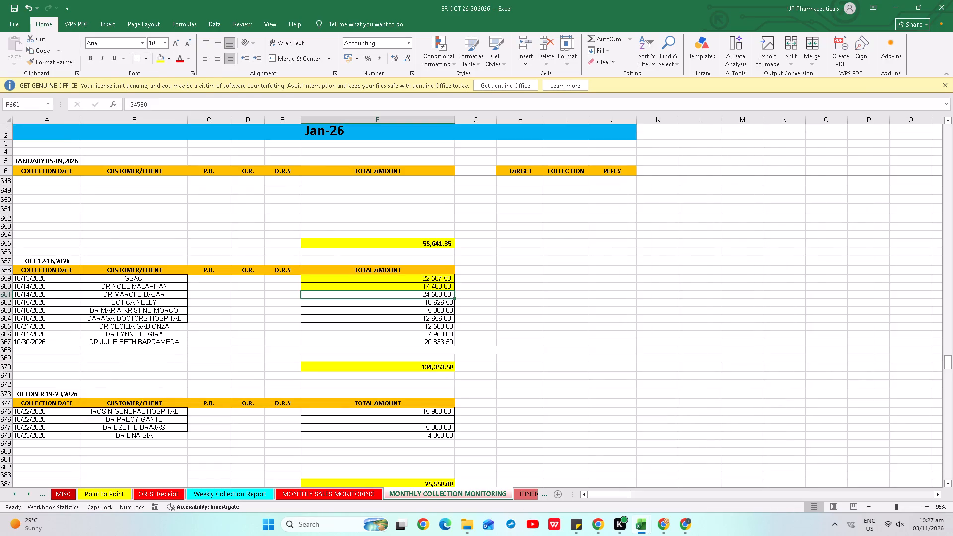
click(157, 58)
Highlight the matching Botica Nelly 10,626.50 collection yellow, both of the October sheet's Botica Nelly-Masbate rows and the ER amount.
click(425, 303)
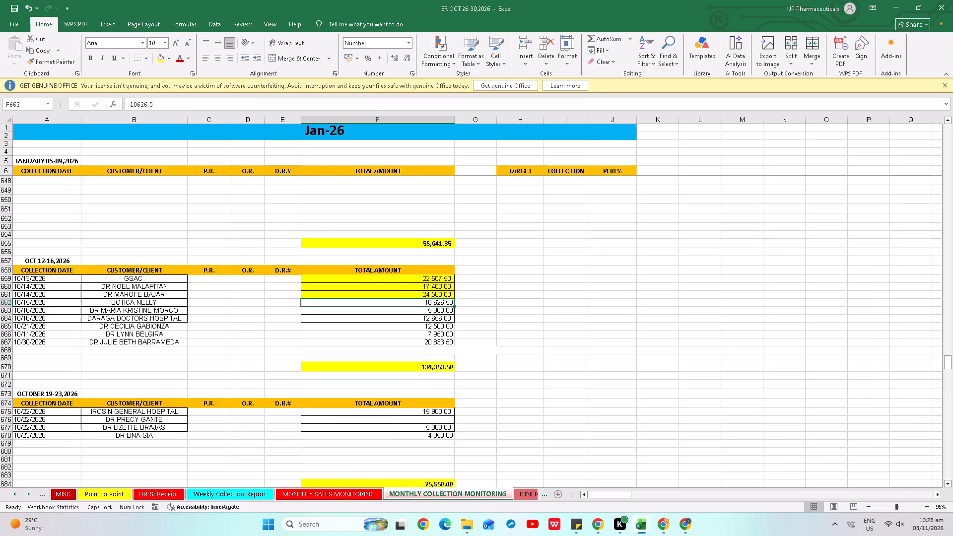
key(alt+Tab)
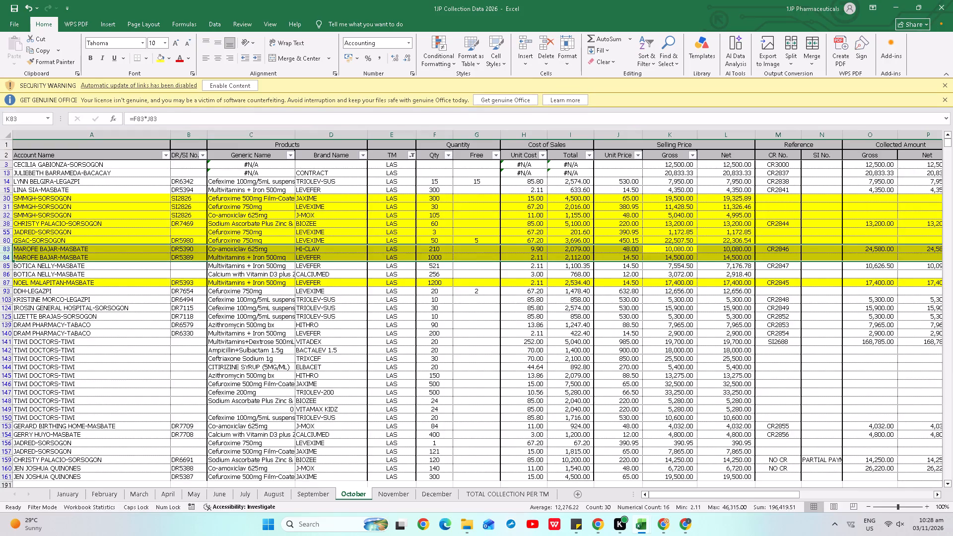
click(688, 269)
key(shift+Down)
key(shift+space)
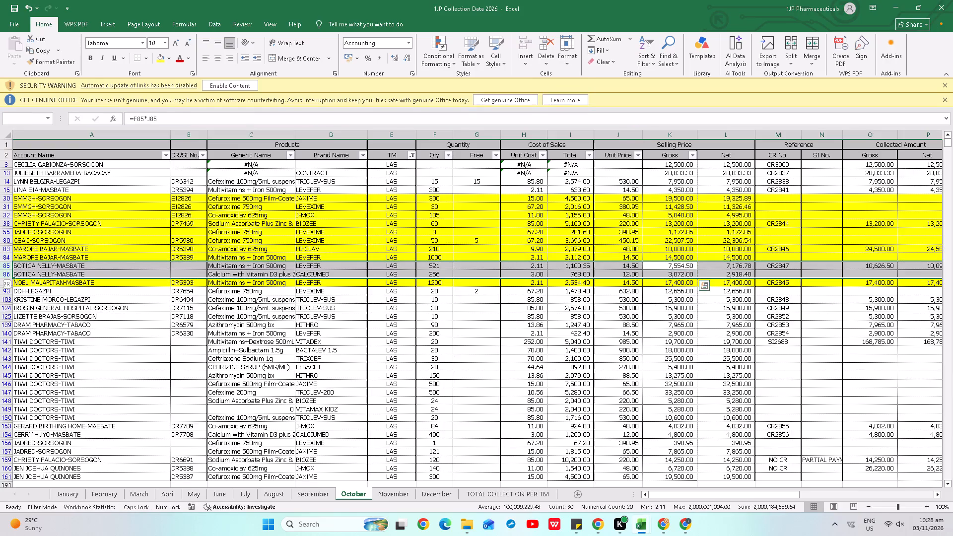
click(168, 59)
click(163, 56)
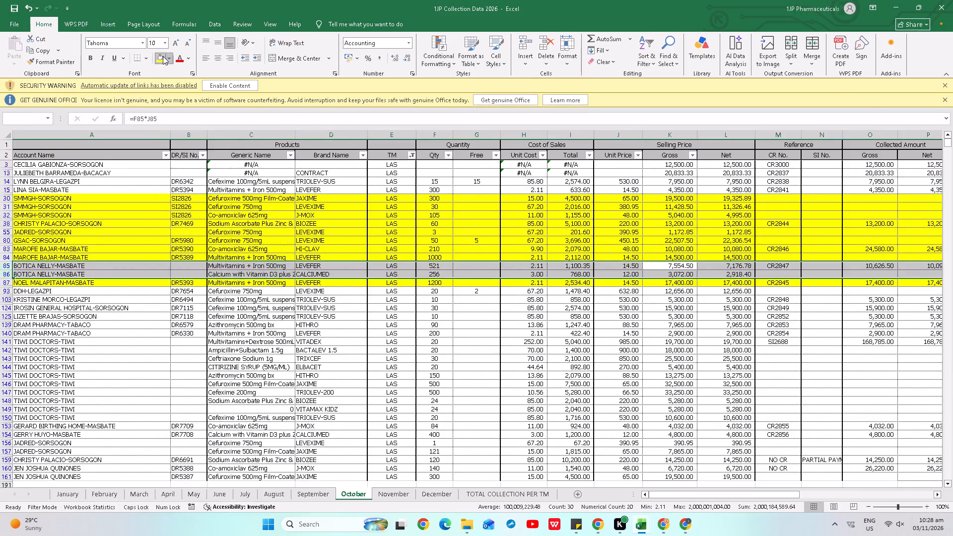
key(alt+Tab)
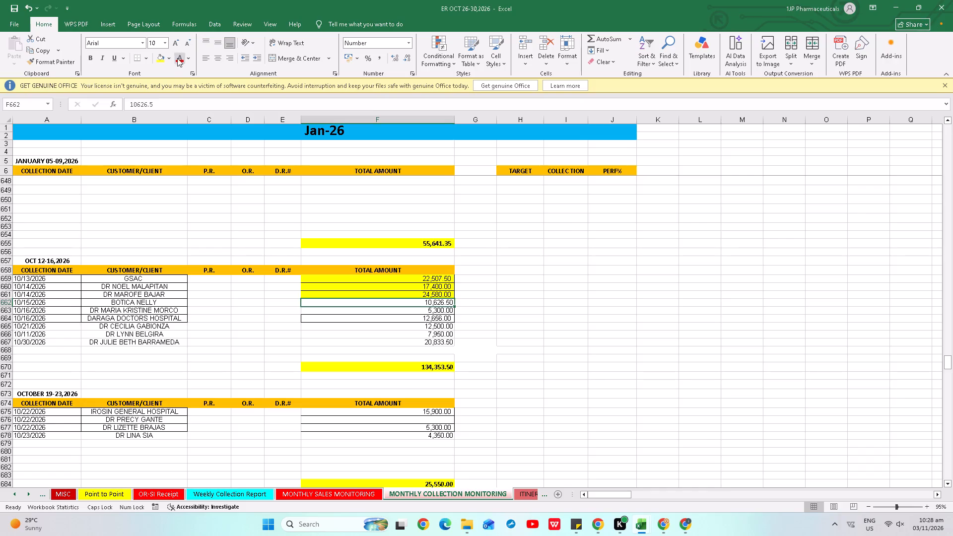
click(161, 57)
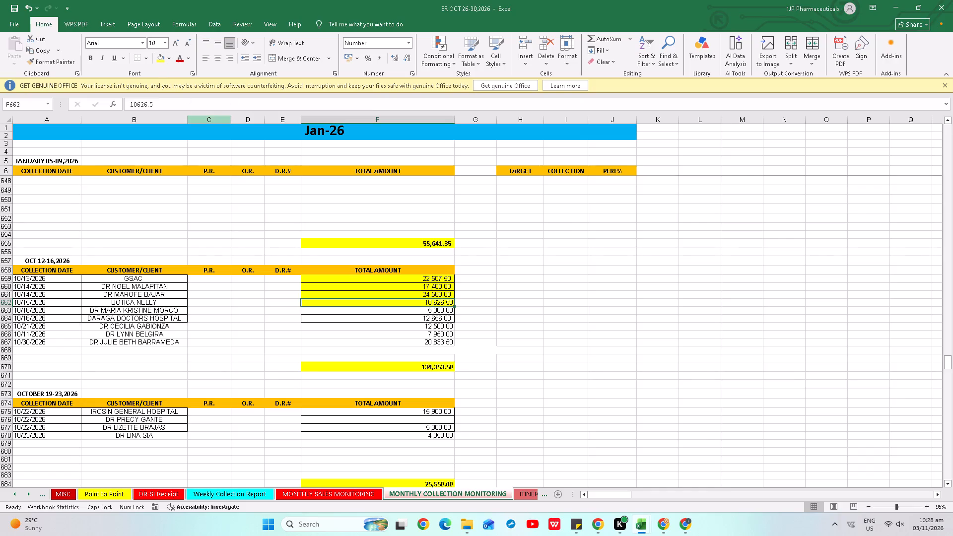
Highlight the matching 5,300.00 collection yellow, both the October sheet's DR6494 row and the ER amount dated 10/16/2026.
click(405, 314)
key(alt+Tab)
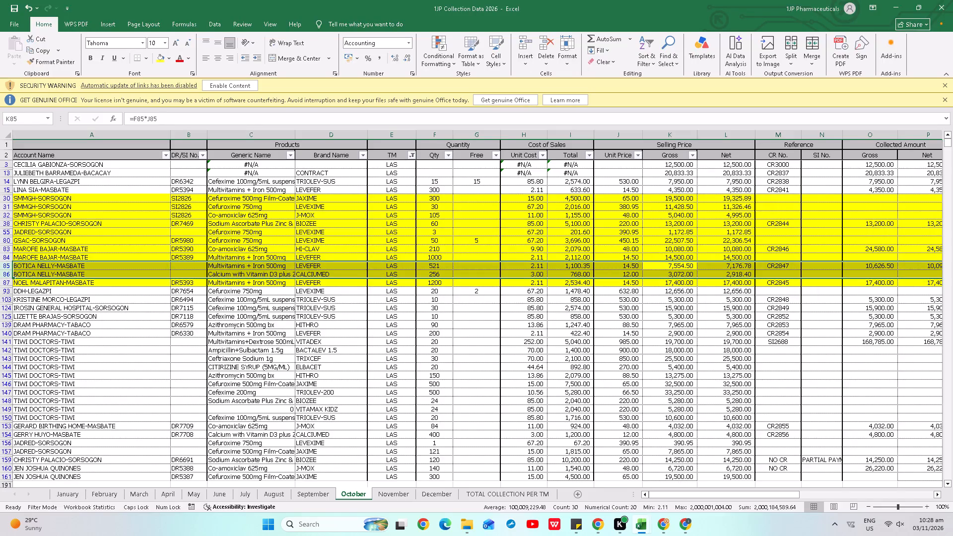
click(652, 314)
key(Up)
key(Up)
key(shift+space)
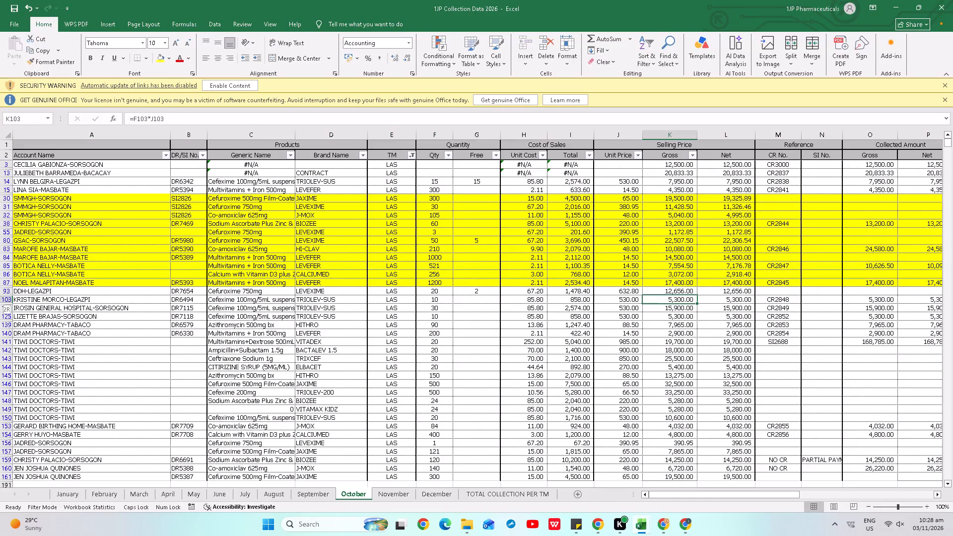
click(160, 60)
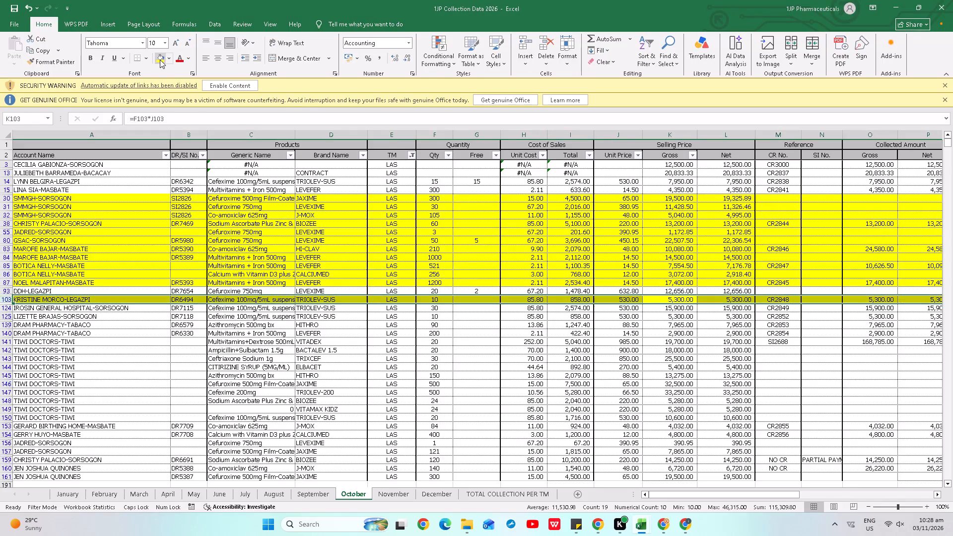
key(alt+Tab)
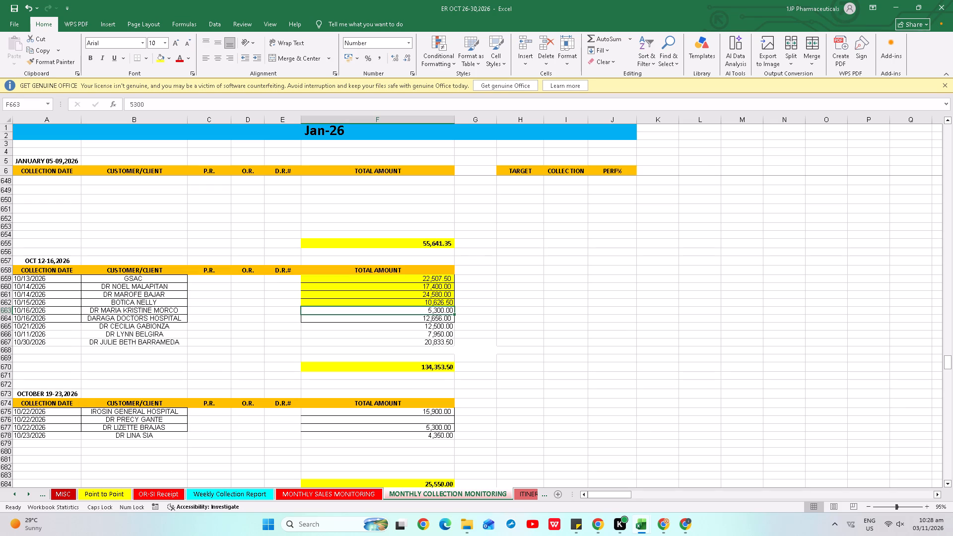
click(161, 58)
Find DDH in the October sheet and highlight its DR7654 row and the ER workbook's Daraga Doctors Hospital 12,656.00 amount yellow.
click(421, 318)
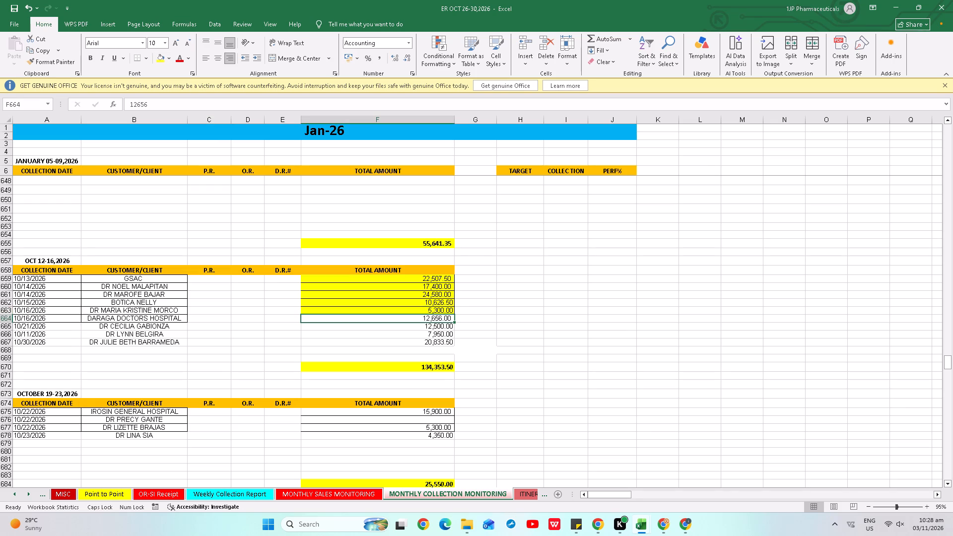
key(alt+Tab)
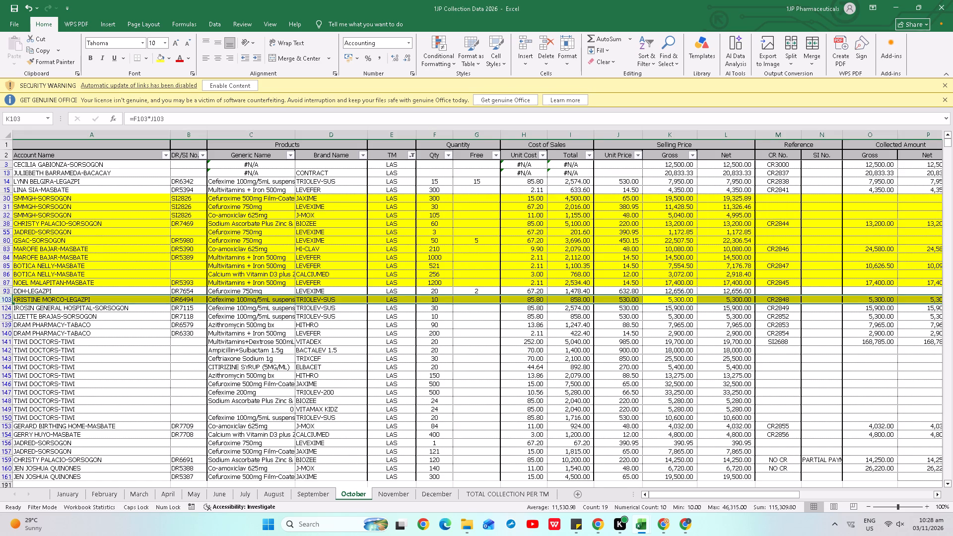
scroll(151, 422, down, 2)
click(106, 405)
key(ctrl+f)
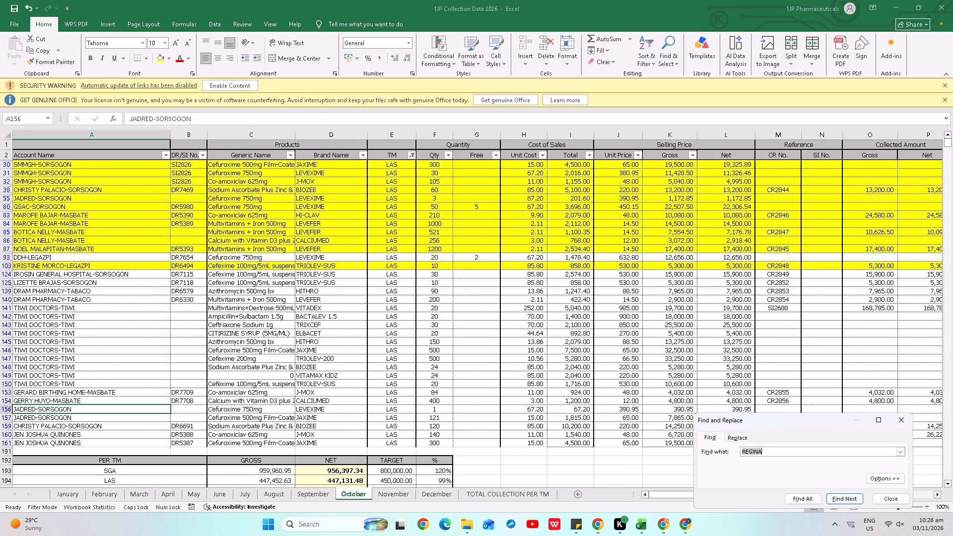
text(DDH)
key(Return)
key(Escape)
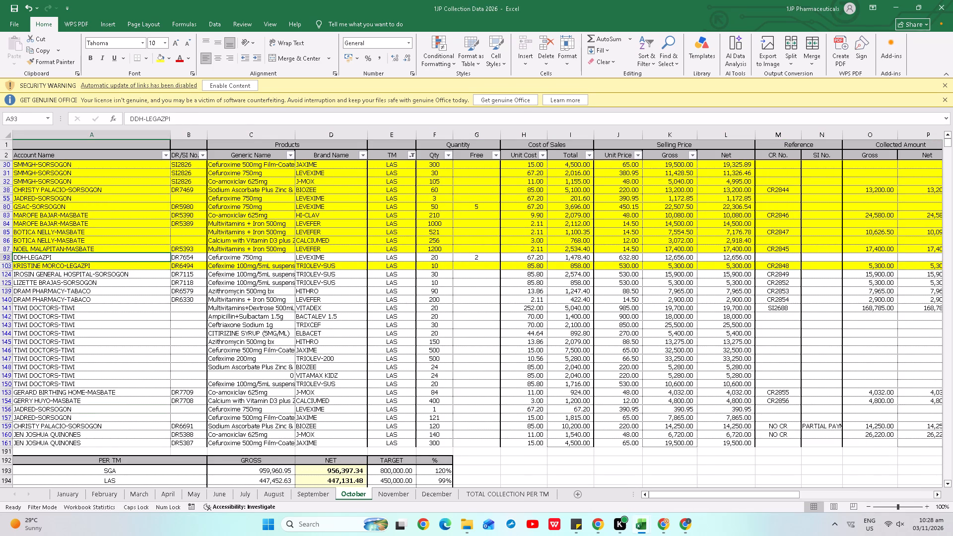
key(shift+space)
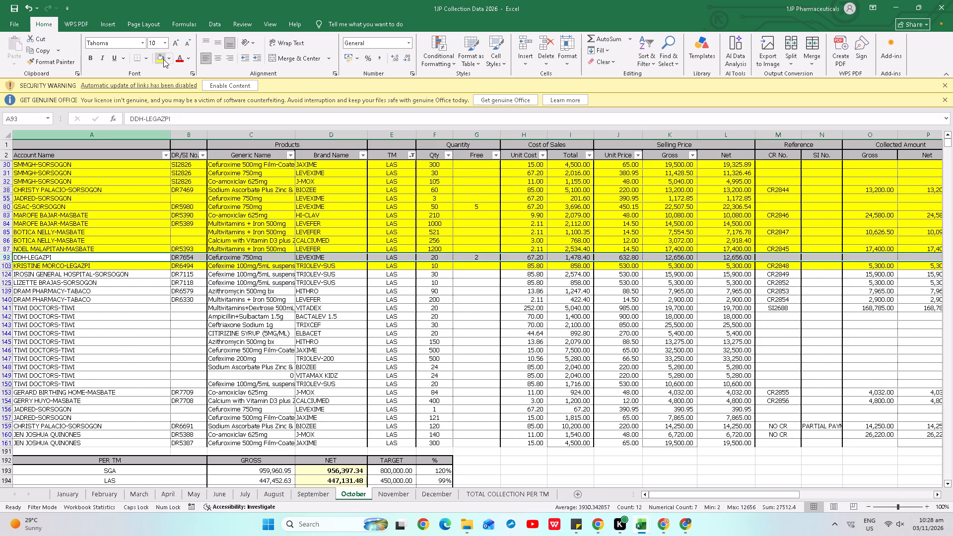
click(163, 59)
key(alt+Tab)
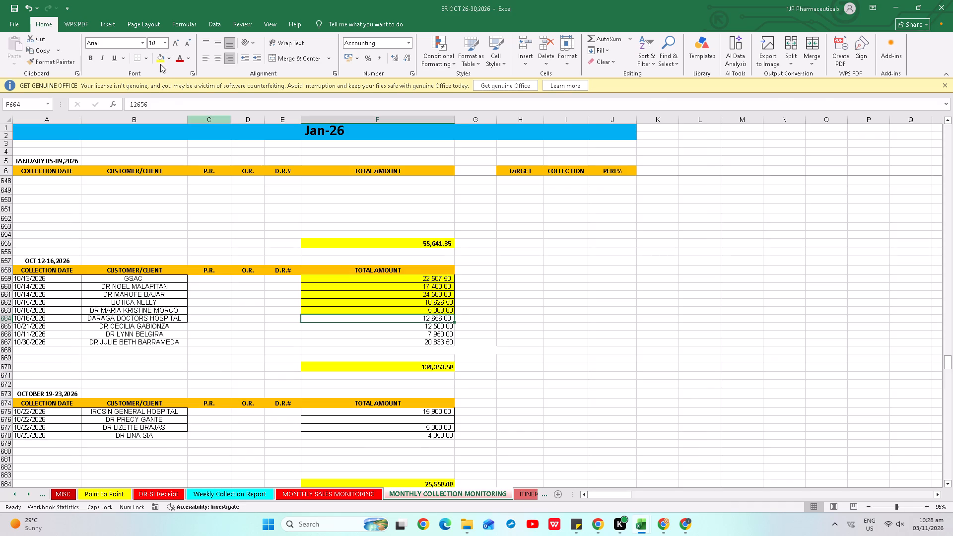
click(161, 58)
Find CECILIA in the October sheet and highlight the CR3000 row and the ER amount 12,500.00 dated 10/21/2026 yellow.
click(430, 328)
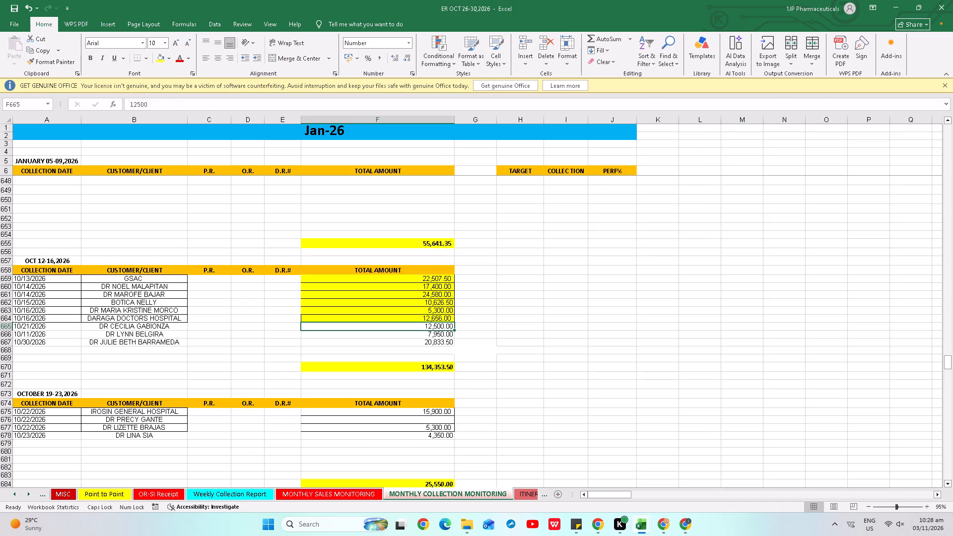
key(alt+Tab)
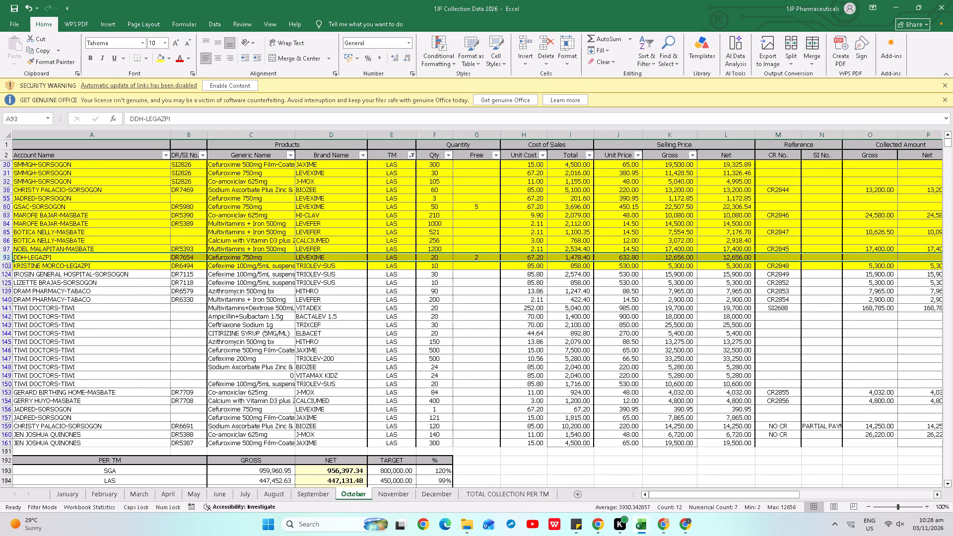
click(136, 327)
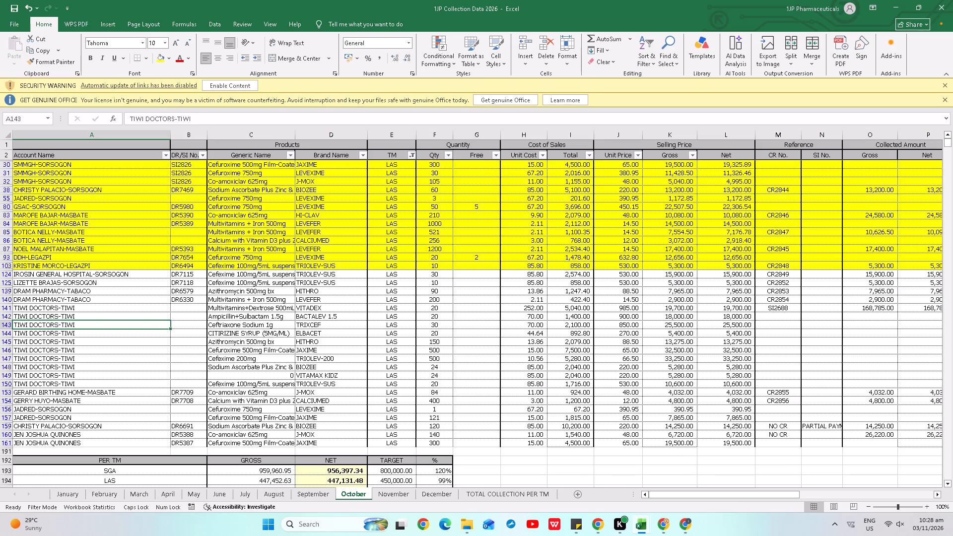
key(ctrl+f)
text(CECILIA)
key(Return)
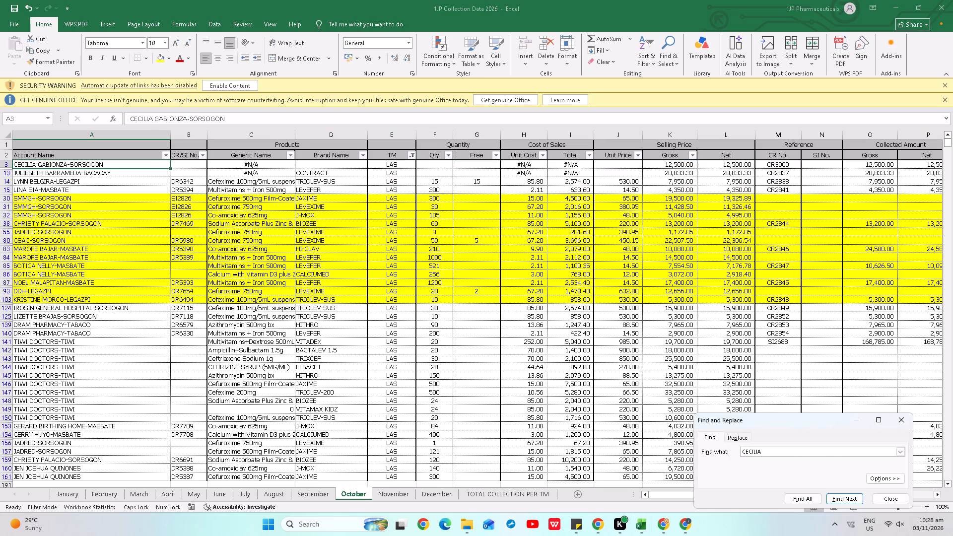
key(Escape)
key(shift+space)
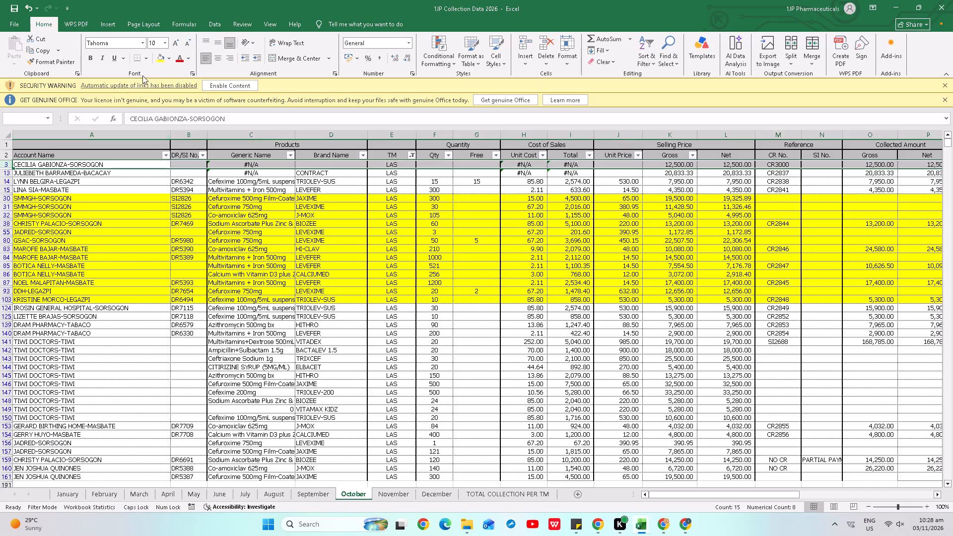
click(157, 57)
key(alt+Tab)
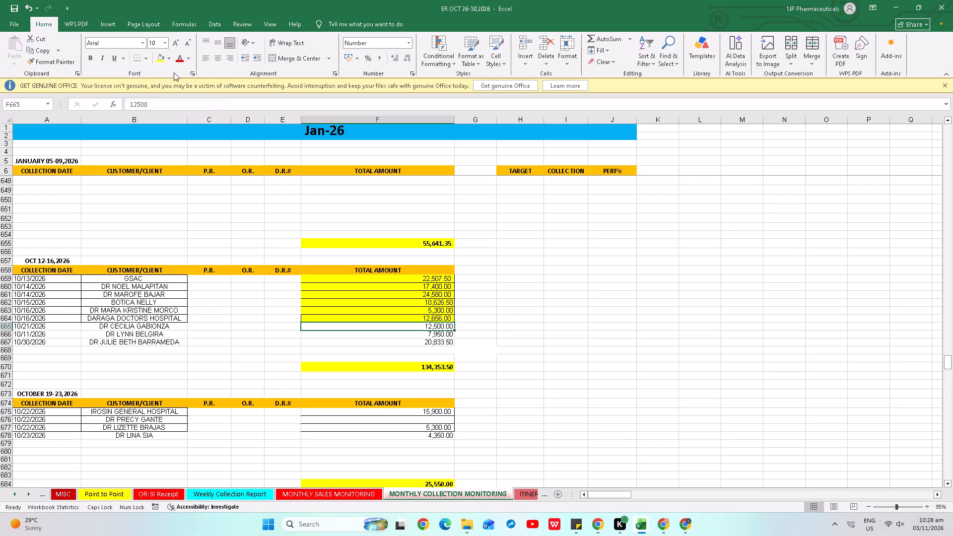
click(161, 62)
Highlight the matching 7,950.00 collection yellow, both the October sheet's DR6342 row and the ER amount dated 10/11/2026.
click(437, 333)
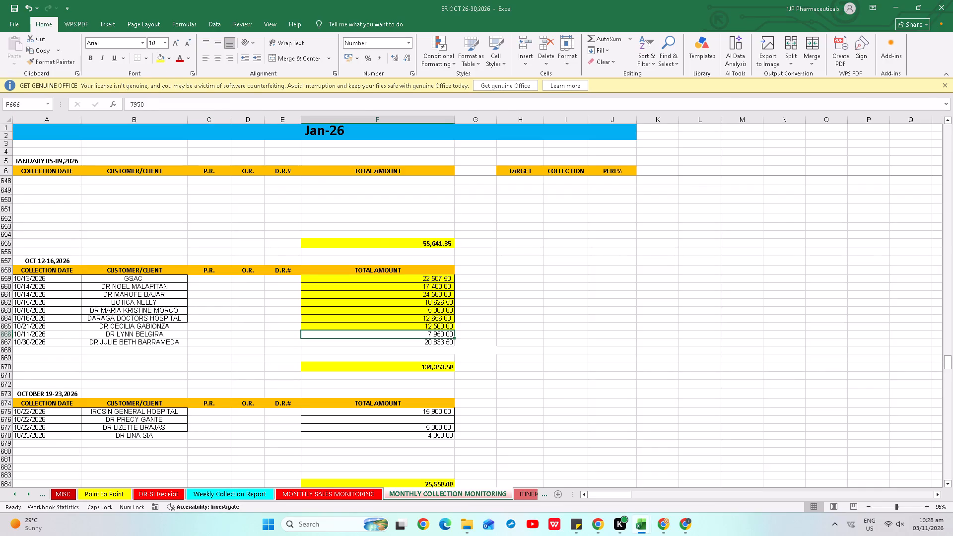
key(alt+Tab)
click(110, 175)
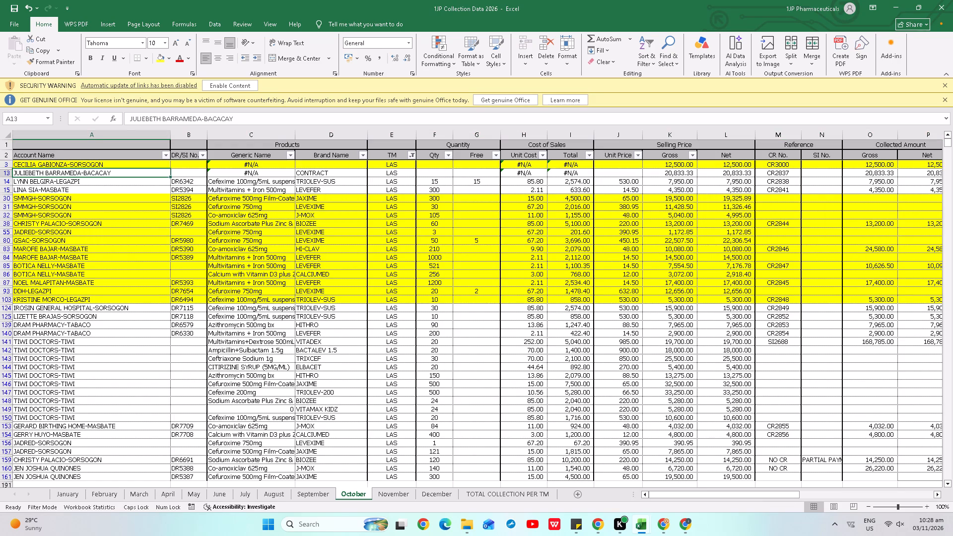
key(Down)
key(shift+space)
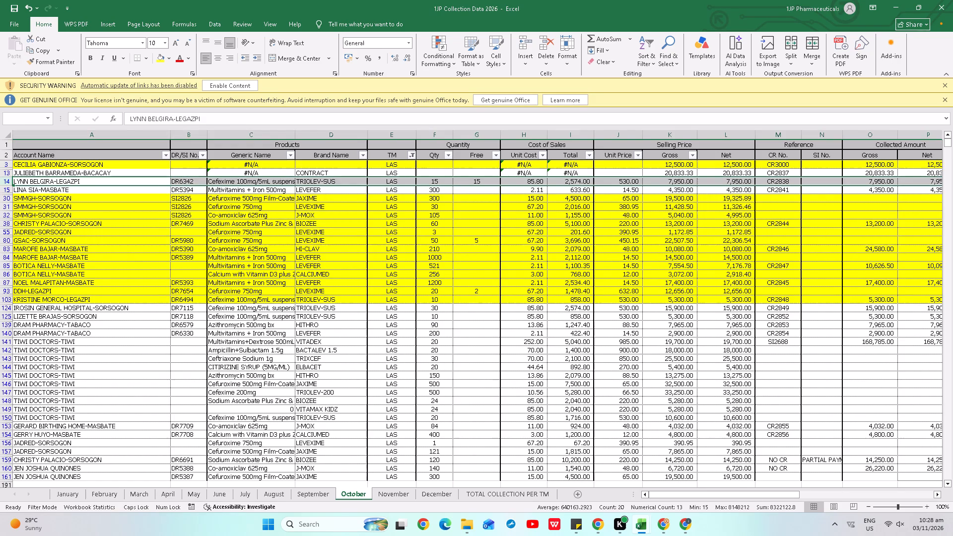
click(159, 56)
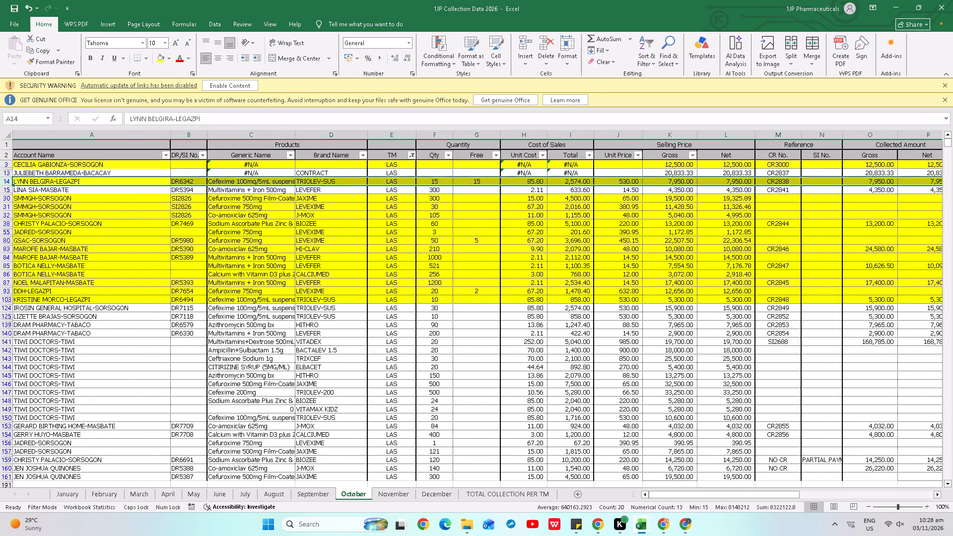
key(alt+Tab)
click(162, 58)
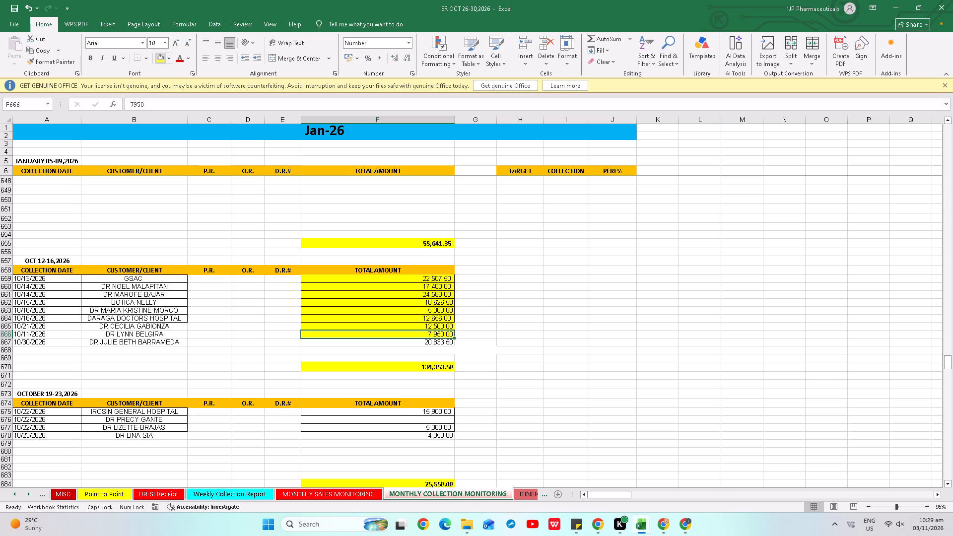
Highlight the October sheet's CR2837 contract row and the ER amount 20,833.50 dated 10/30/2026 yellow.
key(Down)
key(Up)
key(Down)
key(alt+Tab)
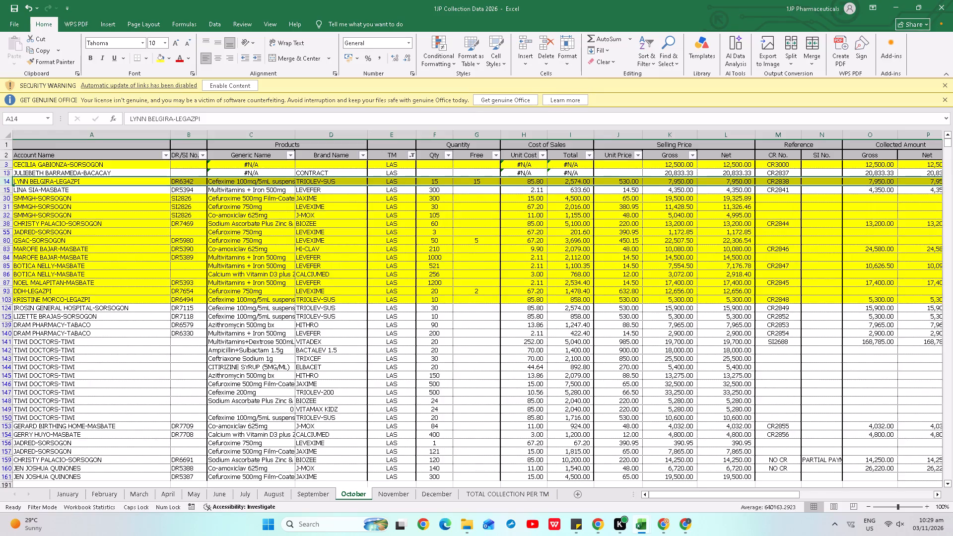
click(108, 197)
click(131, 171)
key(shift+space)
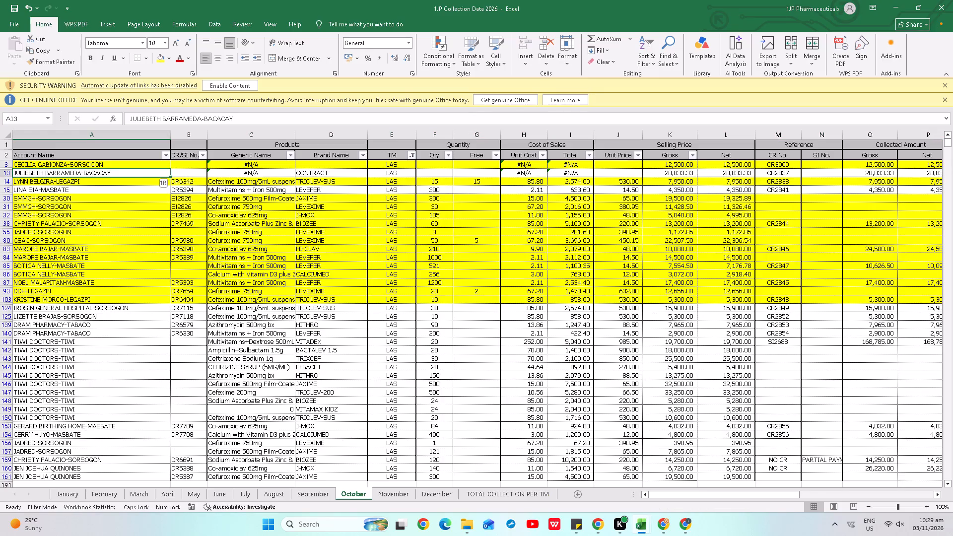
key(alt+Tab)
key(alt+Tab)
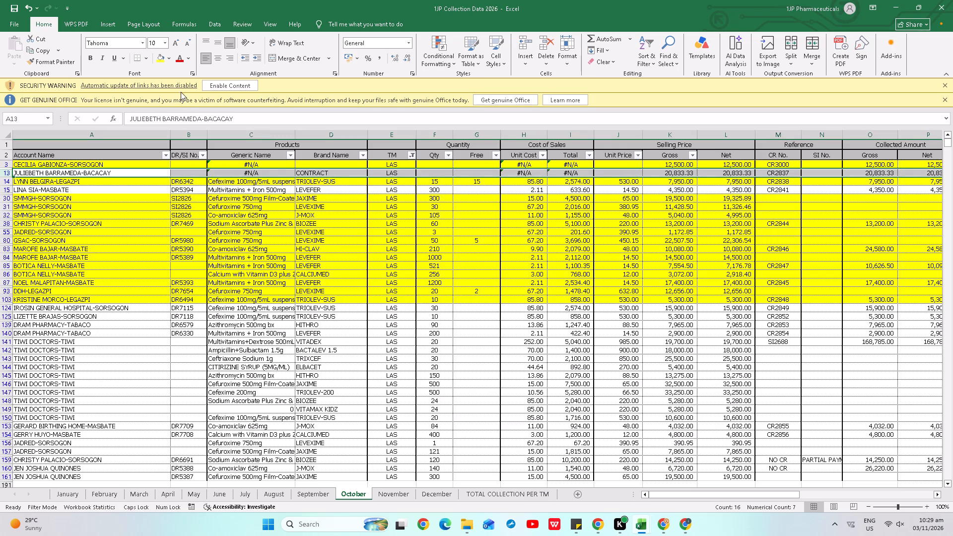
click(158, 52)
click(161, 56)
key(alt+Tab)
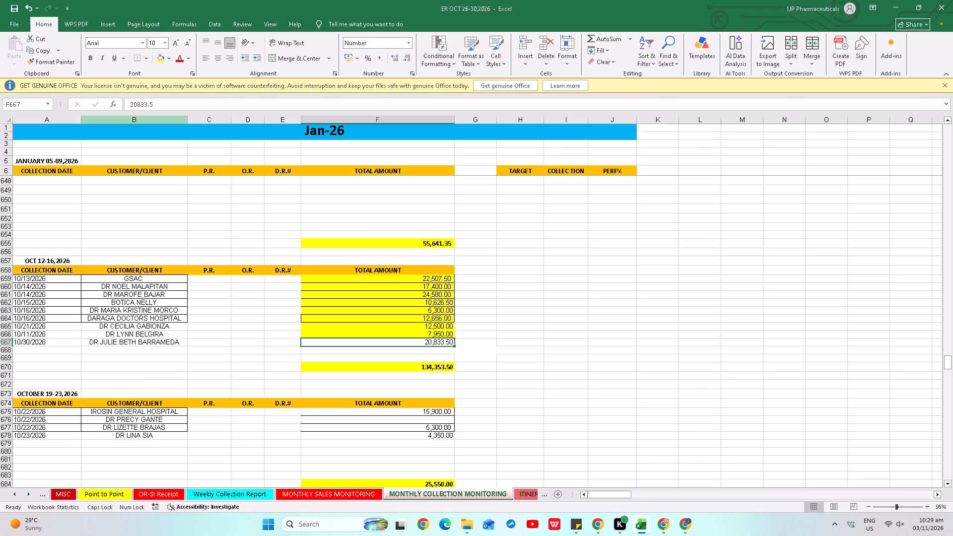
click(160, 62)
Highlight the matching Irosin General Hospital 15,900.00 collection yellow, both the October sheet's DR7115 row and the ER amount.
scroll(460, 399, down, 2)
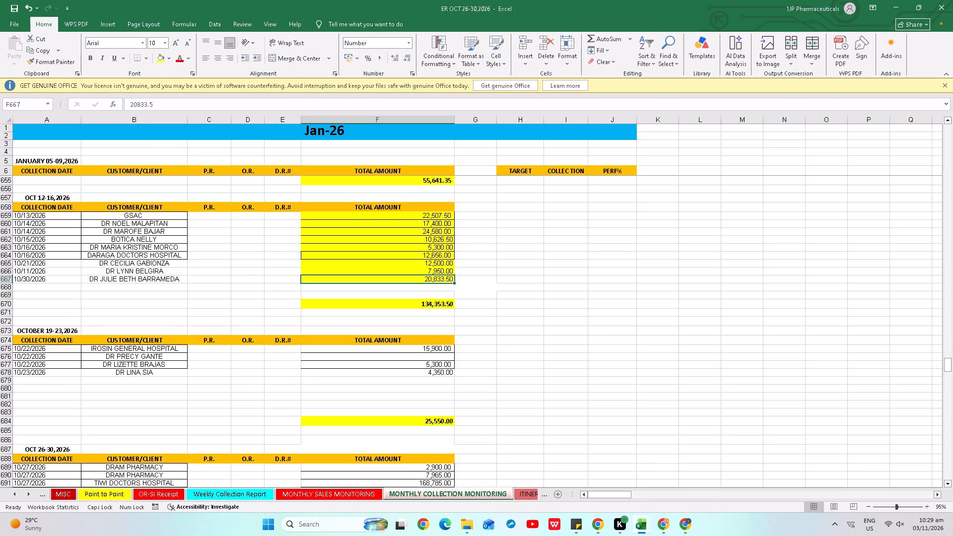
click(432, 288)
key(alt+Tab)
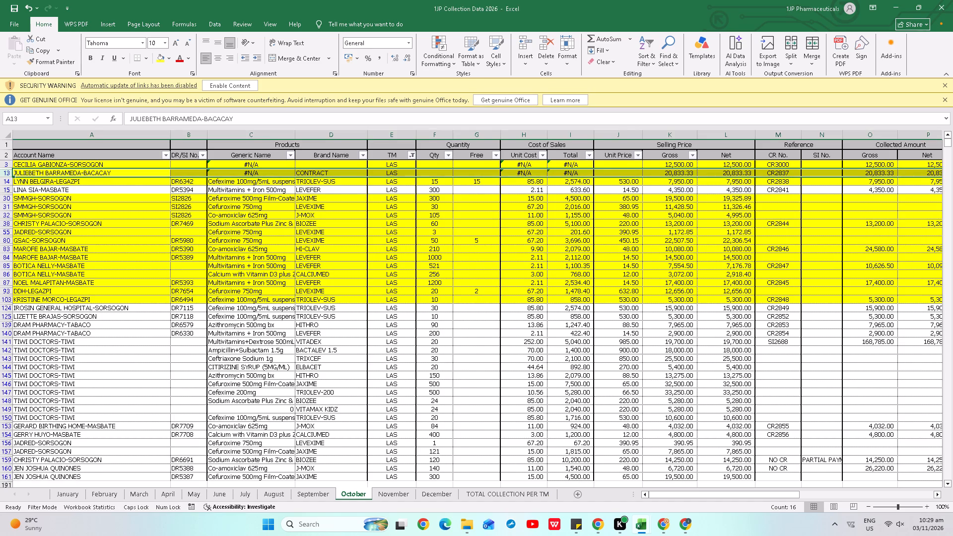
click(127, 308)
key(shift+space)
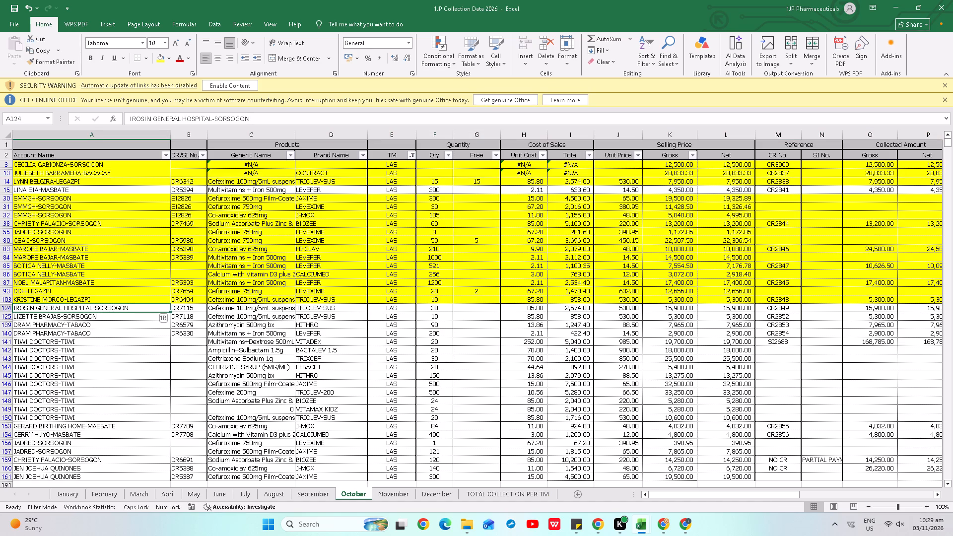
click(161, 63)
key(alt+Tab)
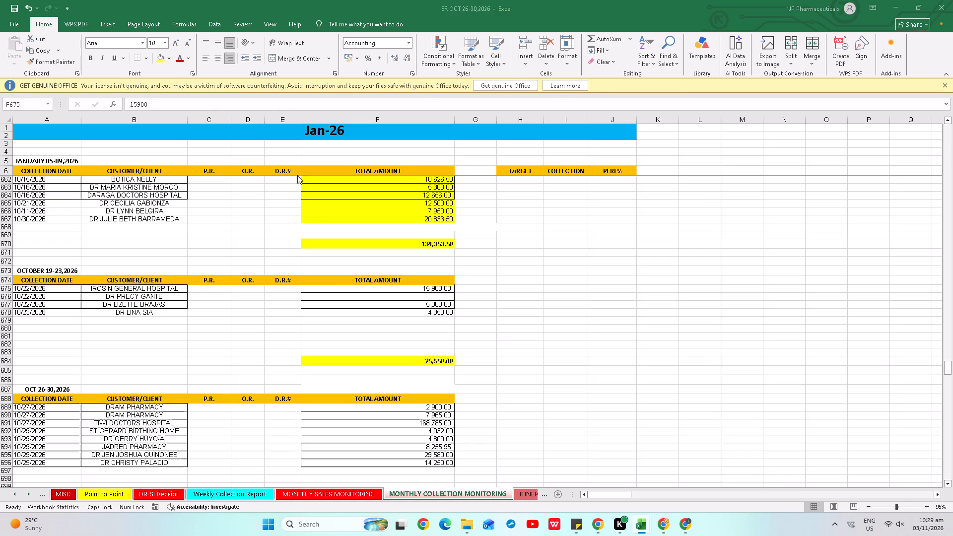
click(160, 59)
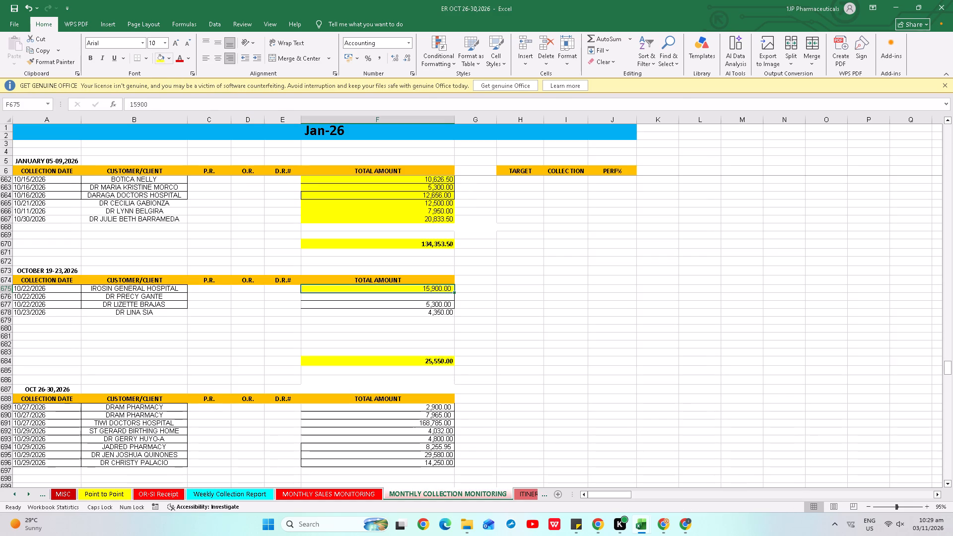
Highlight the matching 5,300.00 collection yellow, both the October sheet's DR7118 row and the ER amount dated 10/22/2026.
click(442, 299)
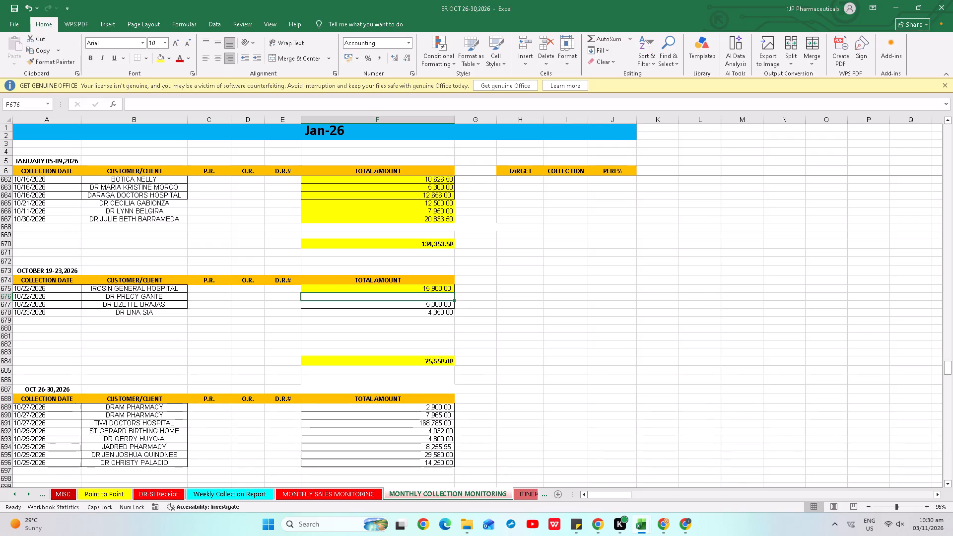
click(437, 306)
key(alt+Tab)
click(107, 319)
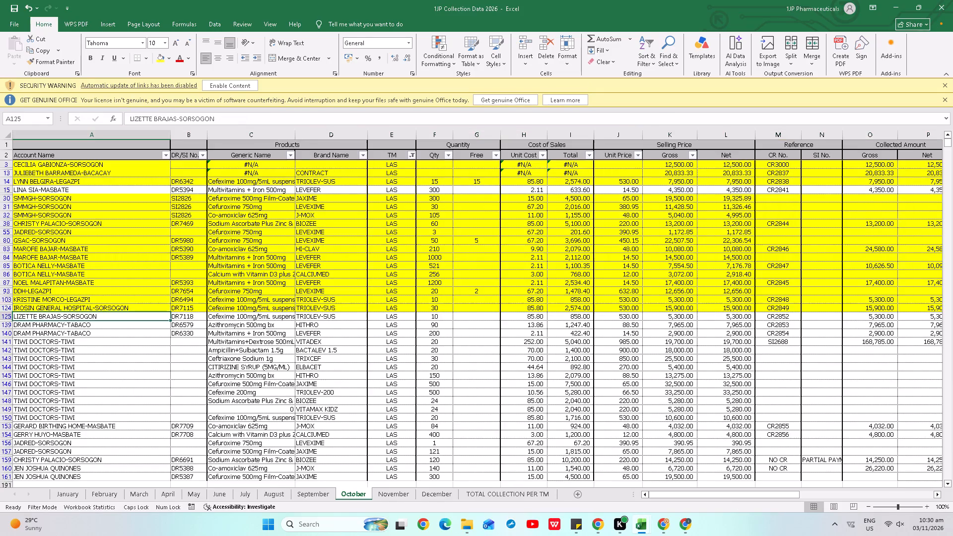
key(shift+space)
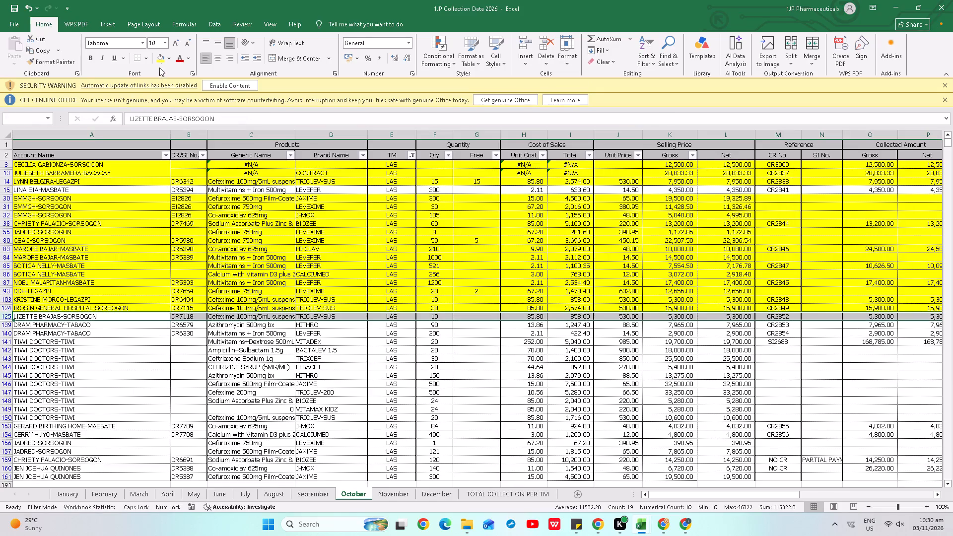
click(164, 56)
key(alt+Tab)
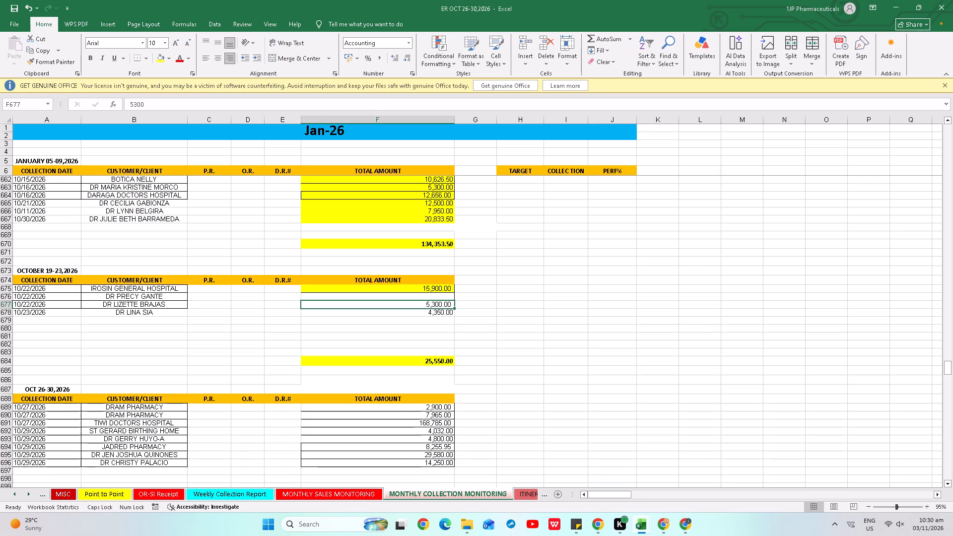
click(159, 60)
click(428, 306)
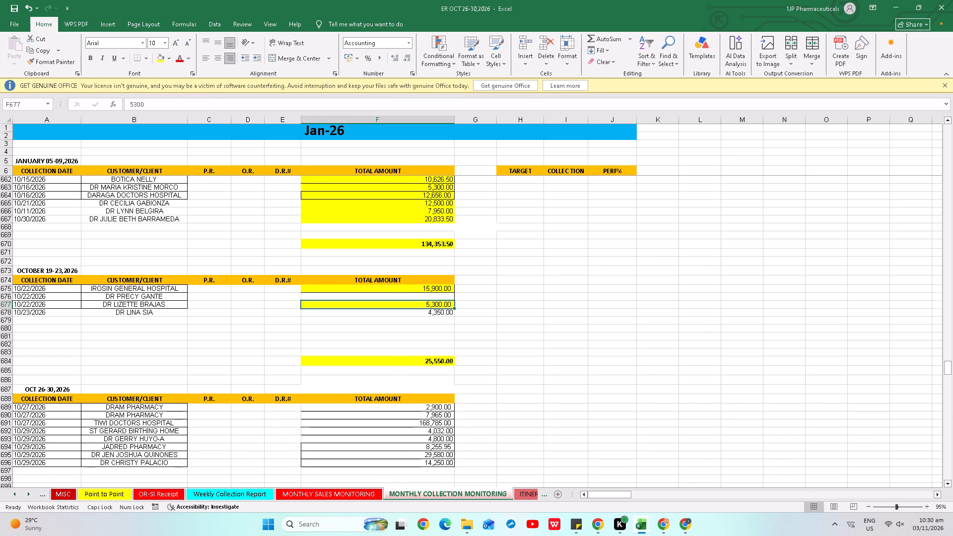
Highlight the matching 4,350.00 collection yellow, both the October sheet's DR5394 row and the ER amount dated 10/23/2026.
key(alt+Tab)
scroll(111, 348, down, 2)
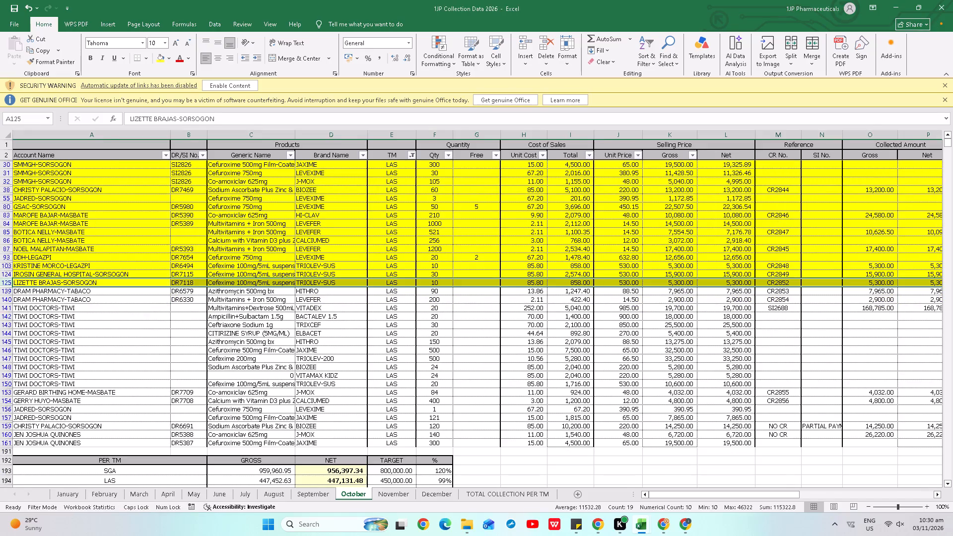
click(71, 398)
scroll(110, 348, up, 6)
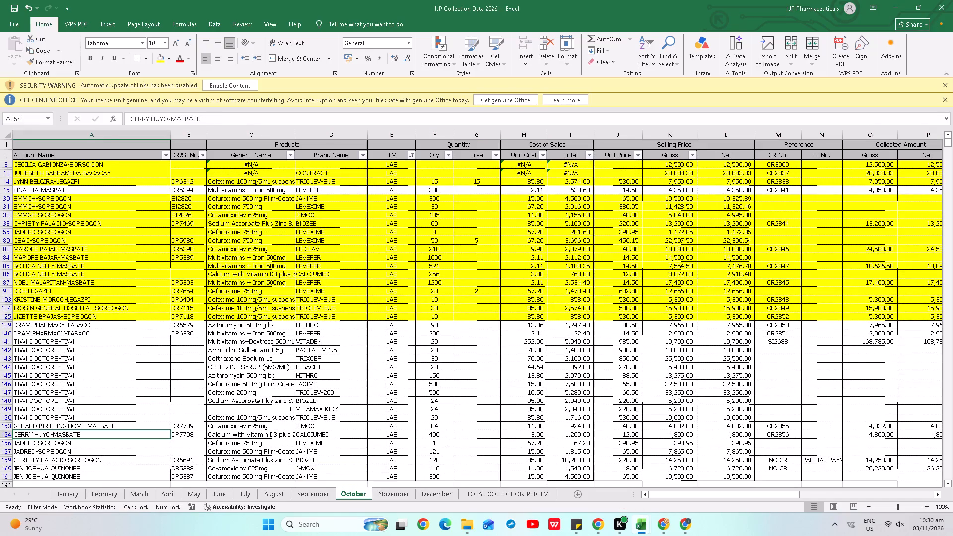
click(88, 191)
key(shift+space)
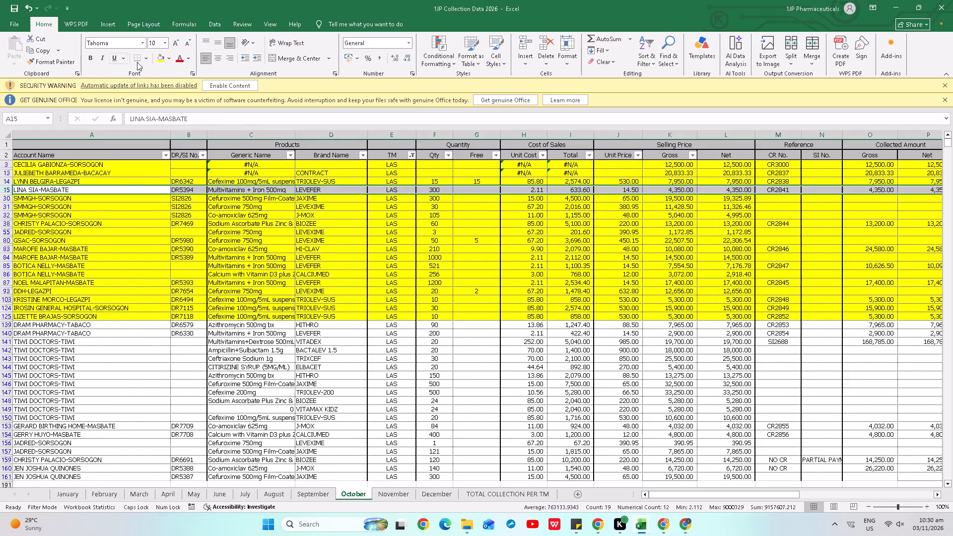
click(166, 58)
click(156, 56)
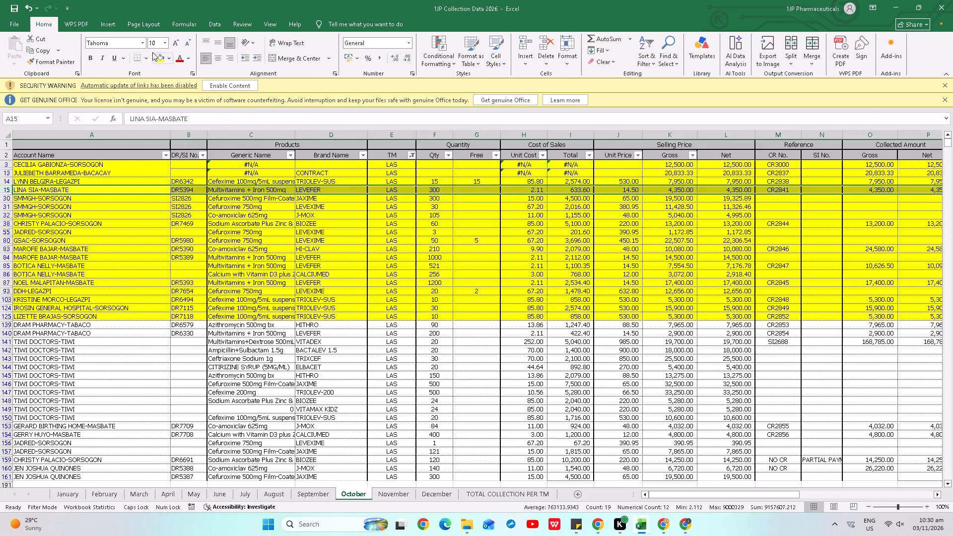
key(alt+Tab)
click(440, 313)
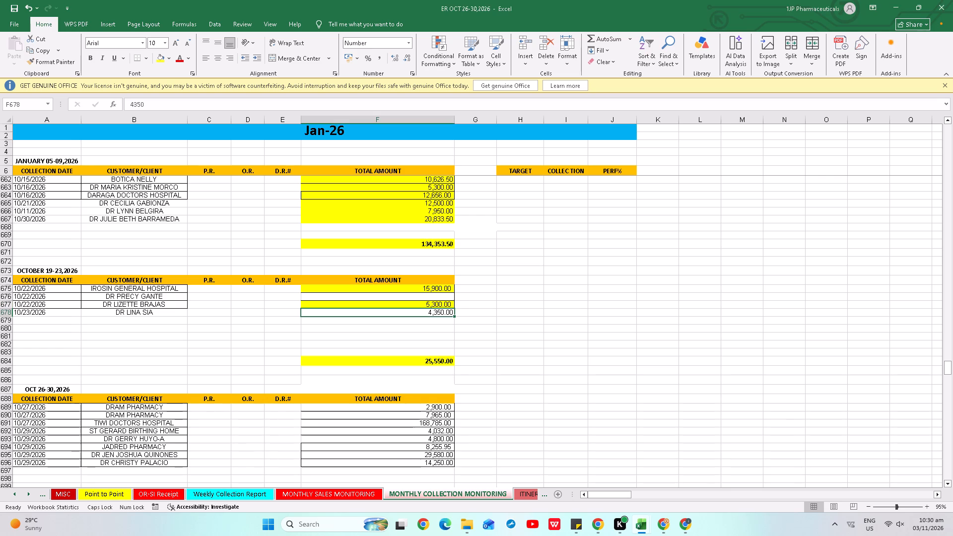
click(155, 58)
Highlight the two DRAM Pharmacy collections yellow, both October rows DR6579 and DR6330 and the ER amounts 7,965.00 and 2,900.00.
scroll(543, 247, down, 2)
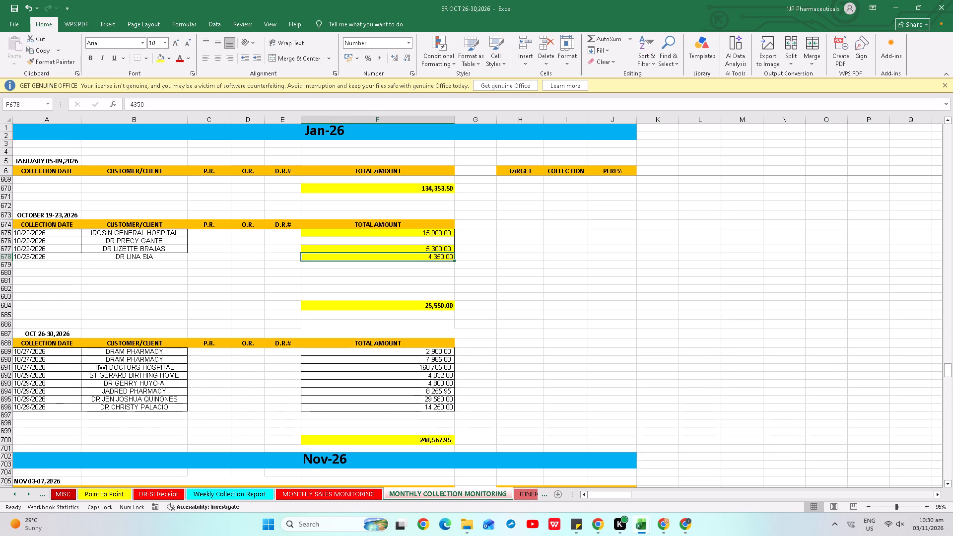
click(435, 290)
key(alt+Tab)
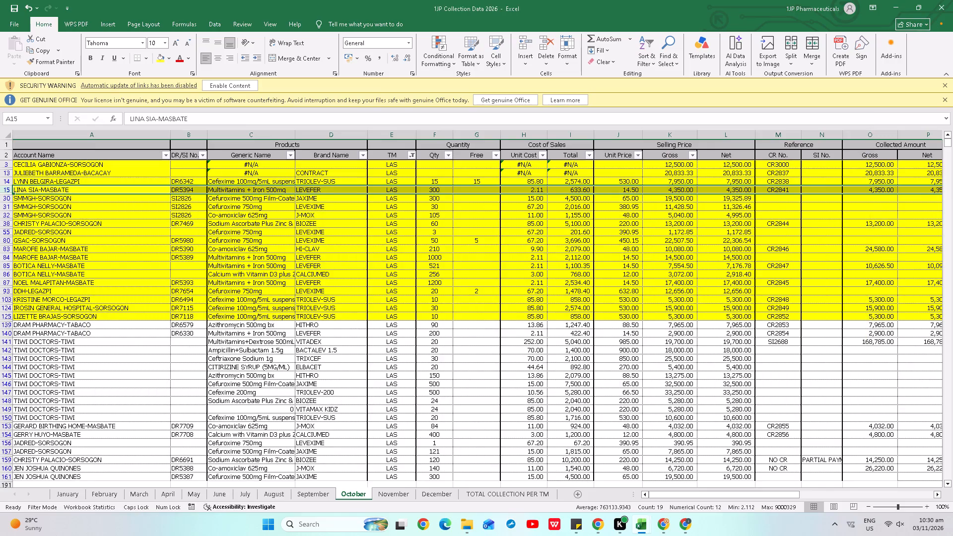
click(108, 324)
key(ctrl+Right)
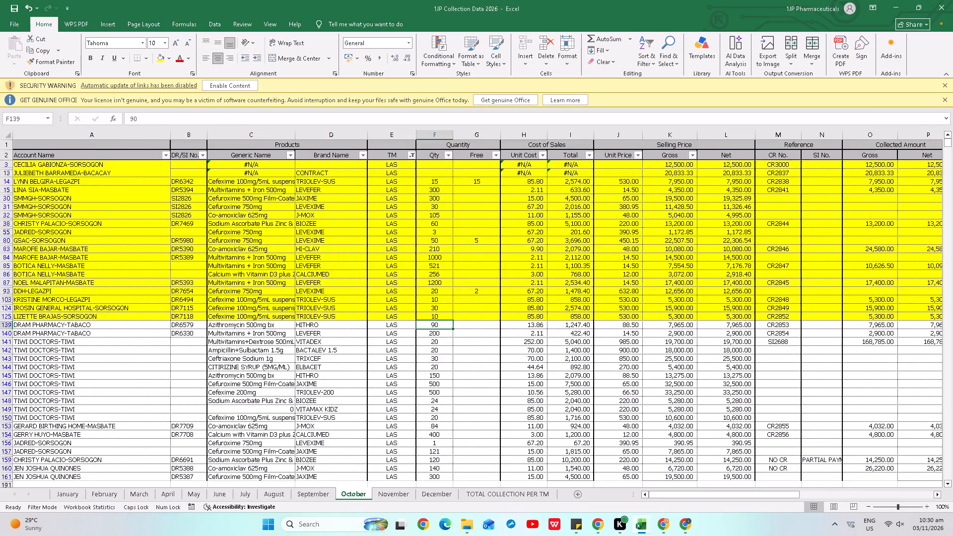
key(Right)
key(Right)
key(Right)
key(Right)
key(Right)
key(shift+Down)
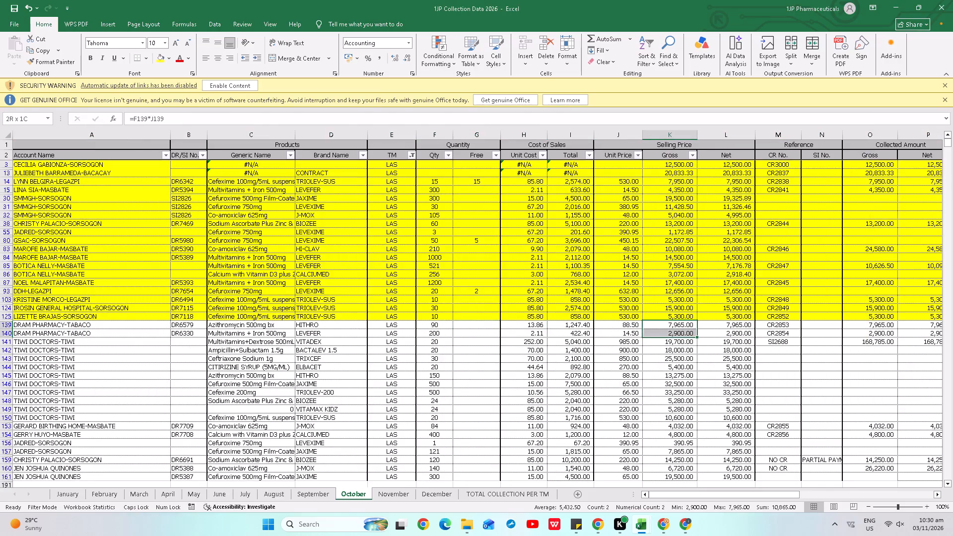
key(shift+space)
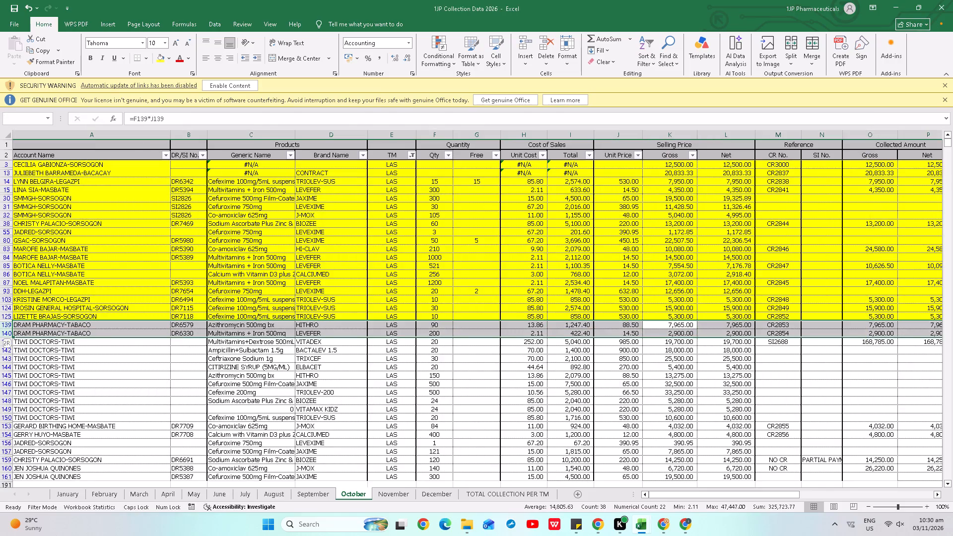
click(157, 58)
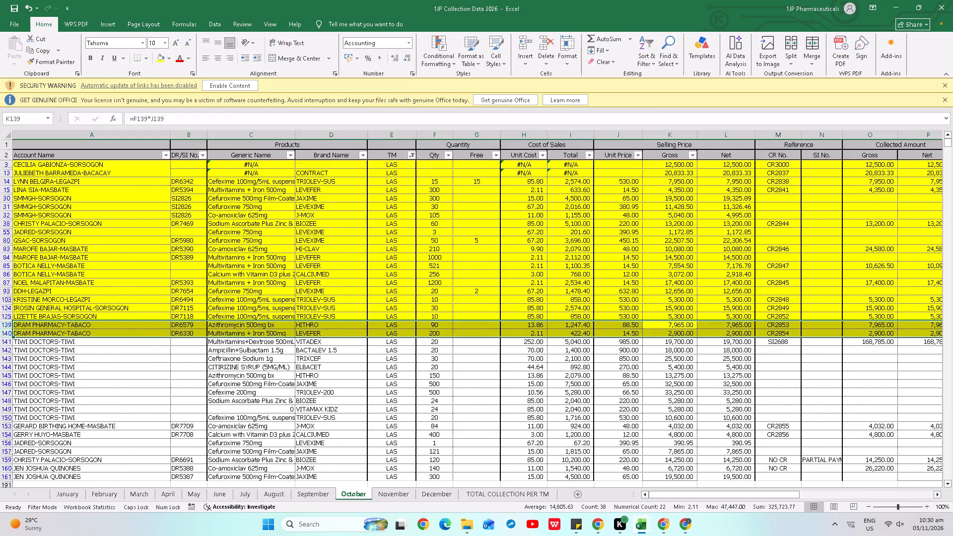
key(alt+Tab)
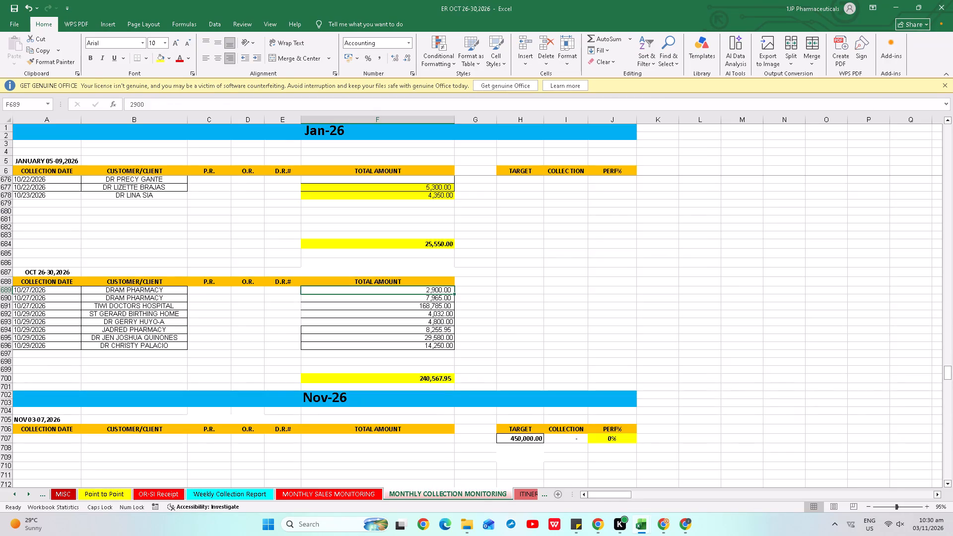
key(shift+Down)
click(156, 56)
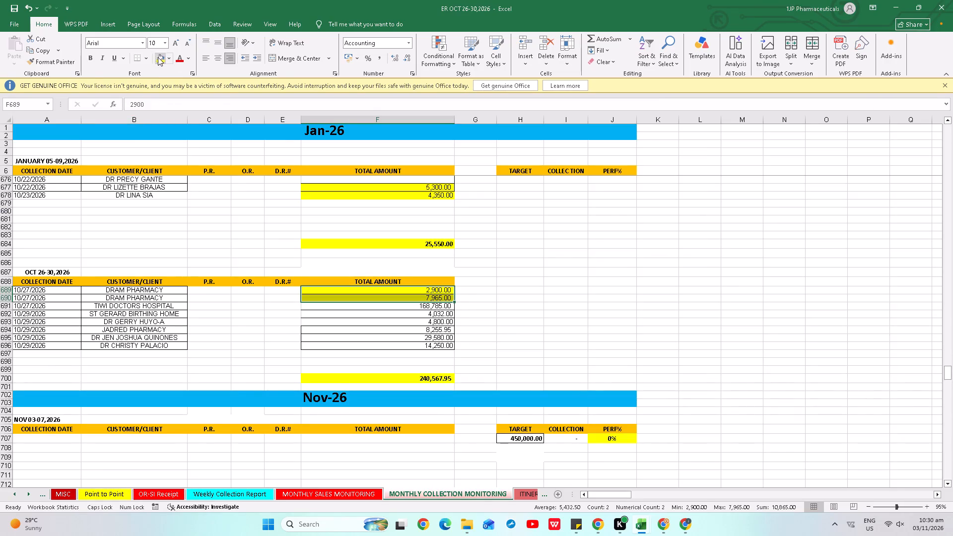
In the October sheet, total the gross amounts of the Tiwi Doctors rows 141 to 150 and highlight those rows yellow.
key(alt+Tab)
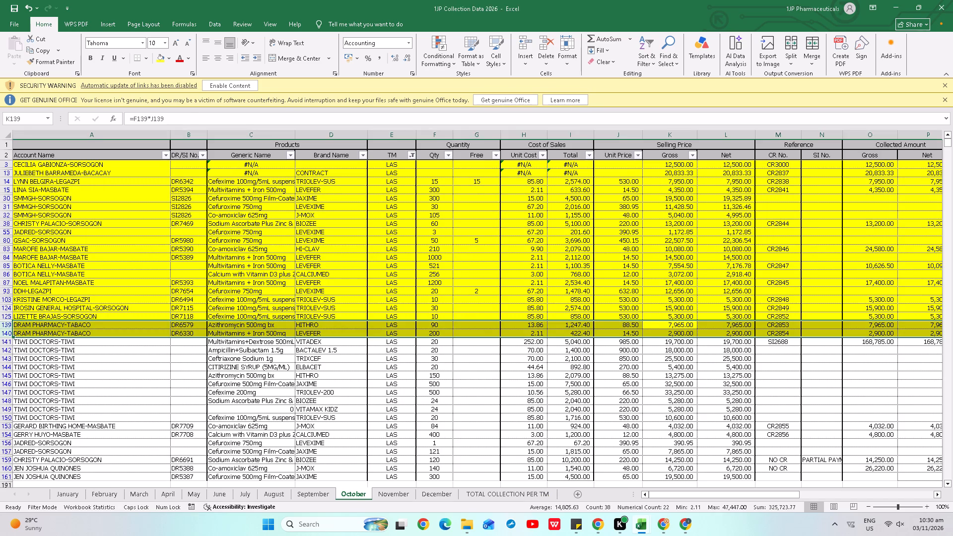
click(163, 346)
click(155, 344)
click(164, 341)
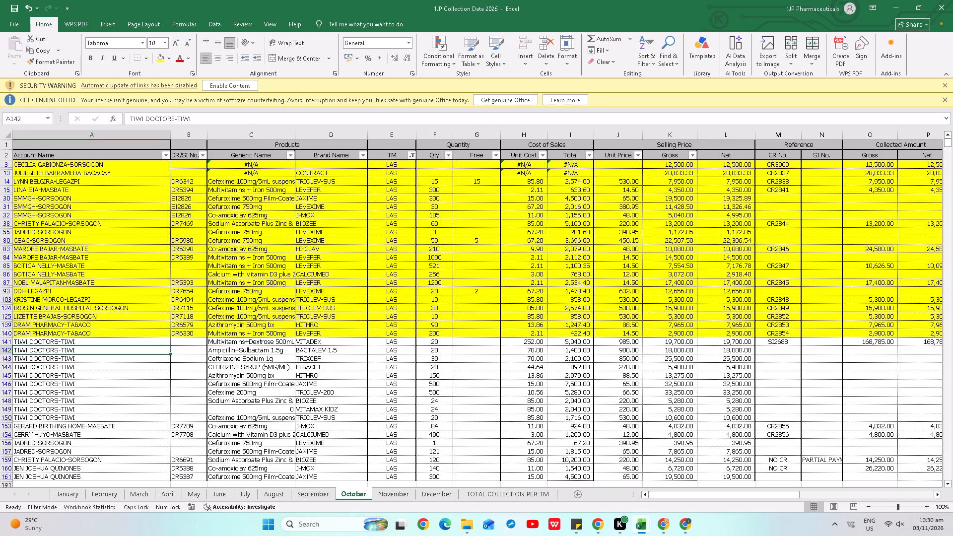
click(666, 336)
click(679, 341)
key(shift+Down)
key(shift+Down)
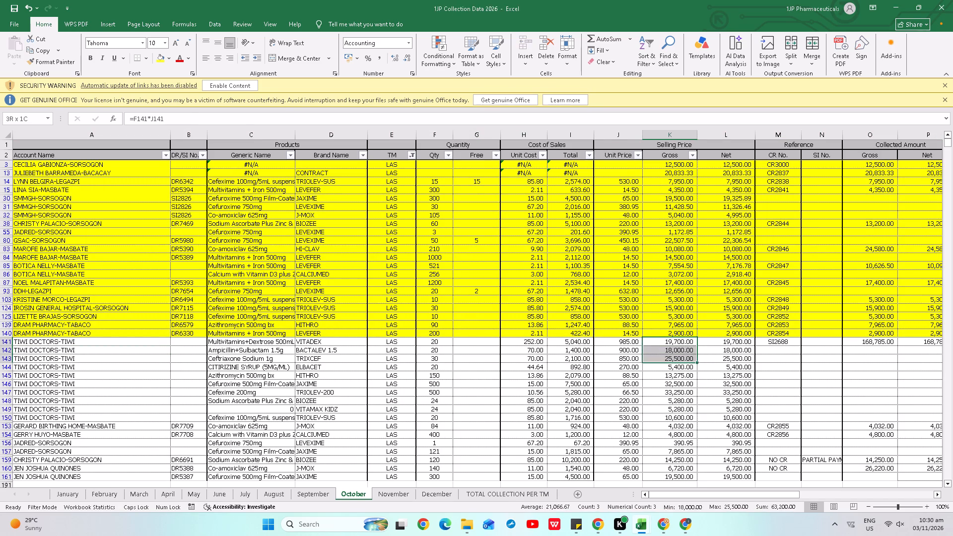
key(shift+Down)
key(shift+Down)
key(shift+Down)
key(shift+Down)
key(shift+Down)
key(shift+Down)
key(shift+Down)
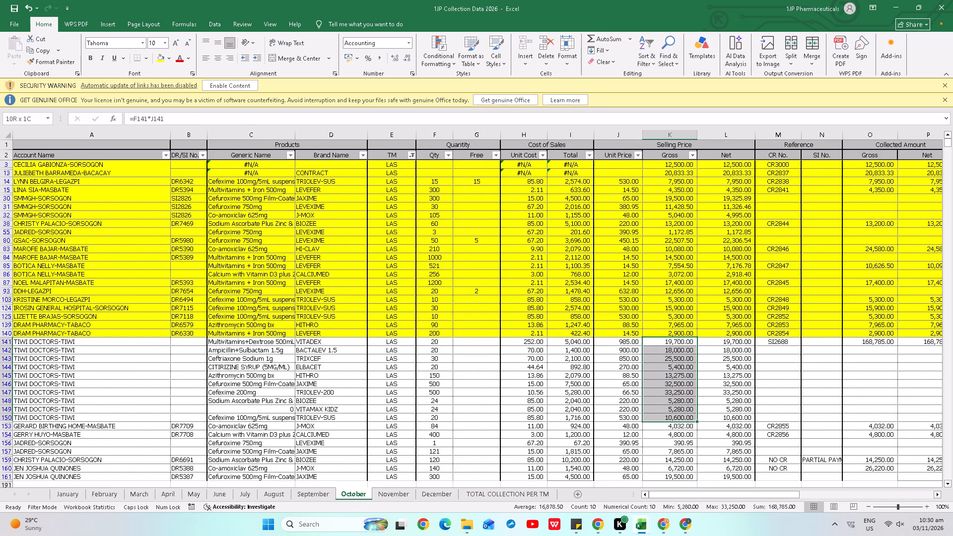
key(shift+space)
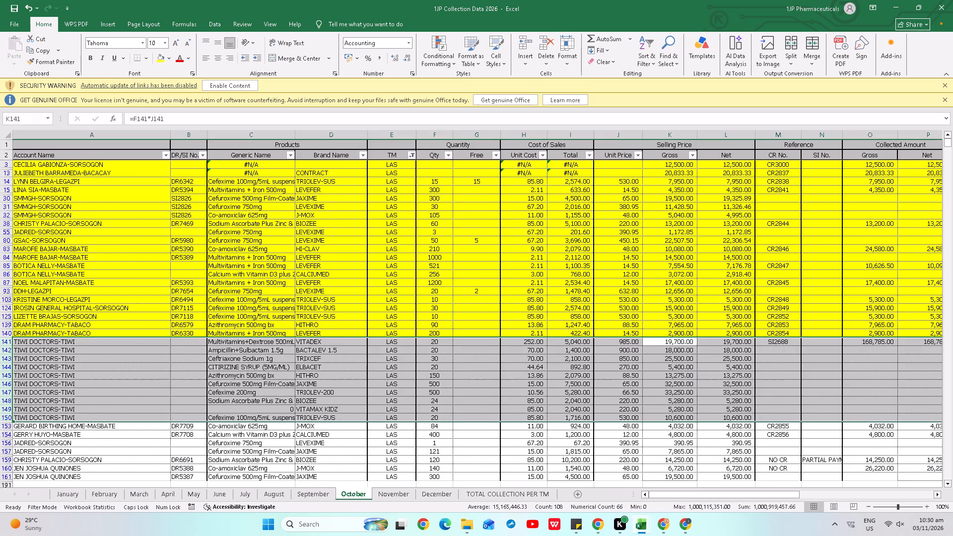
click(161, 58)
Highlight the ER's Tiwi Doctors Hospital amount of 168,785.00 dated 10/27/2026 yellow.
key(alt+Tab)
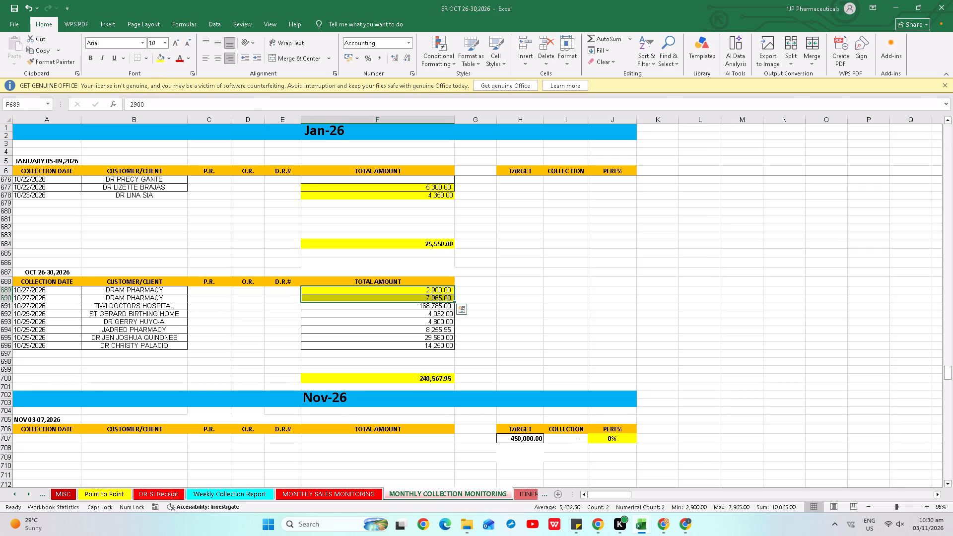
click(437, 306)
click(159, 59)
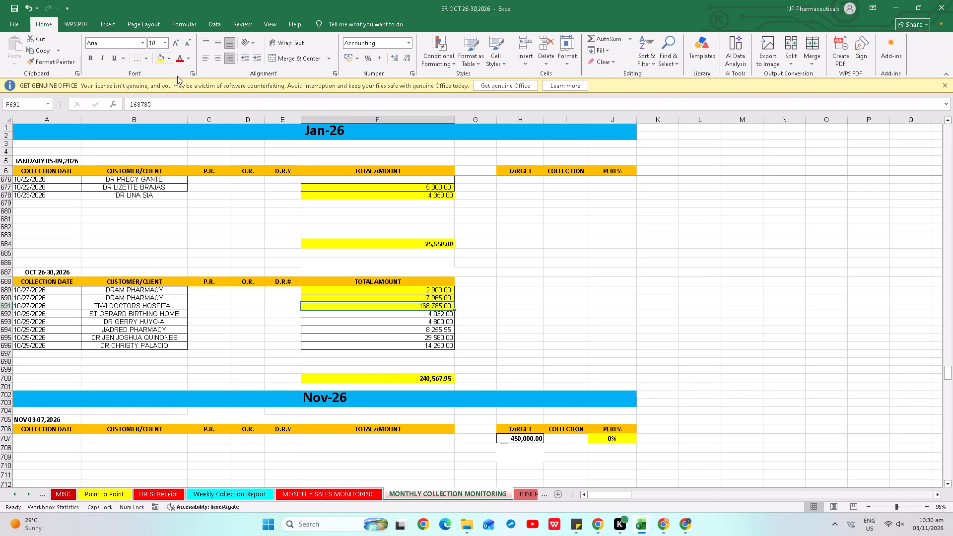
Highlight the matching Gerard Birthing Home 4,032.00 collection yellow, both the October sheet's DR7709 row and the ER amount.
scroll(390, 242, down, 1)
click(412, 256)
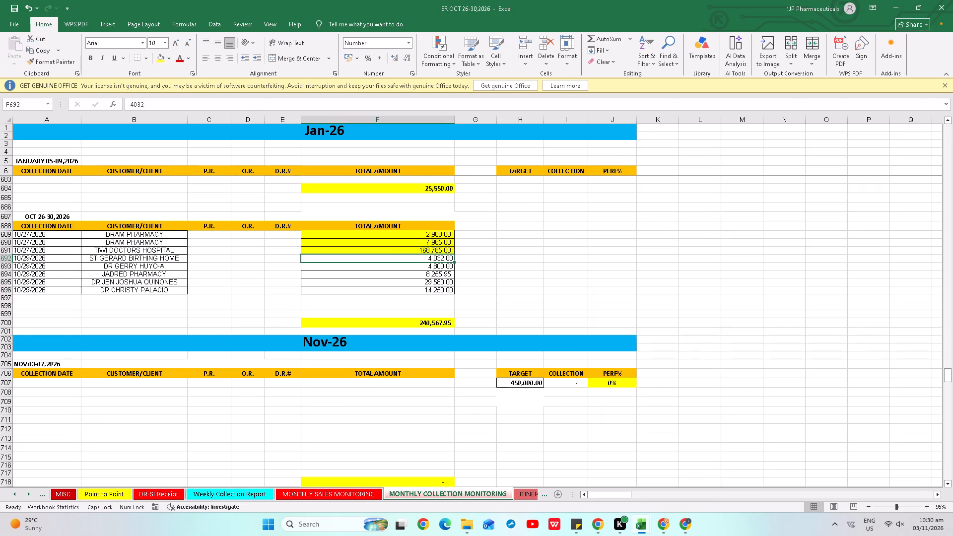
key(alt+Tab)
scroll(256, 363, down, 2)
click(155, 391)
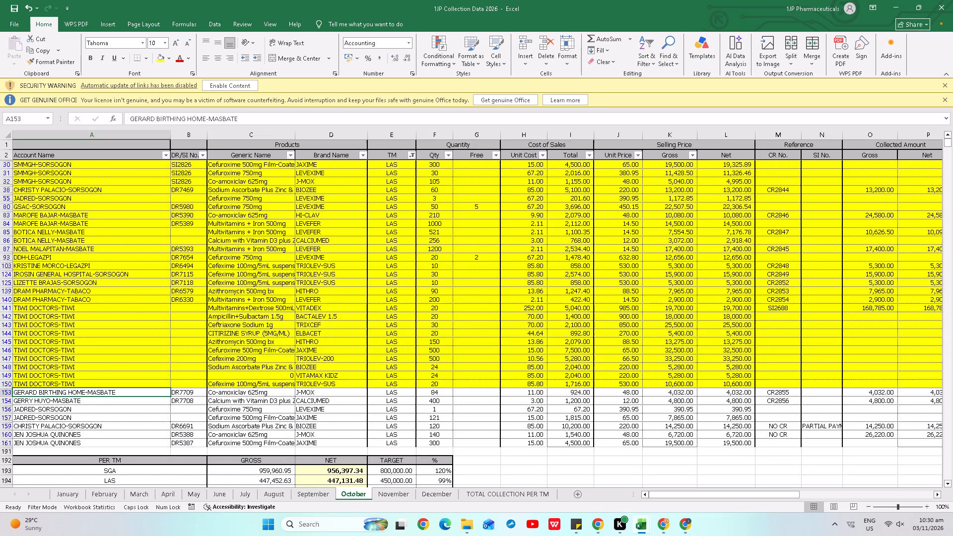
key(shift+space)
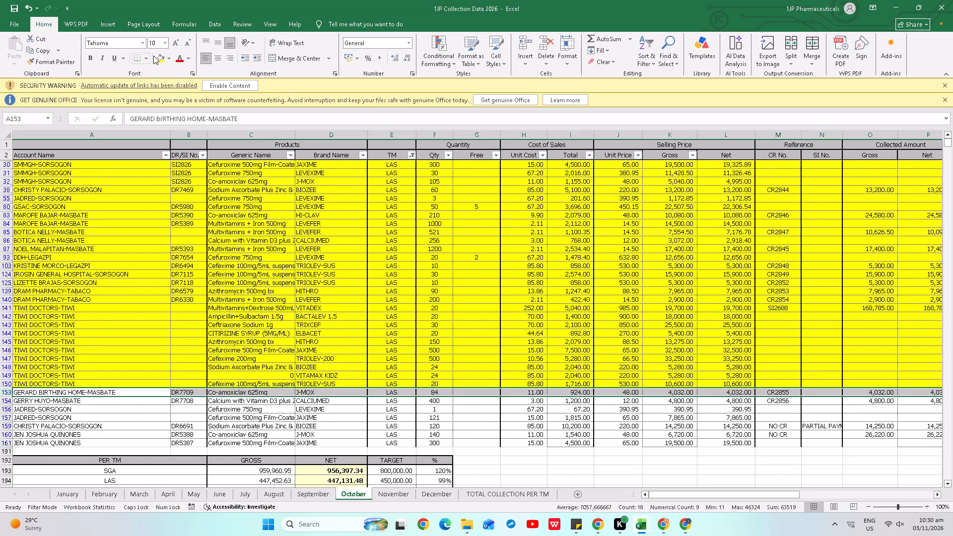
click(160, 59)
key(alt+Tab)
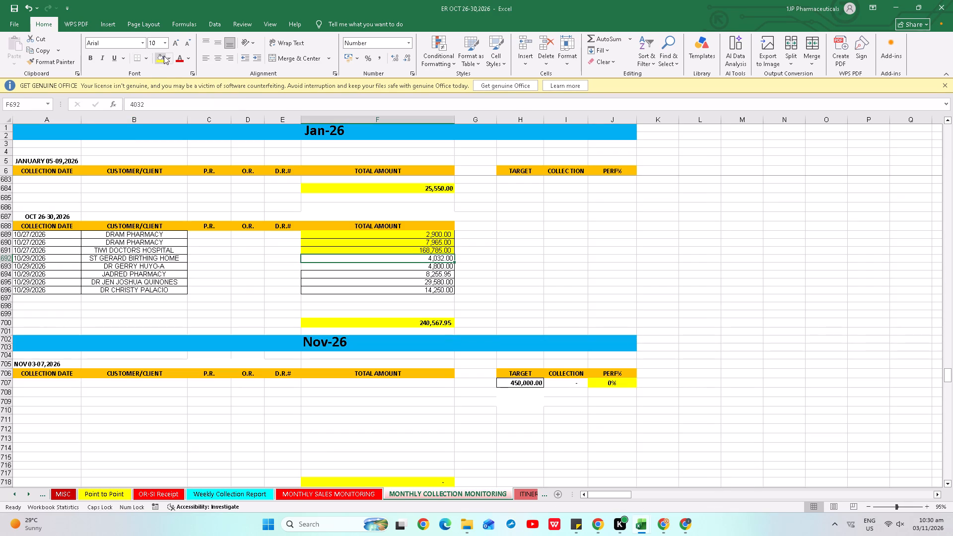
click(164, 56)
Highlight the matching 4,800.00 collection yellow, both the October sheet's DR7708 row and the ER amount dated 10/29/2026.
key(Down)
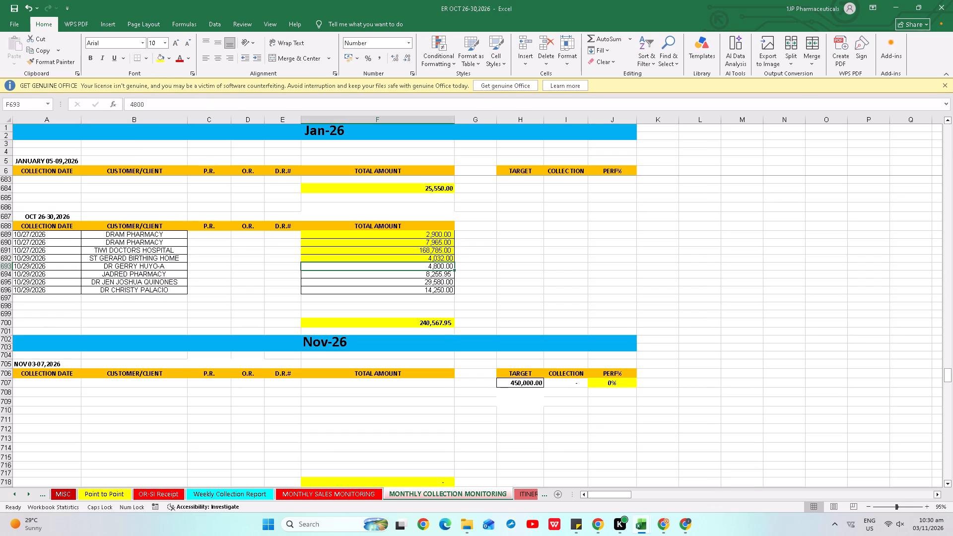
key(alt+Tab)
click(81, 402)
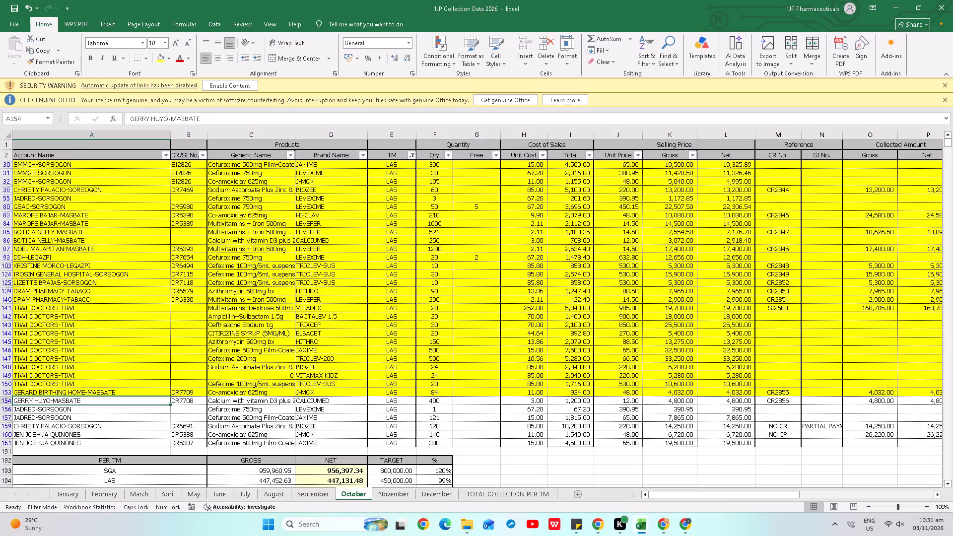
key(shift+space)
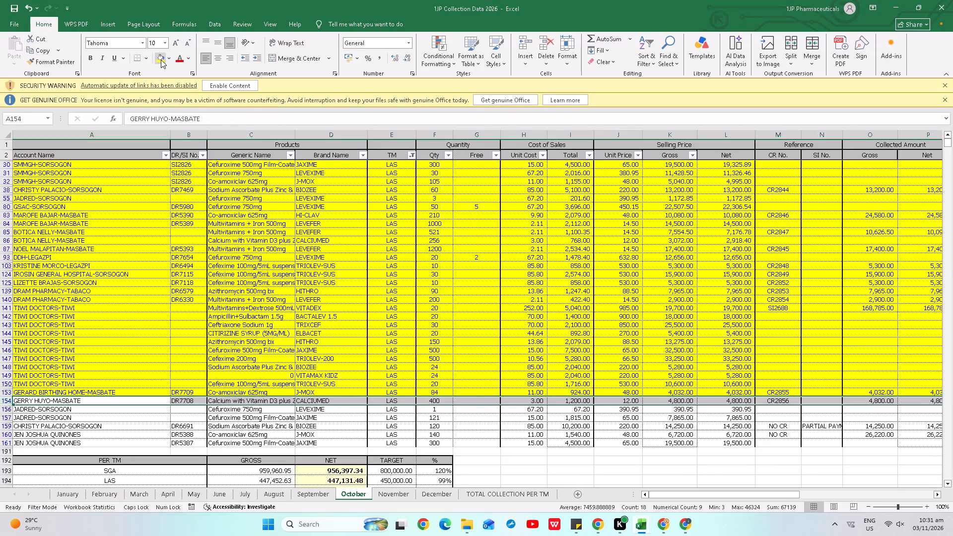
click(161, 60)
key(alt+Tab)
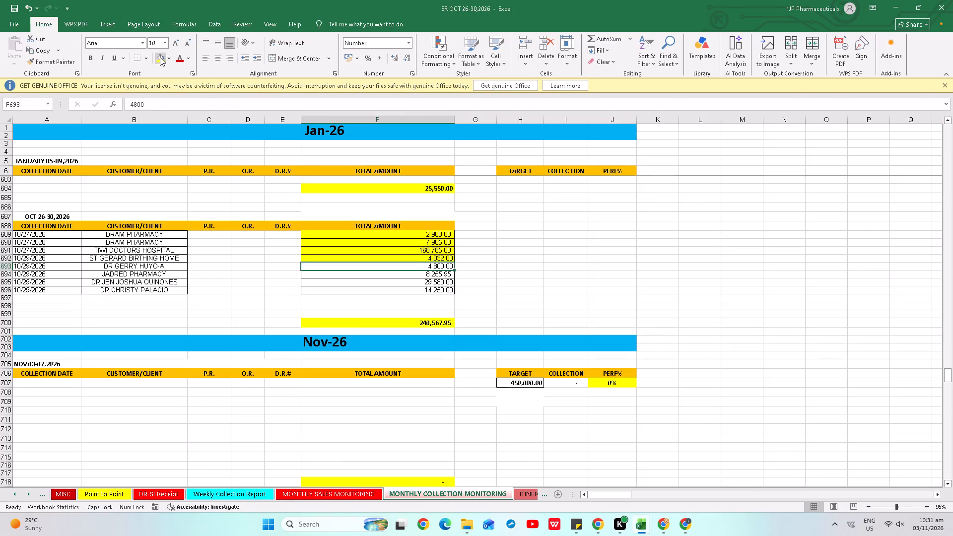
click(160, 57)
Highlight the matching Jadred collection yellow, both October rows 156 and 157 and the ER's Jadred Pharmacy amount of 8,255.95.
click(443, 275)
key(alt+Tab)
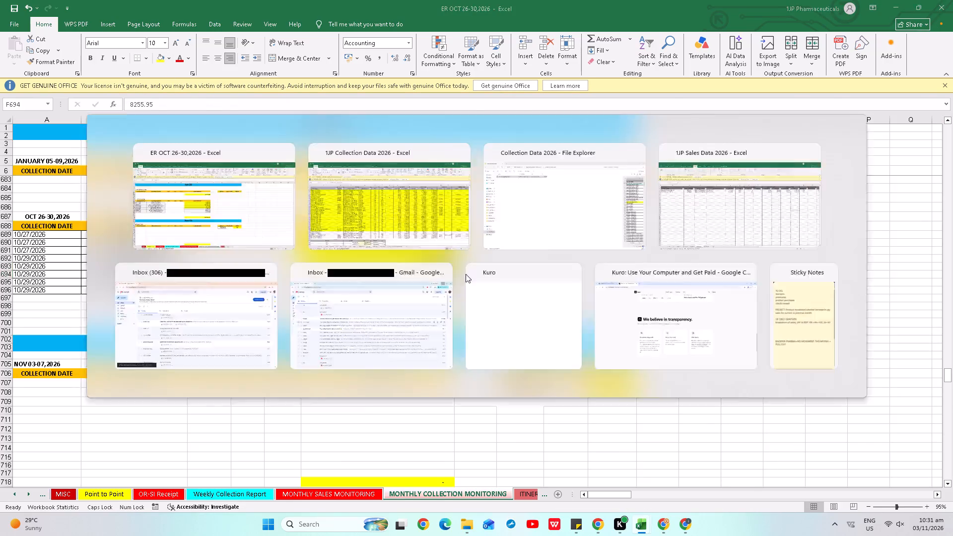
scroll(102, 374, down, 1)
click(88, 384)
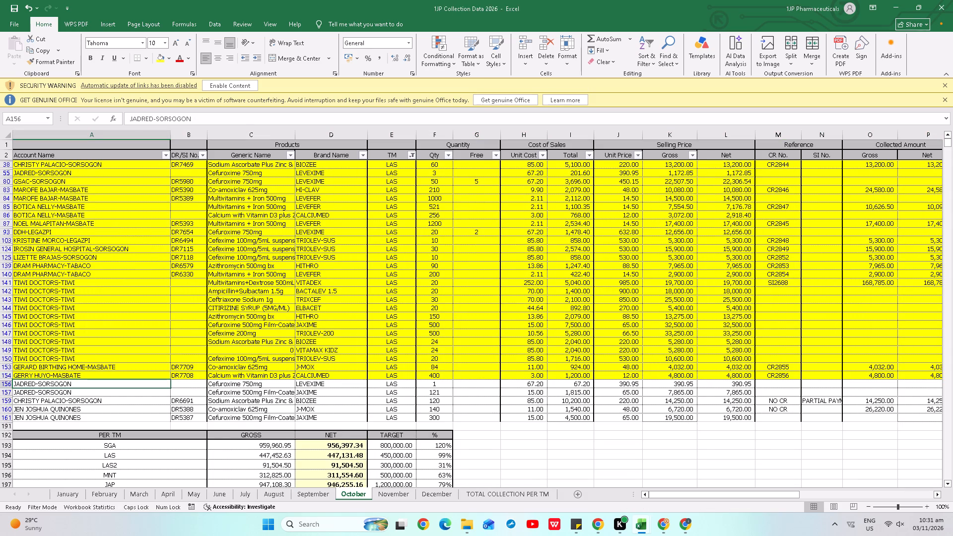
click(672, 385)
key(shift+Down)
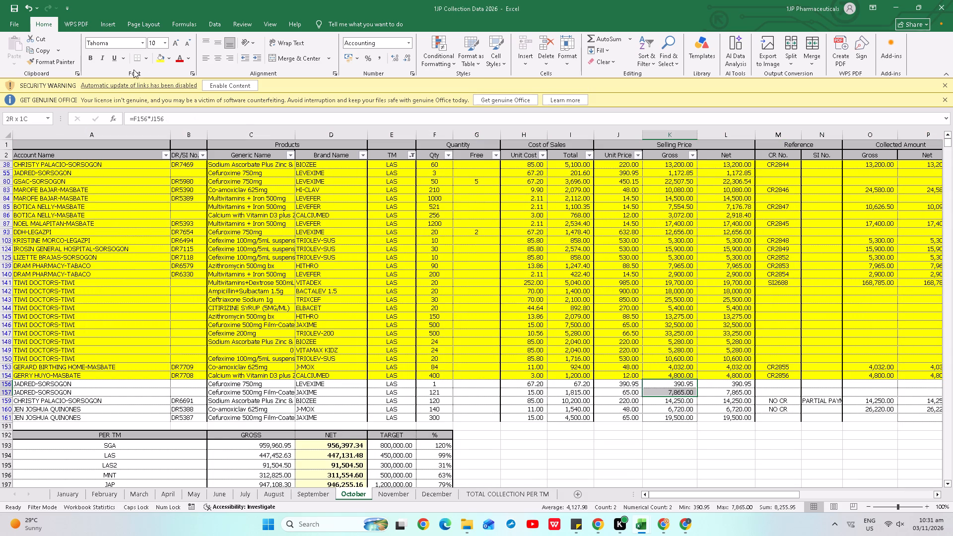
click(158, 58)
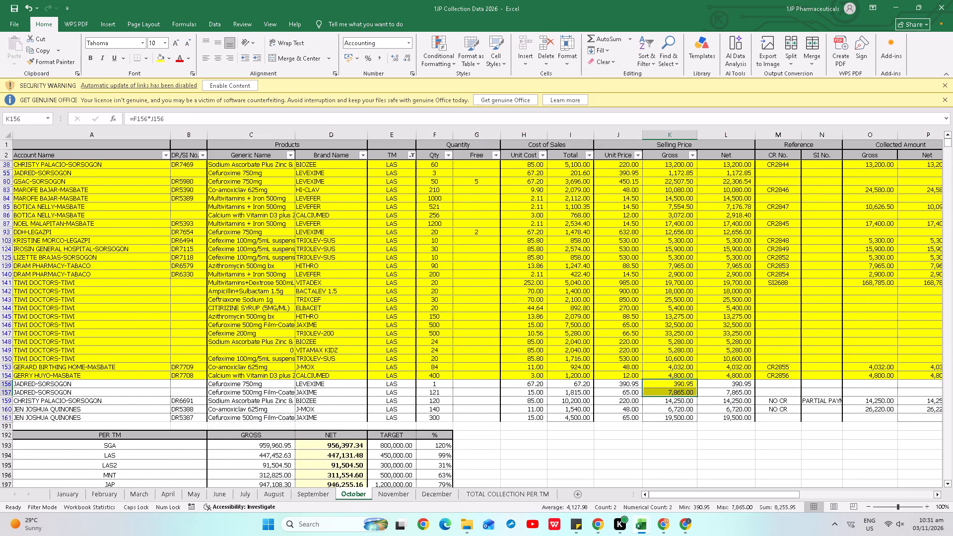
key(shift+space)
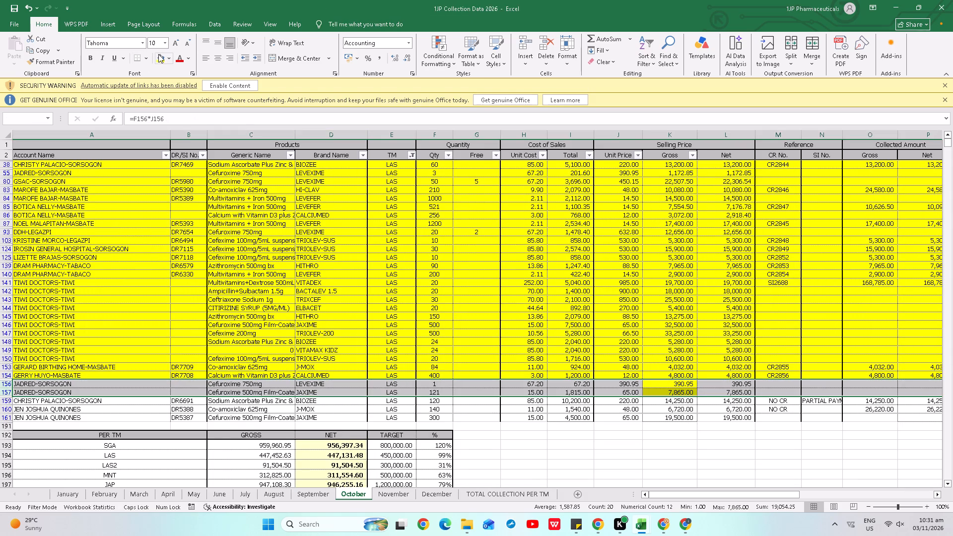
click(157, 53)
key(alt+Tab)
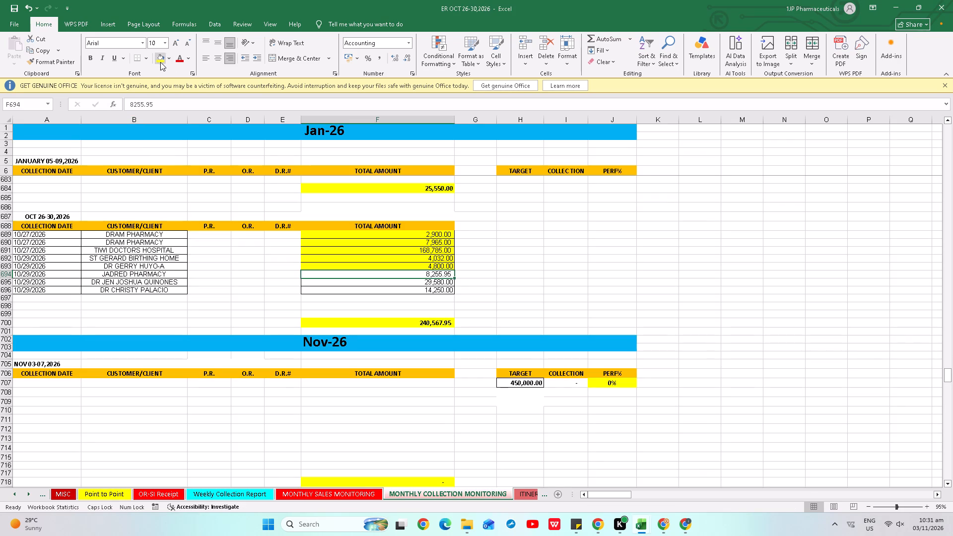
click(160, 62)
Compare the ER's 29,580.00 entry dated 10/29/2026 with the combined gross amounts of October rows DR5388 and DR5387.
click(418, 284)
key(alt+Tab)
scroll(305, 330, down, 1)
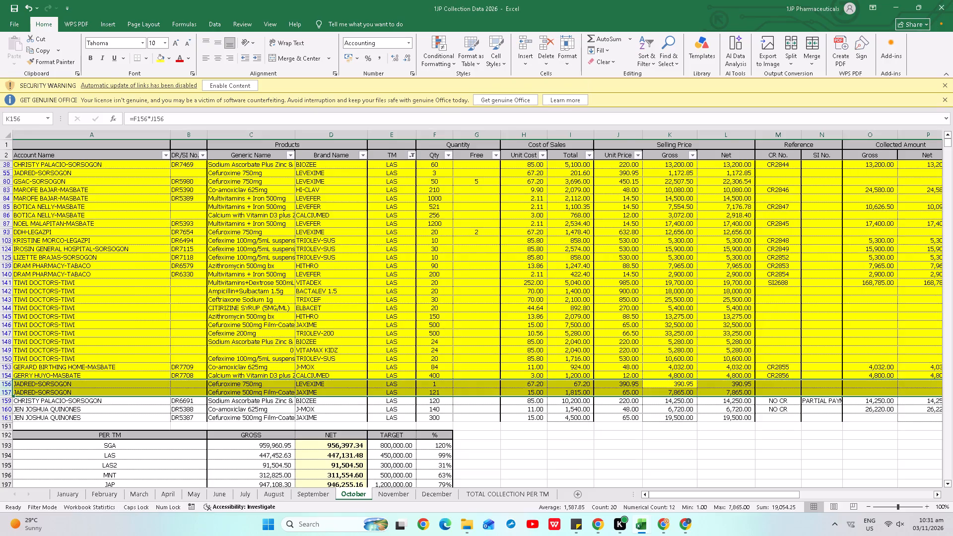
click(669, 403)
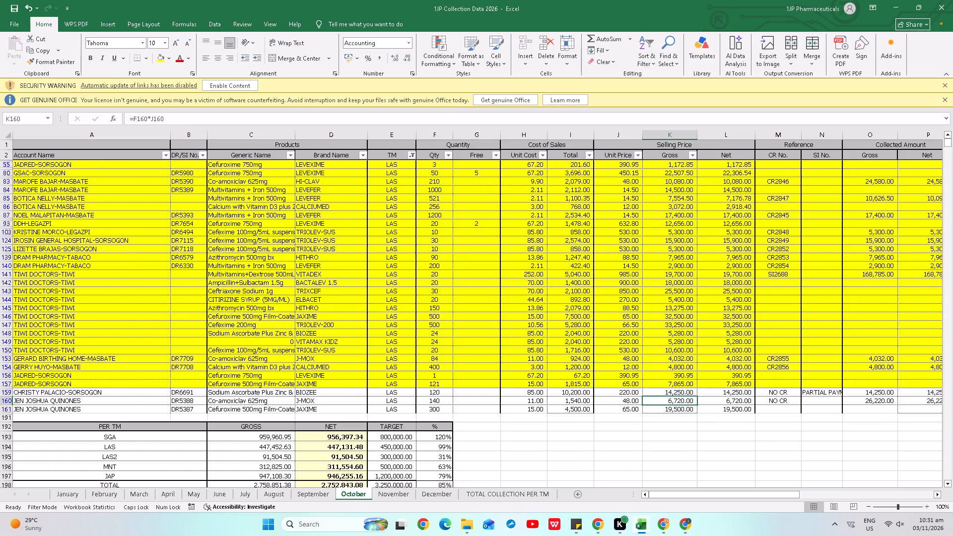
key(shift+Down)
key(alt+Tab)
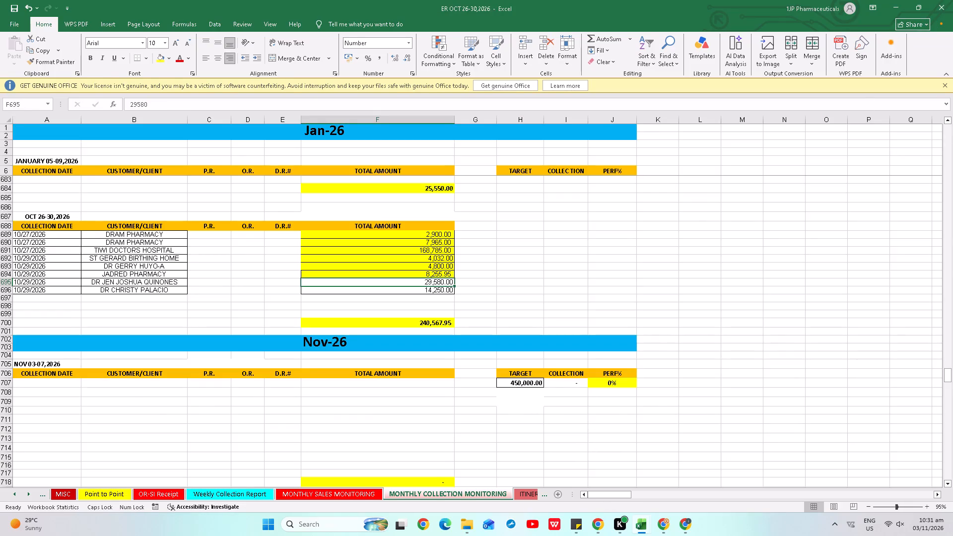
key(alt+Tab)
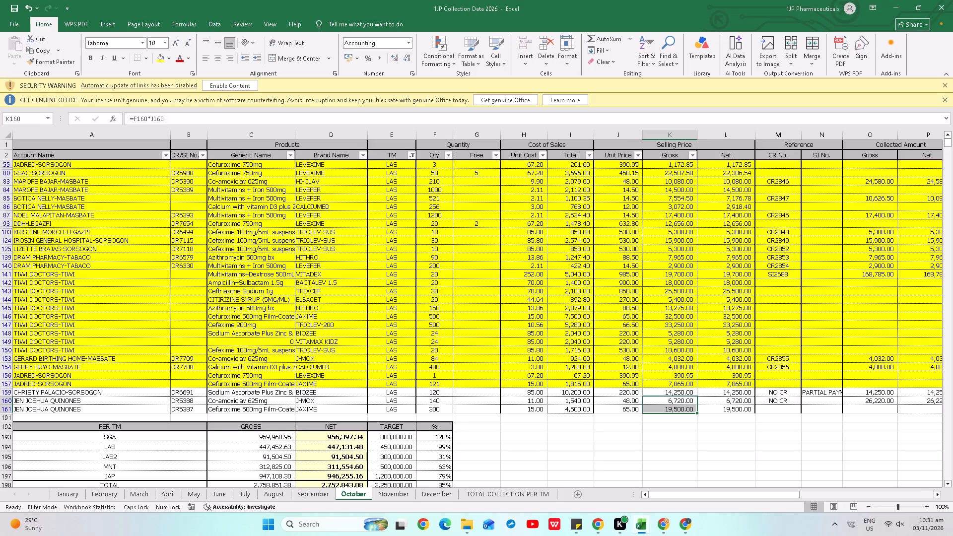
key(alt+Tab)
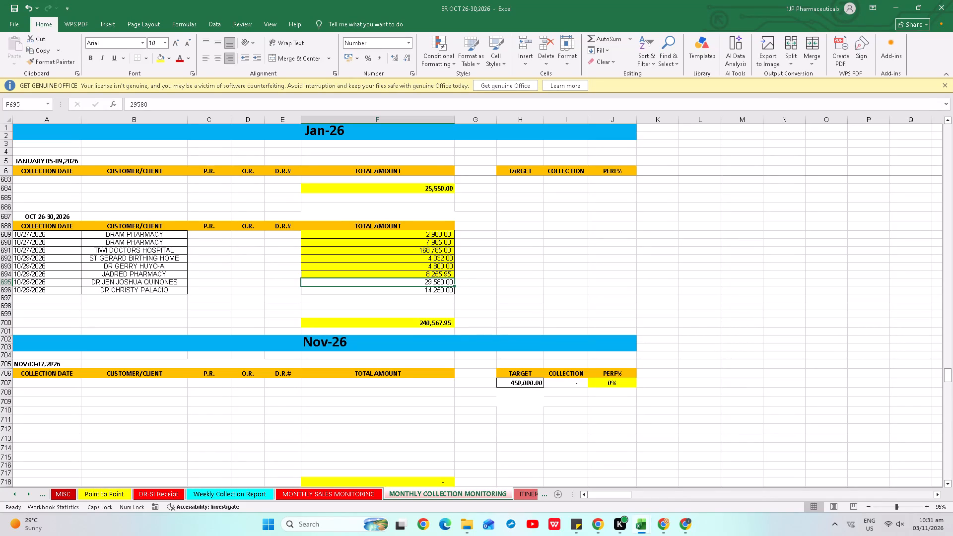
key(alt+Tab)
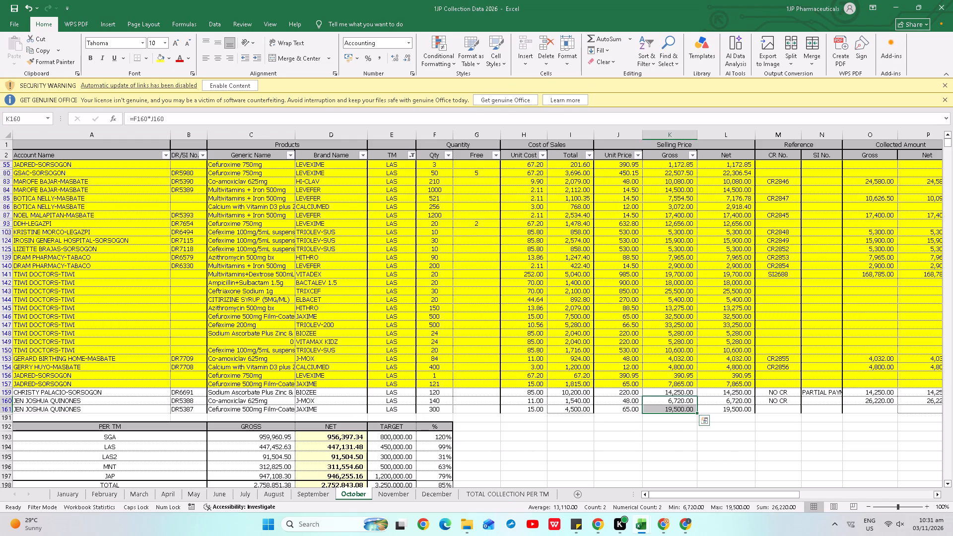
click(720, 446)
click(684, 398)
shift+click(687, 414)
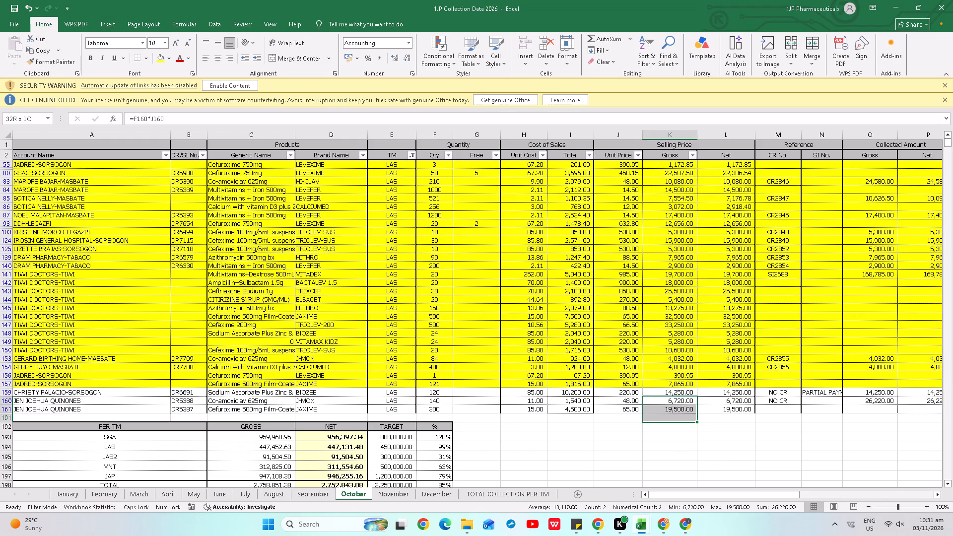
shift+click(687, 409)
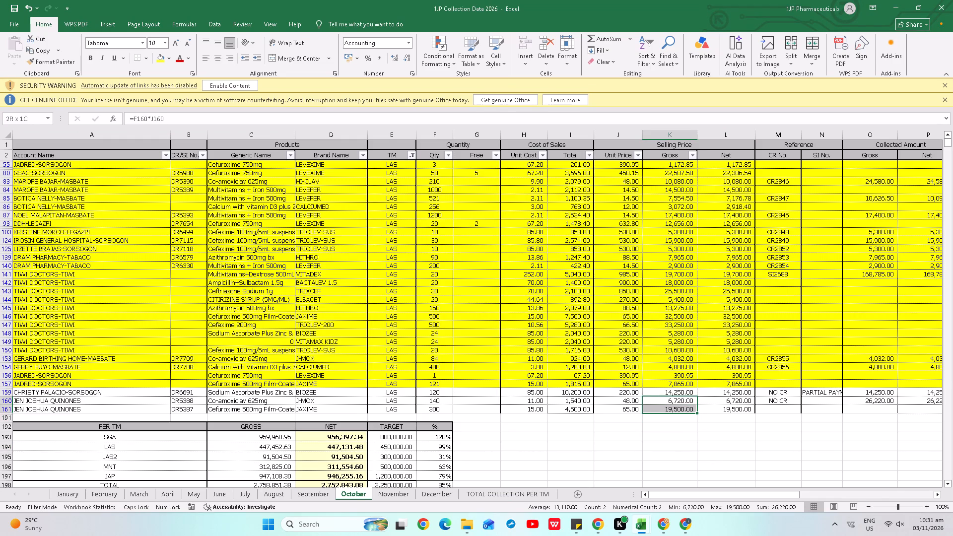
click(671, 429)
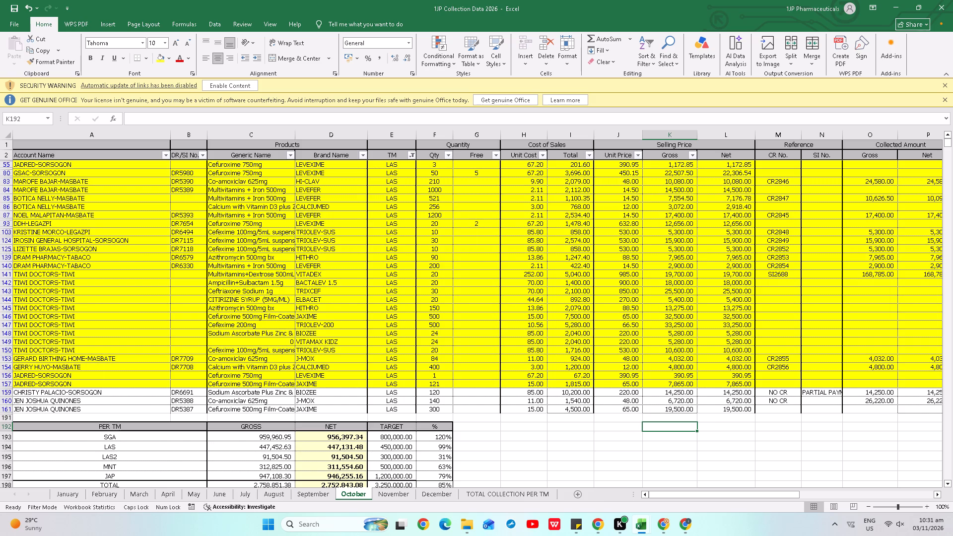
click(684, 399)
shift+click(685, 409)
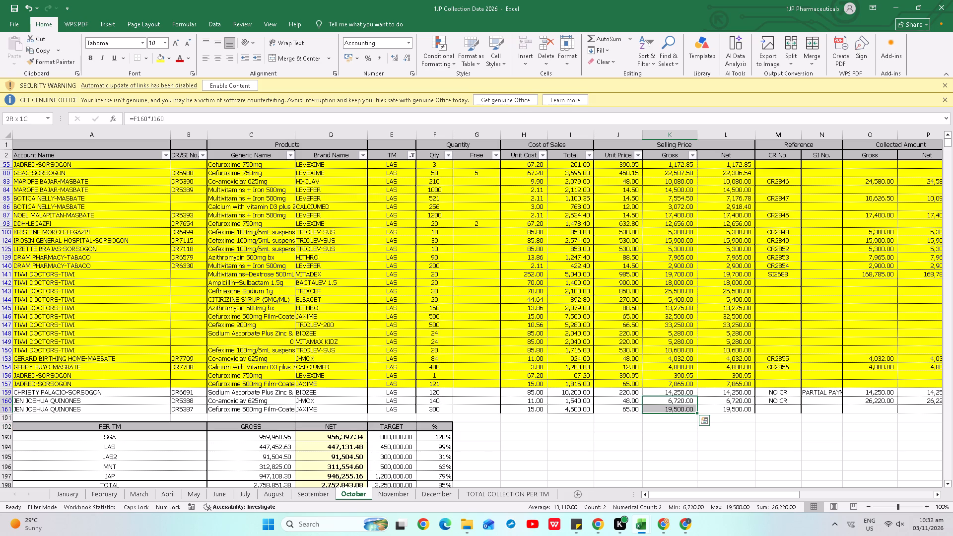
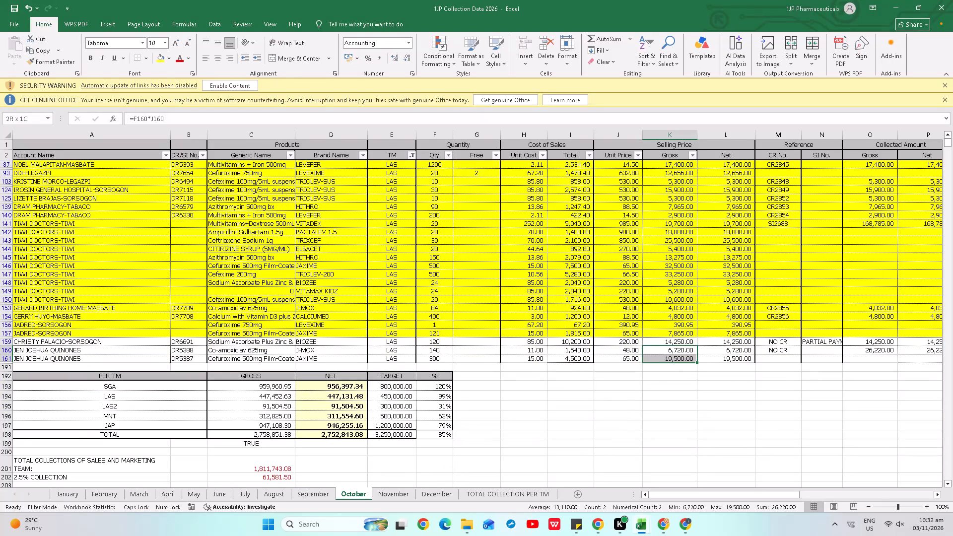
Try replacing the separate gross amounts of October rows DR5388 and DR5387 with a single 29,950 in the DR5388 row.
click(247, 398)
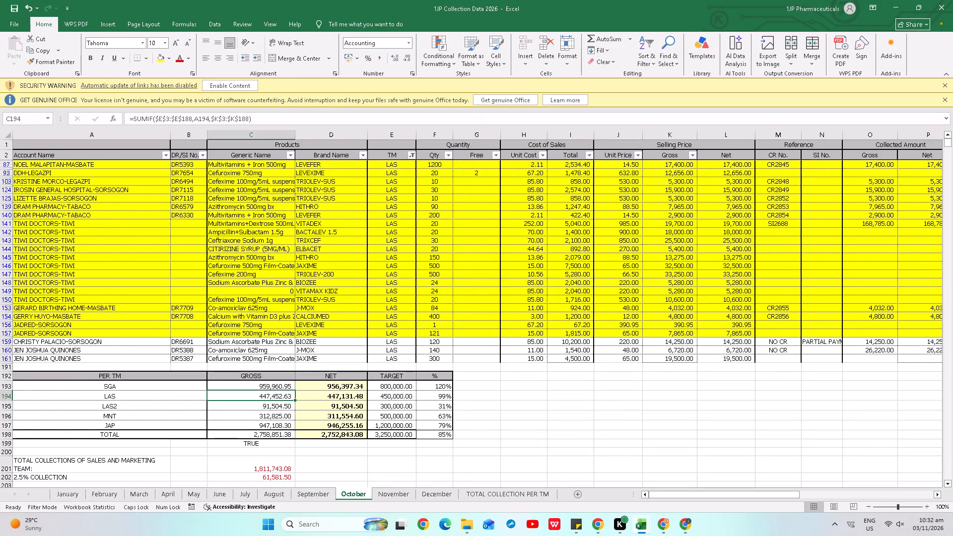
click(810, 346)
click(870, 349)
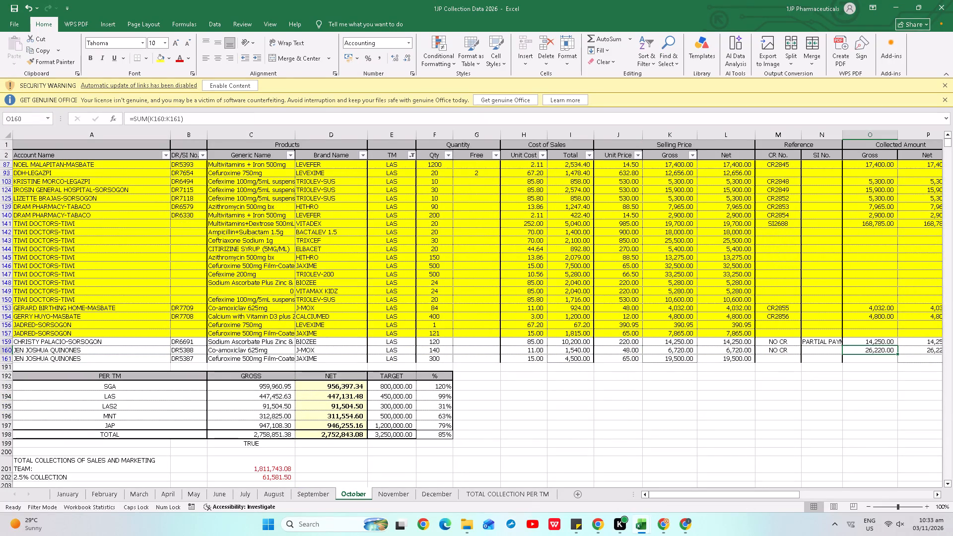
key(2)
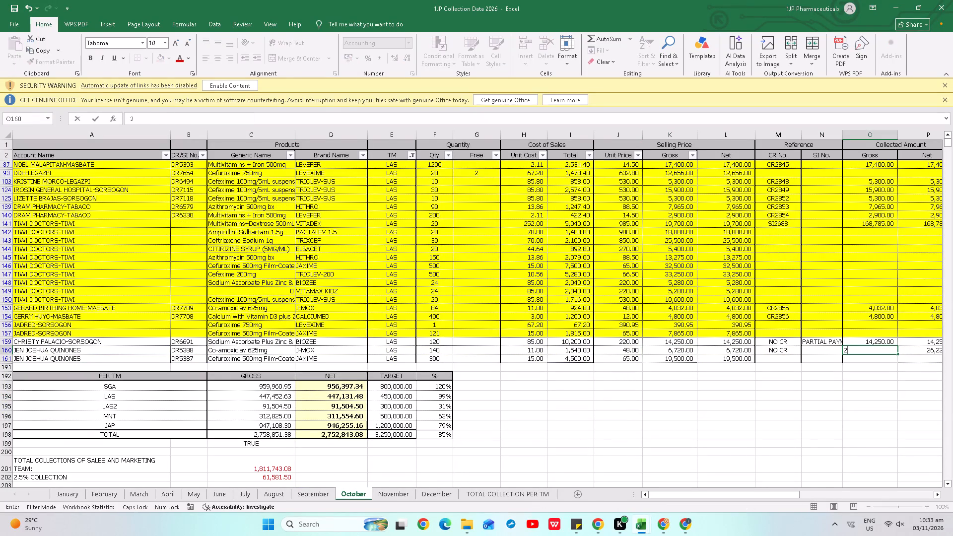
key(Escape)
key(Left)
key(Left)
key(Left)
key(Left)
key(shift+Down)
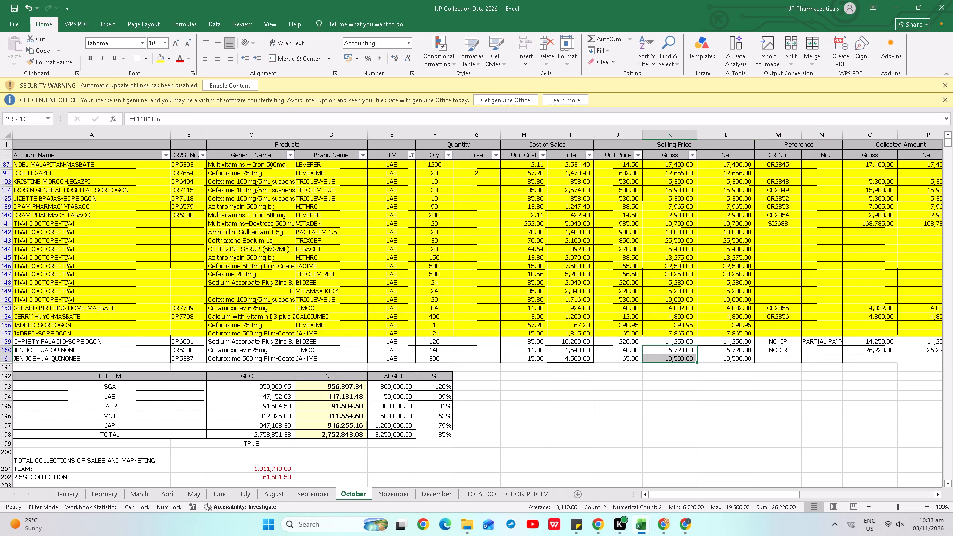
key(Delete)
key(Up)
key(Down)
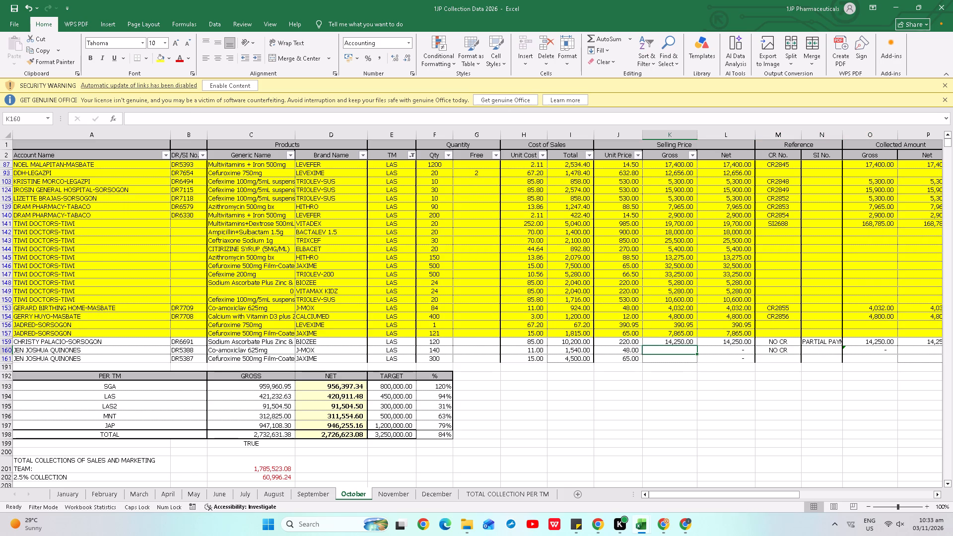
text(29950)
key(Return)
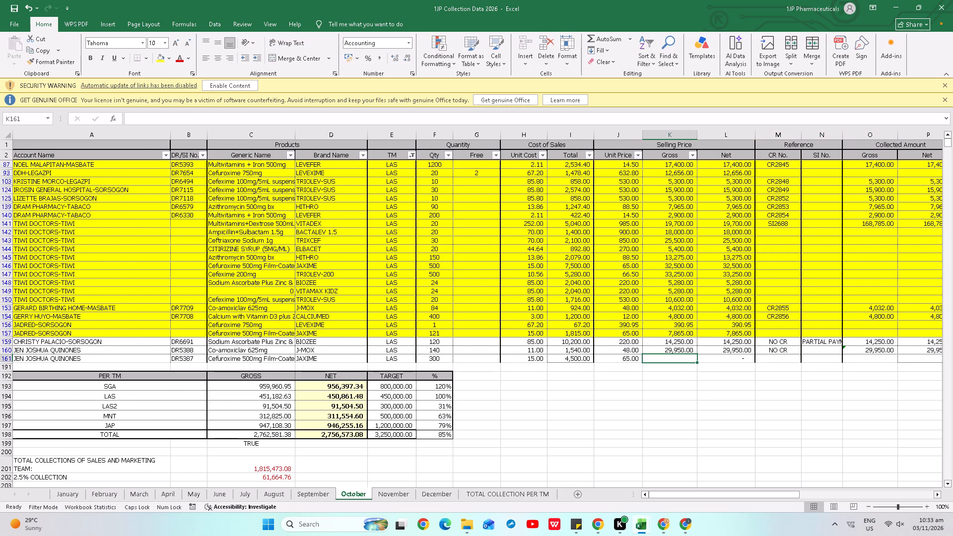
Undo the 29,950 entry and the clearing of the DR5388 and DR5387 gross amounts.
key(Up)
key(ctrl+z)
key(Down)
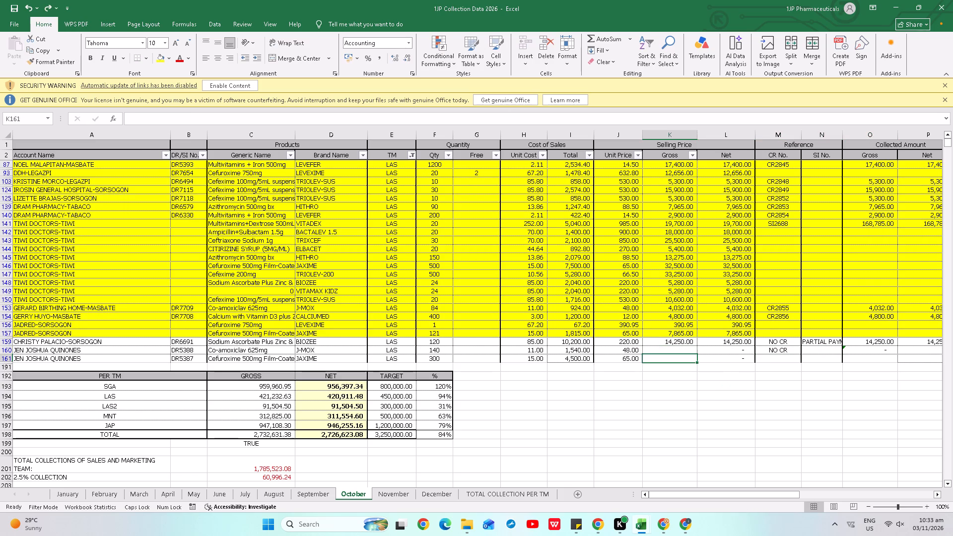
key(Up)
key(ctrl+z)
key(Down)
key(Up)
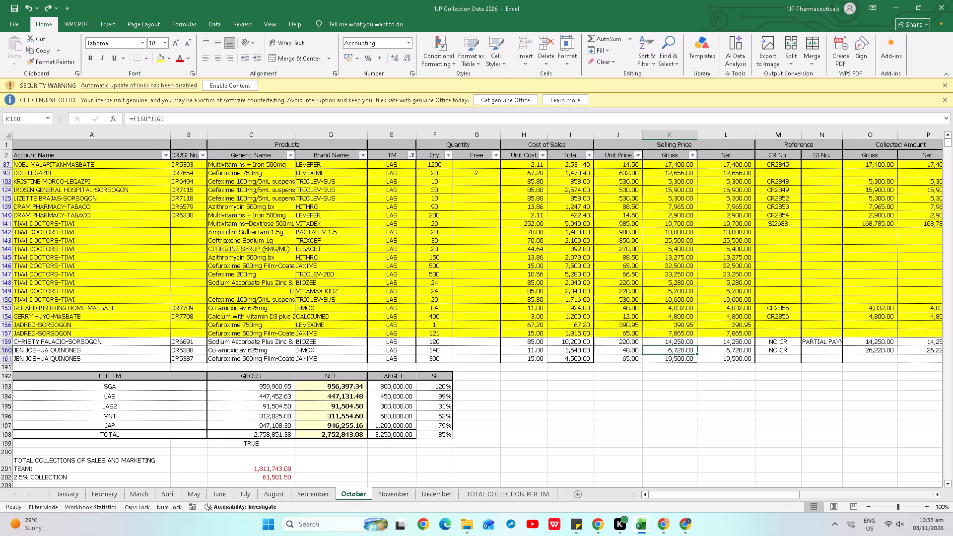
Check the ER's 14,250.00 entry against the October sheet and highlight the entire matching DR6691 row yellow.
click(341, 347)
click(341, 341)
key(alt+Tab)
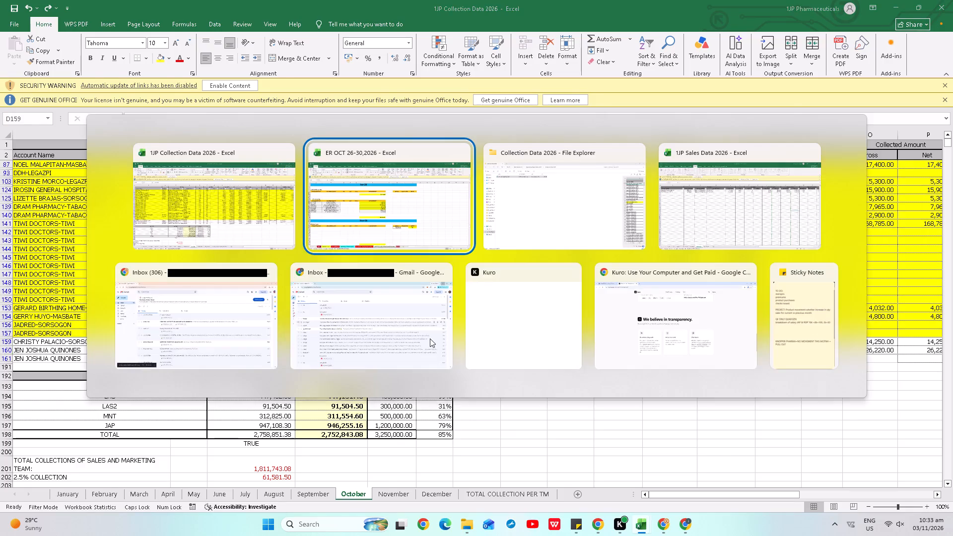
click(443, 289)
key(alt+Tab)
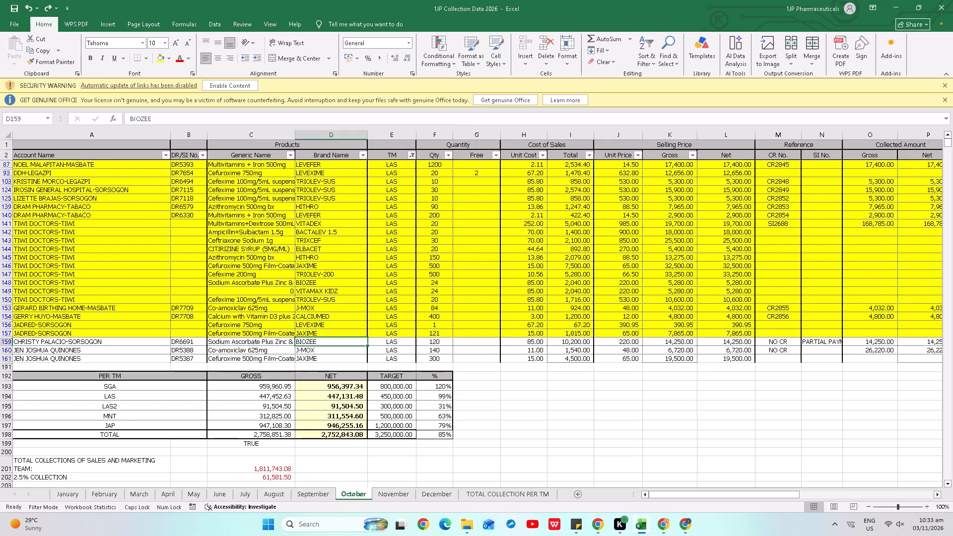
click(675, 341)
key(shift+space)
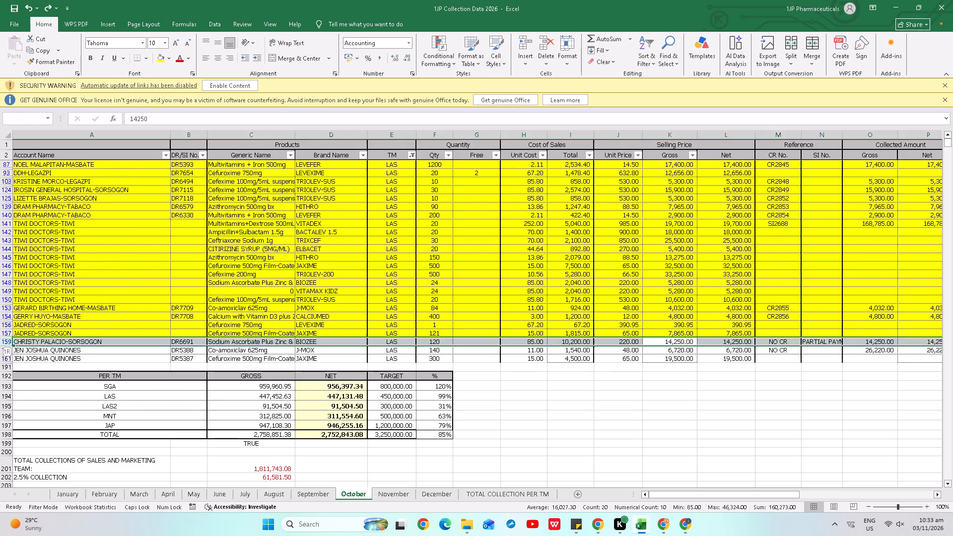
click(162, 57)
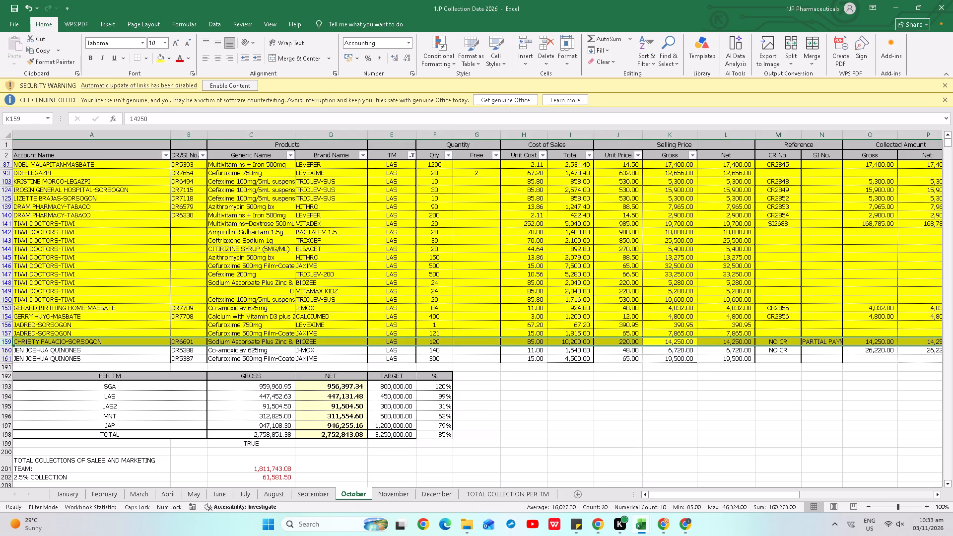
Clear the gross amounts of October rows DR5388 and DR5387, enter 29,950 as DR5388's gross amount, and save the workbook.
click(629, 356)
click(646, 349)
click(683, 353)
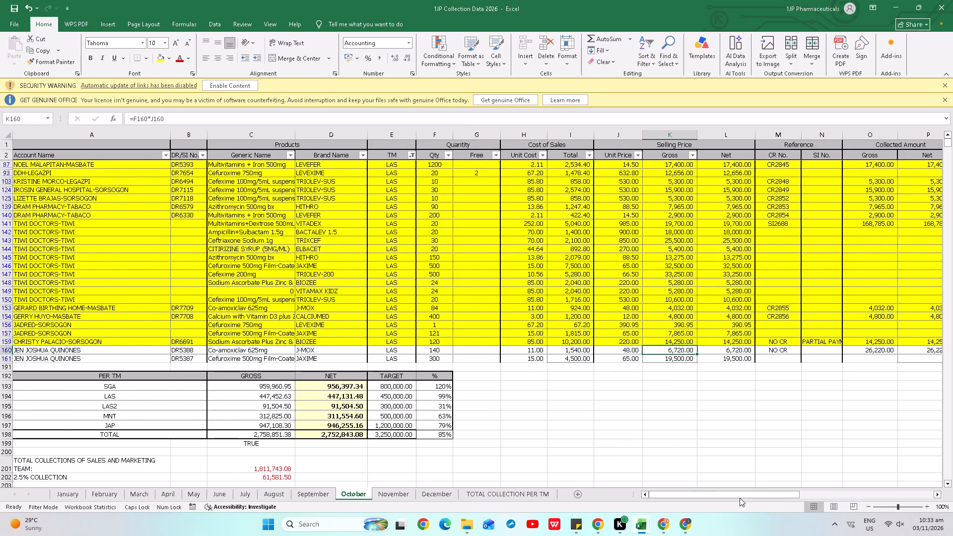
drag(740, 498, 717, 489)
click(671, 355)
click(684, 361)
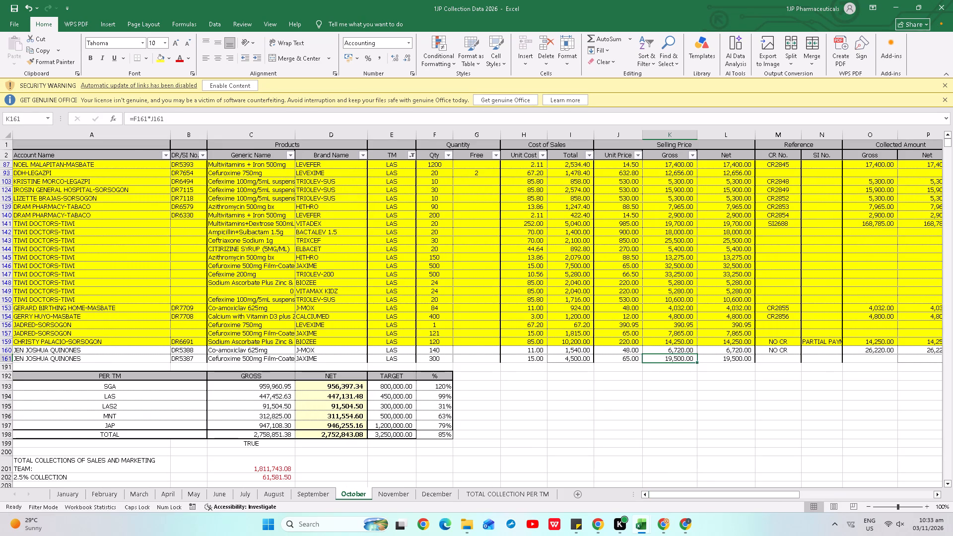
click(685, 351)
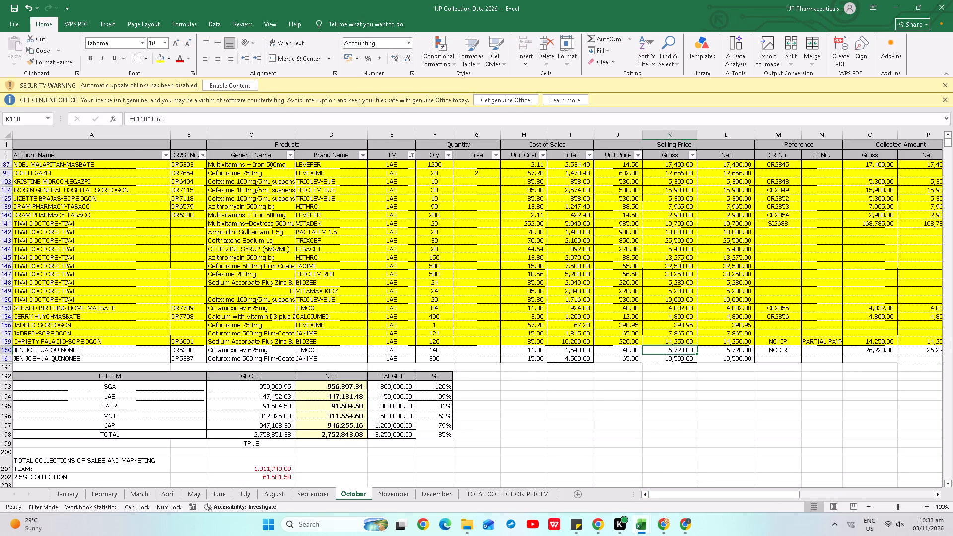
shift+click(685, 358)
key(Delete)
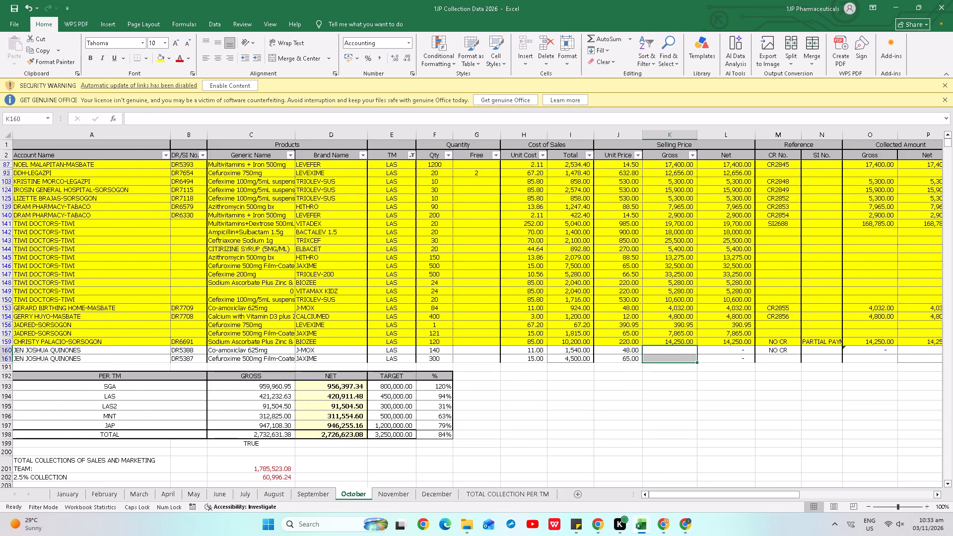
key(Up)
key(Down)
text(29950)
key(Return)
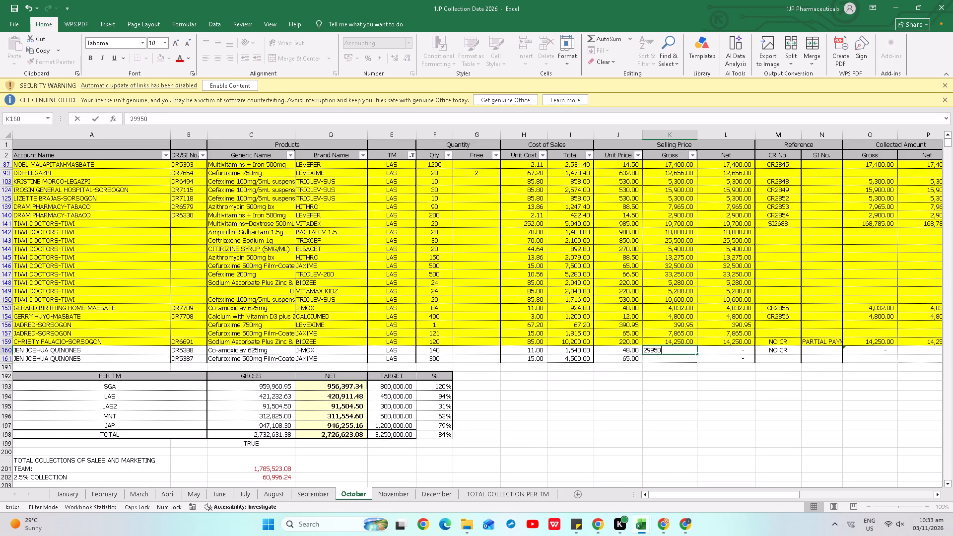
click(669, 376)
key(ctrl+s)
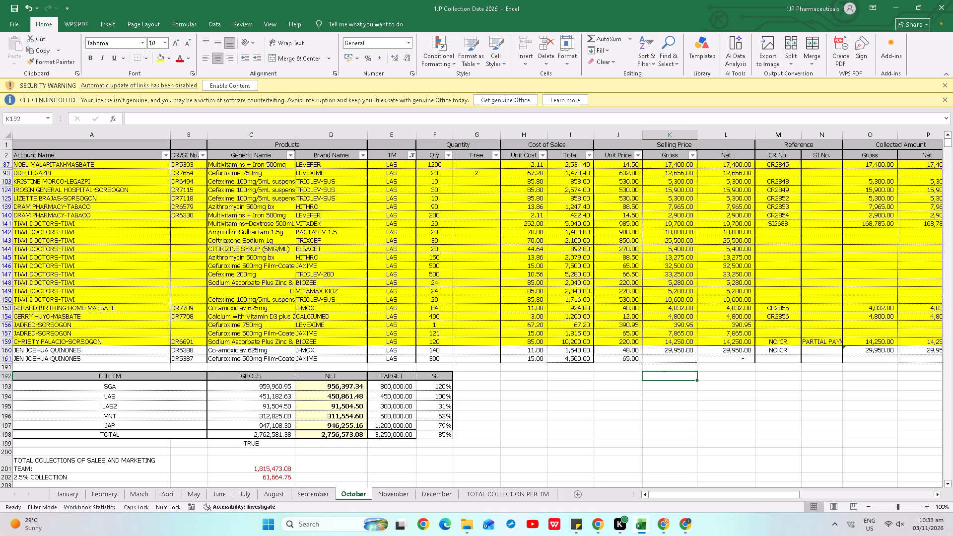
Clear the TM filter on the October sheet so all collection rows are listed.
key(alt+a)
key(alt+c)
click(498, 360)
Highlight the entire October rows 160 and 161, DR5388 and DR5387, yellow.
scroll(507, 363, down, 16)
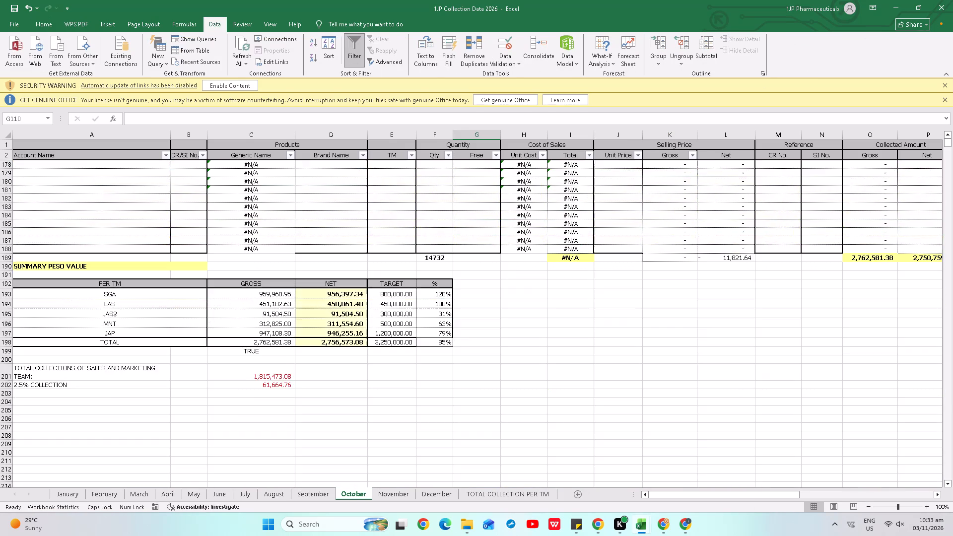
scroll(621, 346, up, 7)
click(658, 281)
click(27, 252)
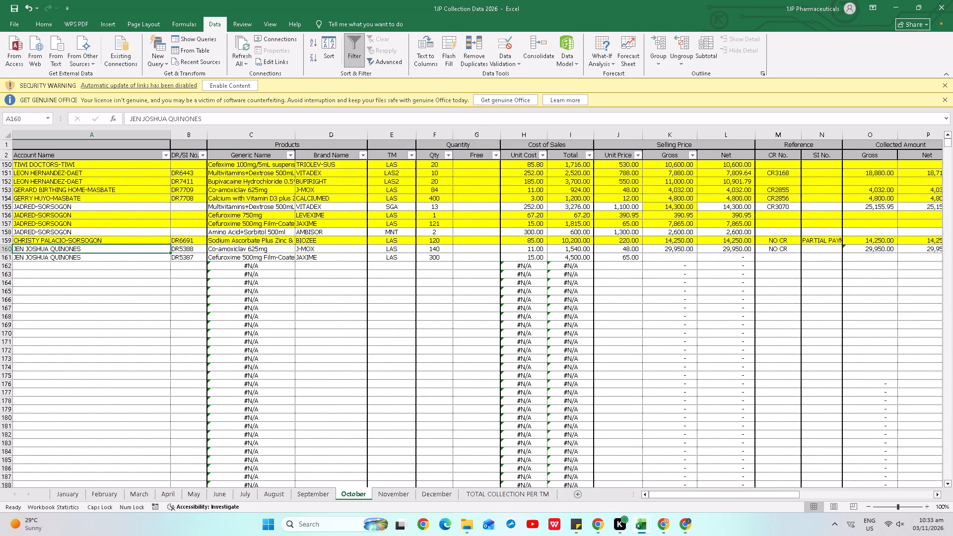
key(shift+space)
key(shift+Down)
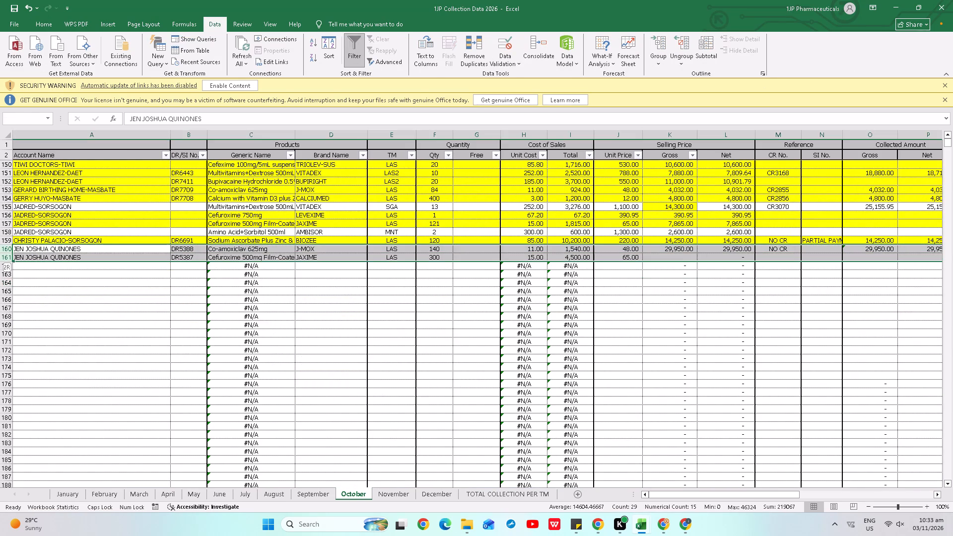
click(48, 28)
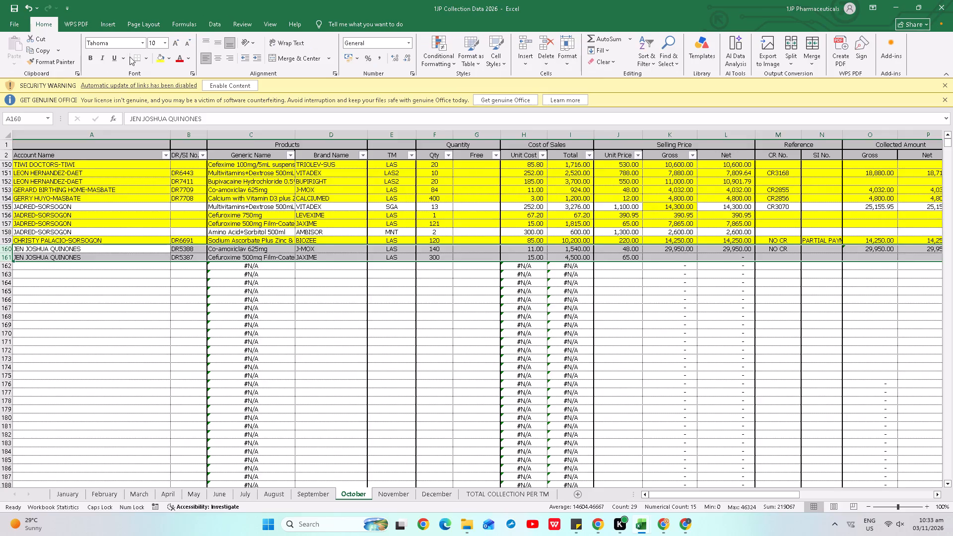
click(162, 59)
click(561, 298)
Compare the October summary's LAS gross total with the October collection total and entries in the ER's monthly collection monitoring sheet.
scroll(558, 298, down, 5)
scroll(421, 301, down, 1)
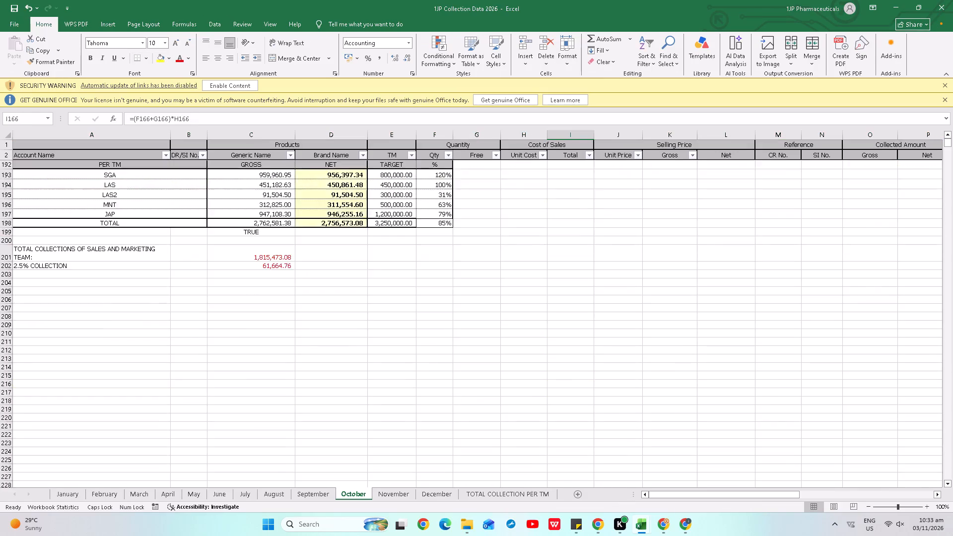
scroll(346, 290, up, 2)
click(279, 306)
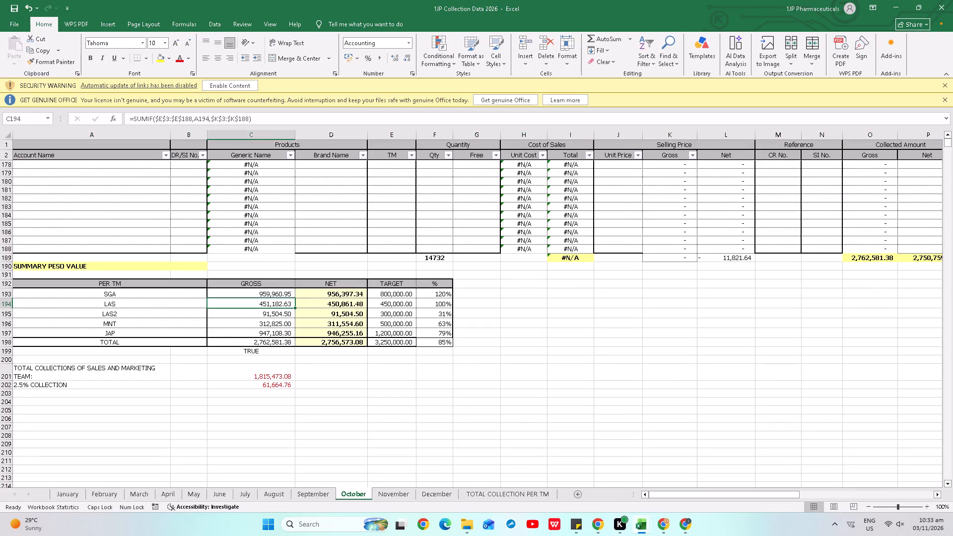
key(alt+Tab)
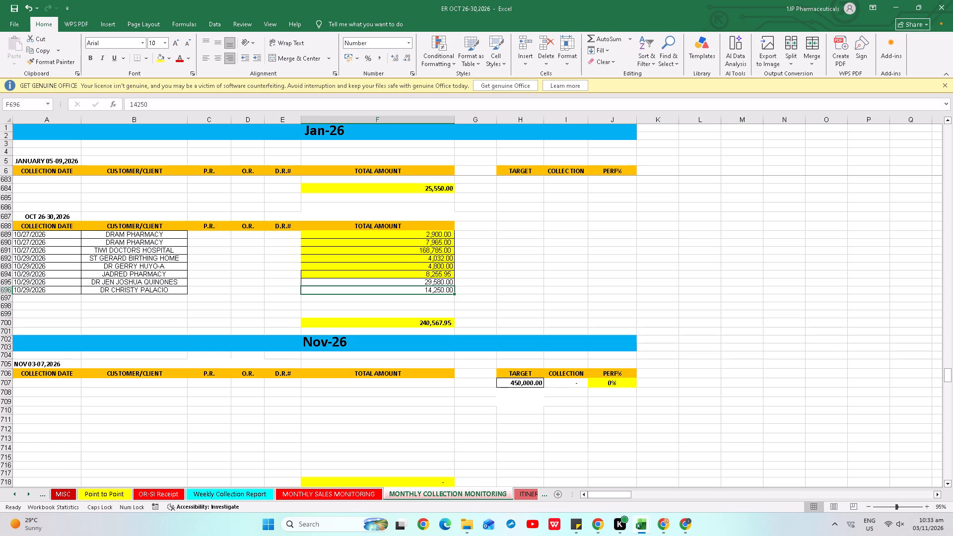
scroll(339, 511, up, 5)
scroll(588, 332, up, 4)
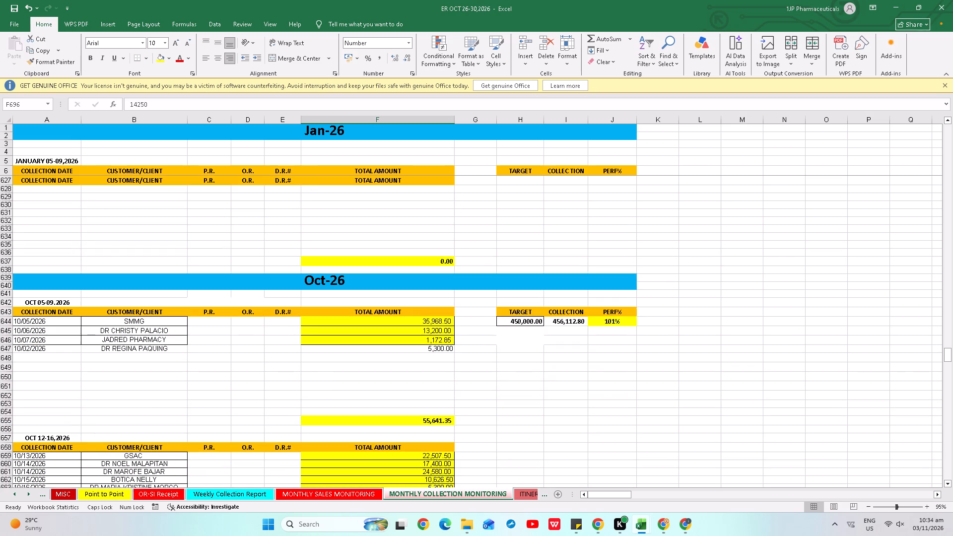
scroll(599, 348, down, 2)
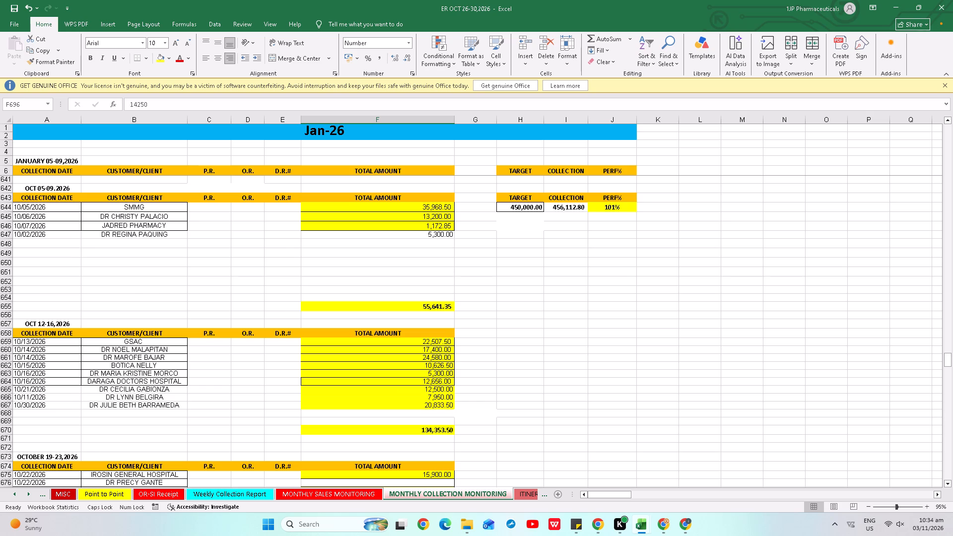
key(alt+Tab)
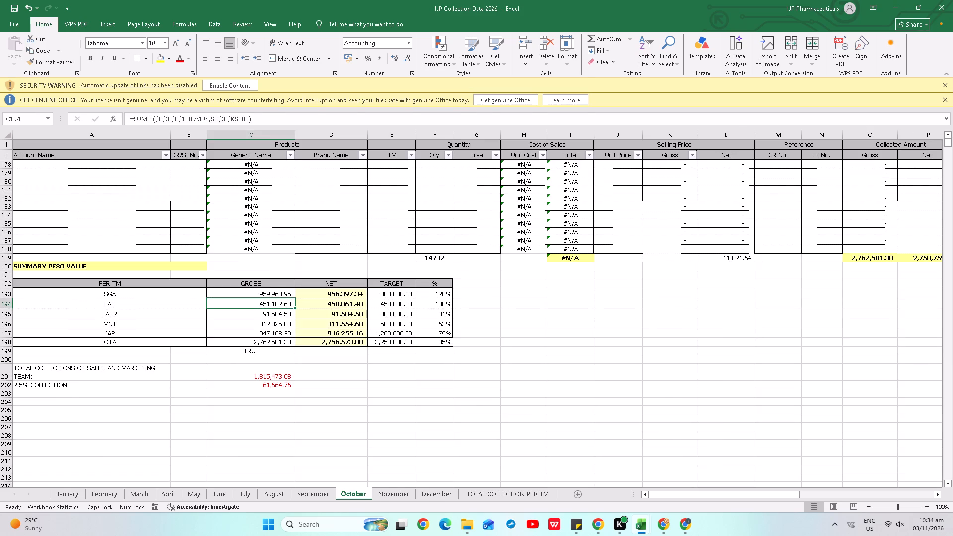
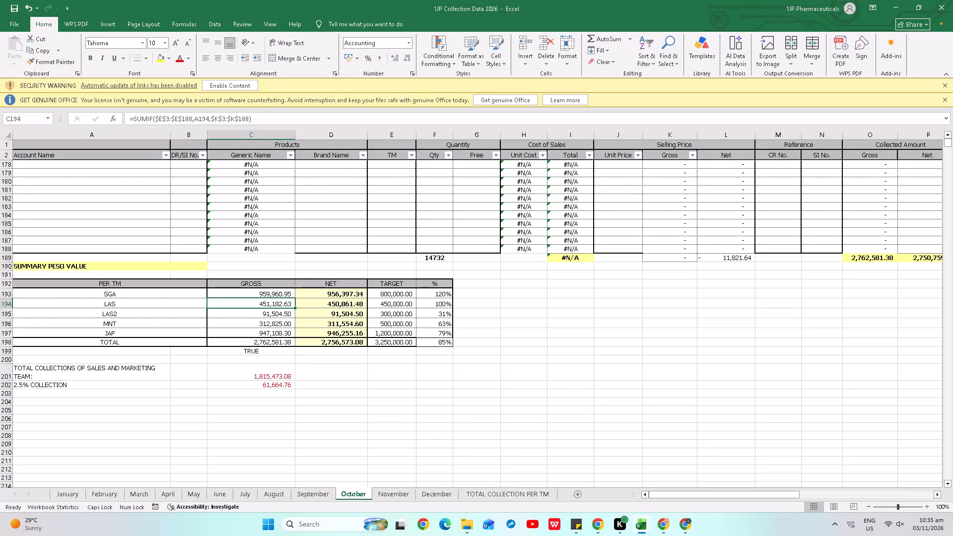
Check the LAS target percentage and its formula in the October summary.
click(416, 301)
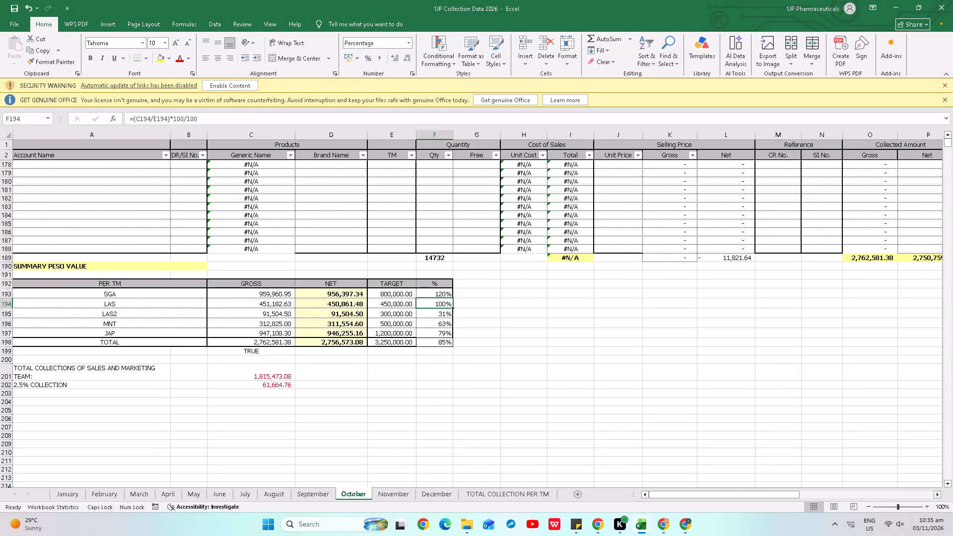
click(549, 333)
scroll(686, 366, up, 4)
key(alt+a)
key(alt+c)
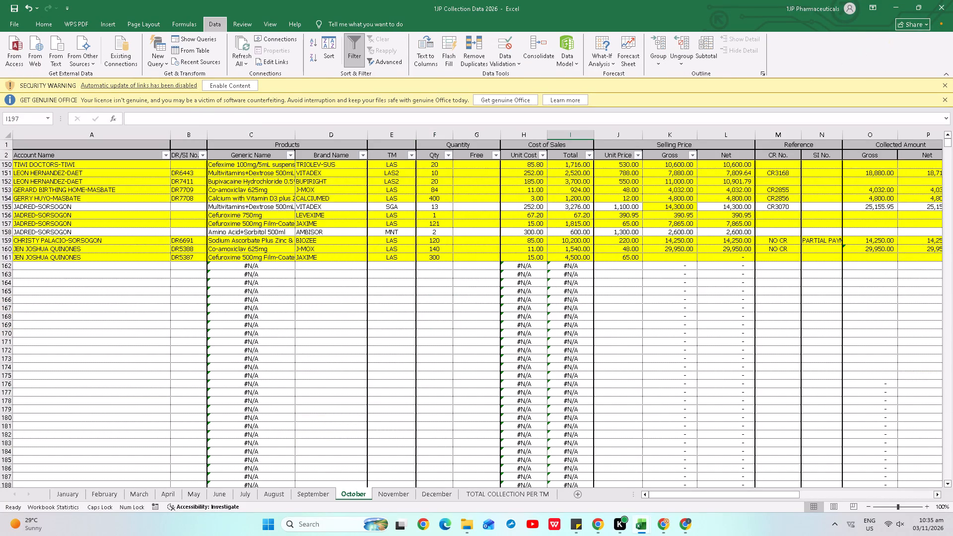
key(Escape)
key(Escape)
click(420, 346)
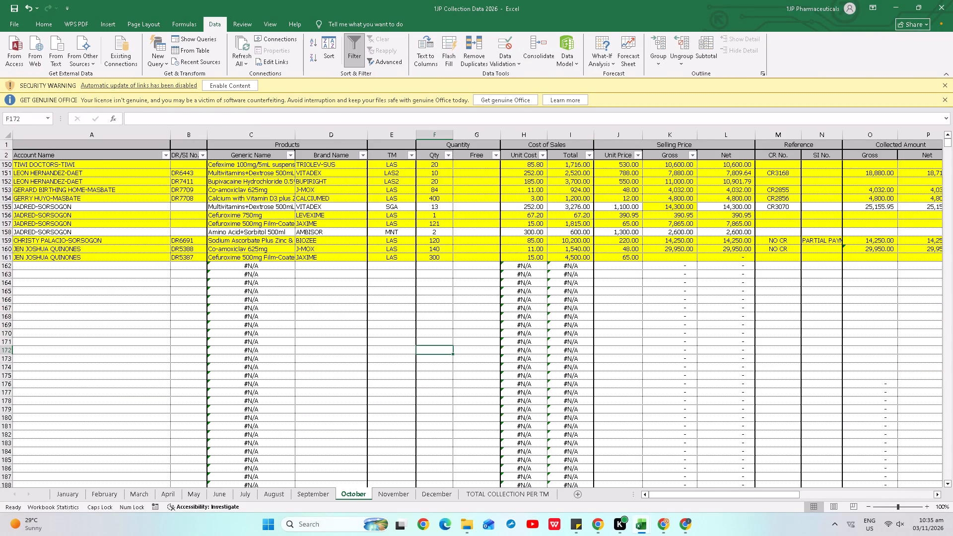
Return to the first collection row of the October sheet to review the entries from the start.
key(ctrl+Home)
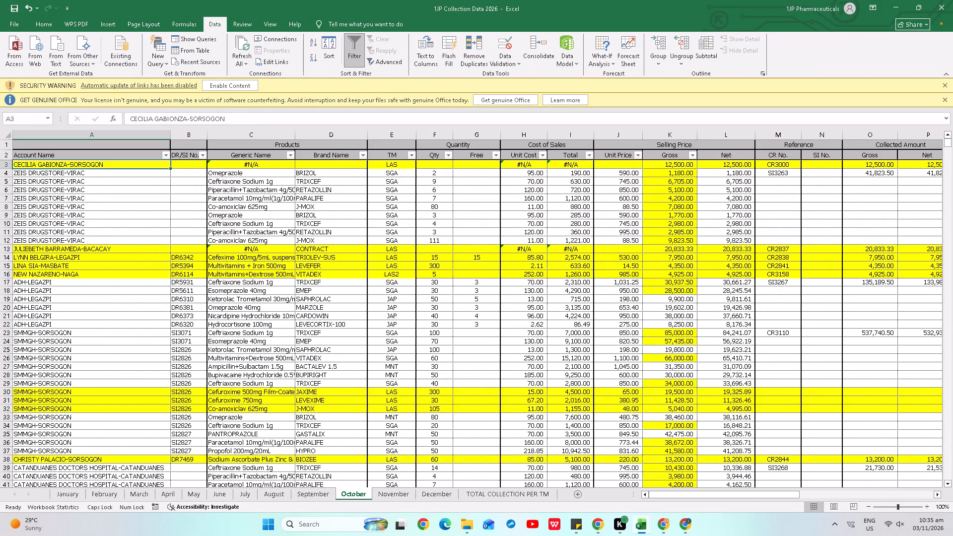
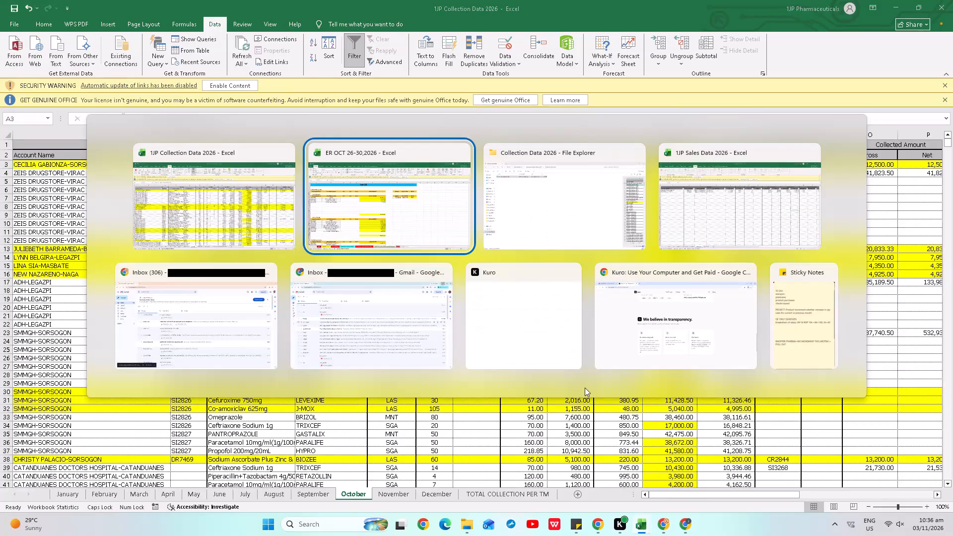
Switch to the 1JP Sales Data 2026 workbook and open its October sheet at the first record.
key(alt+Tab)
key(alt+Tab)
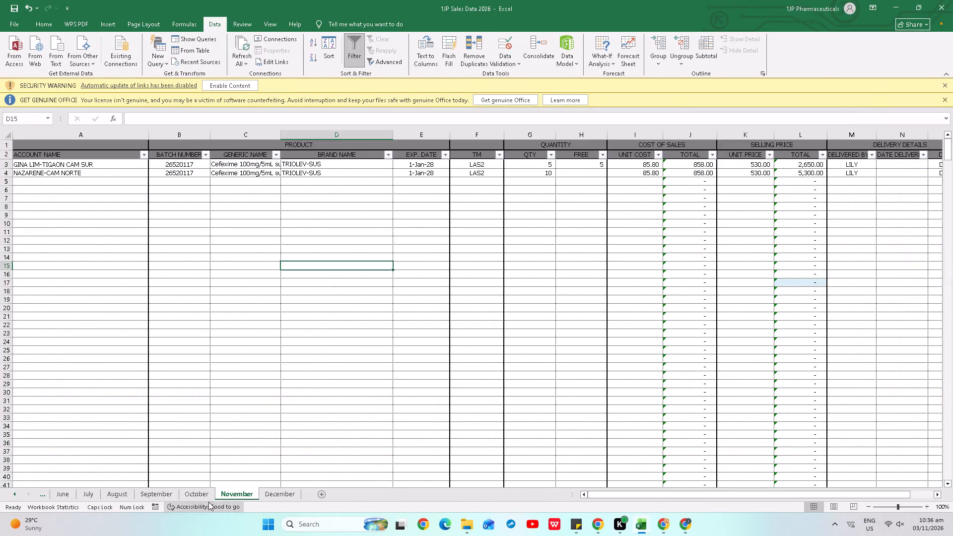
click(210, 490)
click(301, 434)
key(alt+a)
key(c)
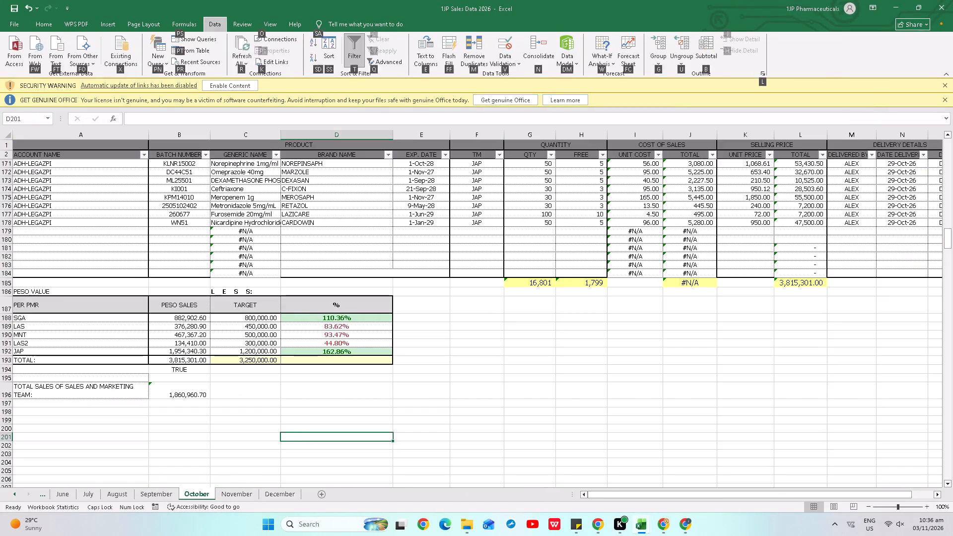
key(Escape)
key(ctrl+Home)
key(Escape)
key(Escape)
key(ctrl+Home)
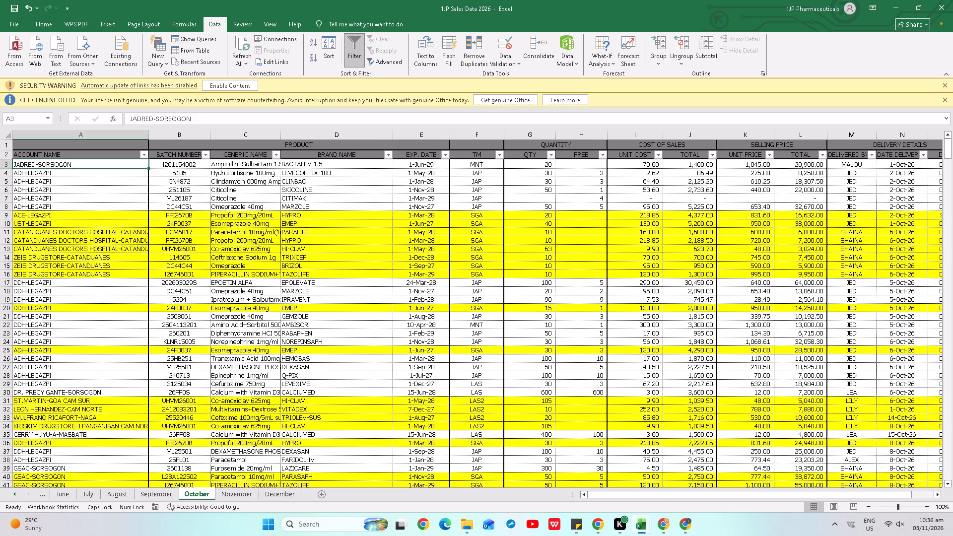
Filter the TM column to LAS only and review the October sales entries through the last matching row.
key(Up)
key(Right)
key(Right)
key(Right)
key(Right)
key(Right)
key(alt+Up)
key(Down)
key(Down)
key(Down)
key(Down)
key(Down)
key(Down)
key(Down)
key(Down)
key(Down)
key(Down)
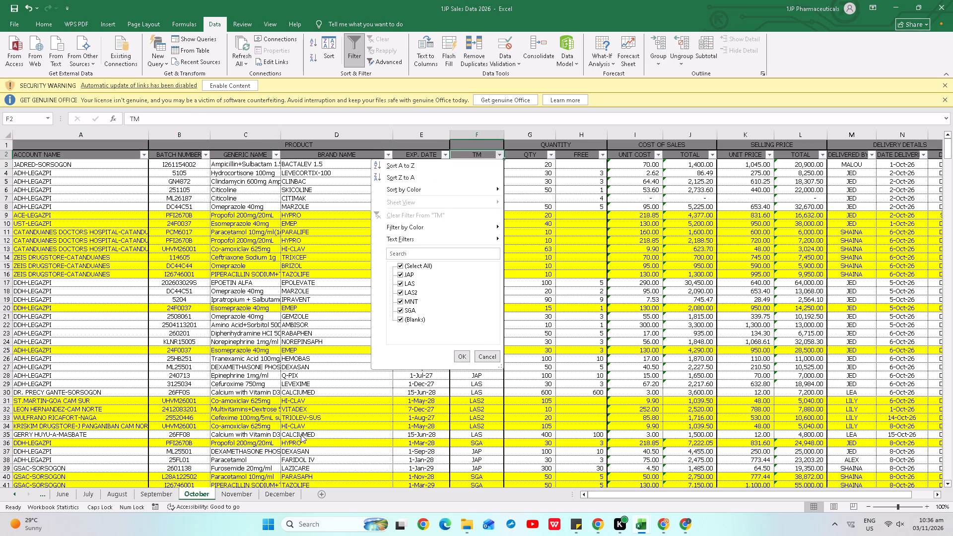
key(Up)
key(Down)
key(Up)
key(space)
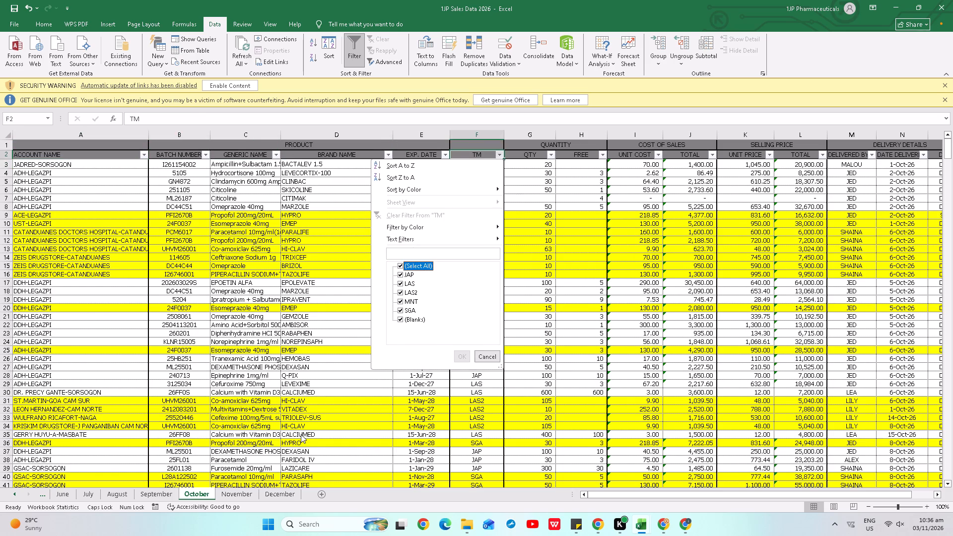
key(Down)
key(Down)
key(space)
key(Return)
key(Down)
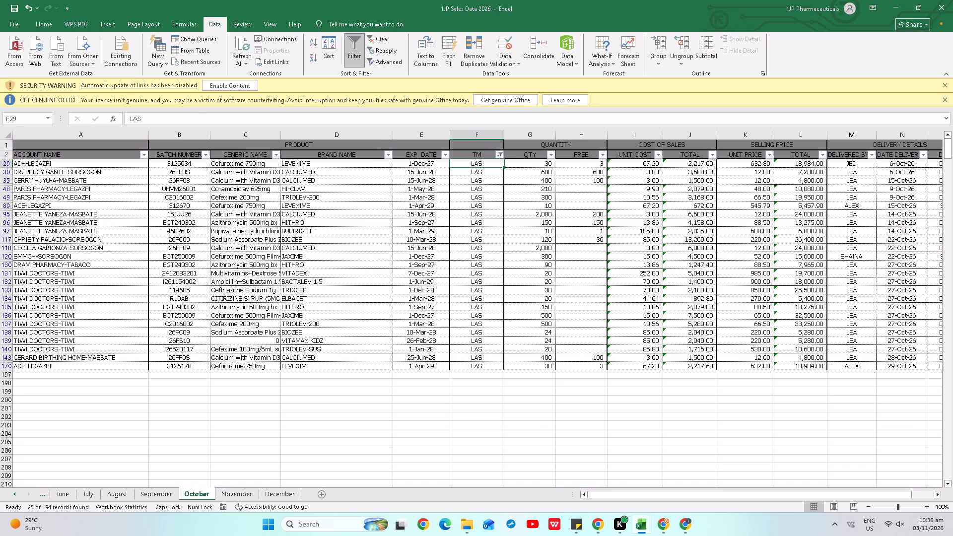
key(ctrl+Down)
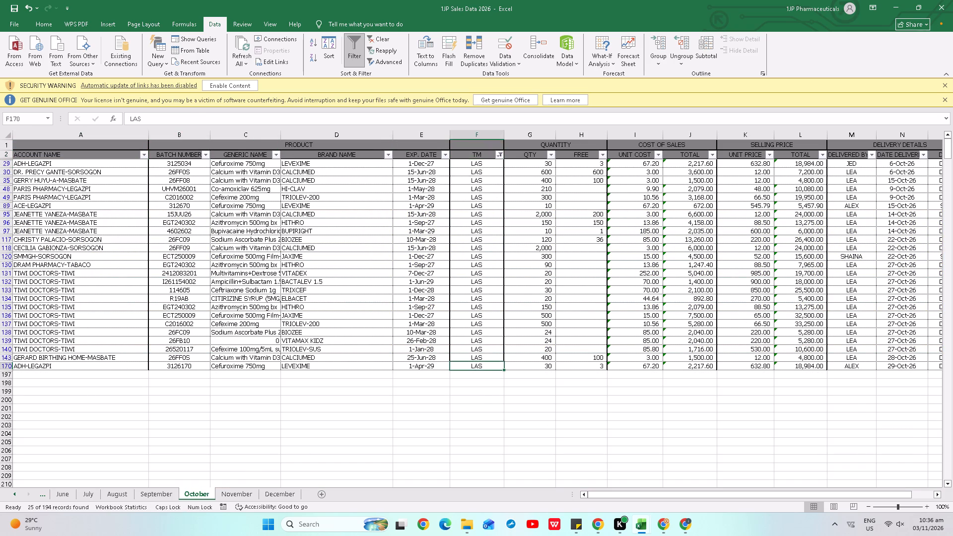
Clear the TM filter and check the LAS row of the October peso sales summary.
key(alt+a)
key(alt+c)
scroll(284, 421, down, 13)
scroll(290, 399, down, 8)
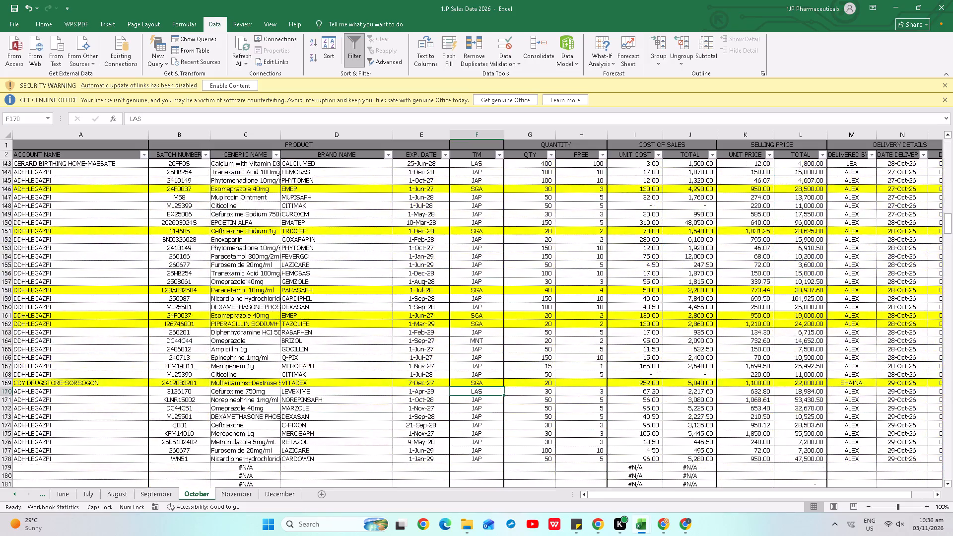
scroll(286, 395, down, 5)
click(181, 219)
key(Up)
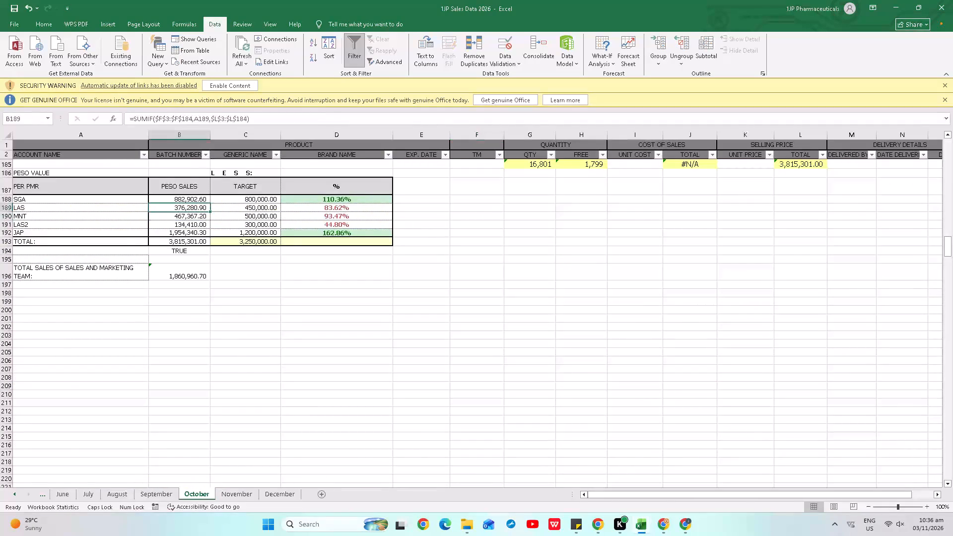
key(shift+space)
Switch to ER OCT 26-30,2026 and find the October sales and target figures in MONTHLY SALES MONITORING.
key(alt+Tab)
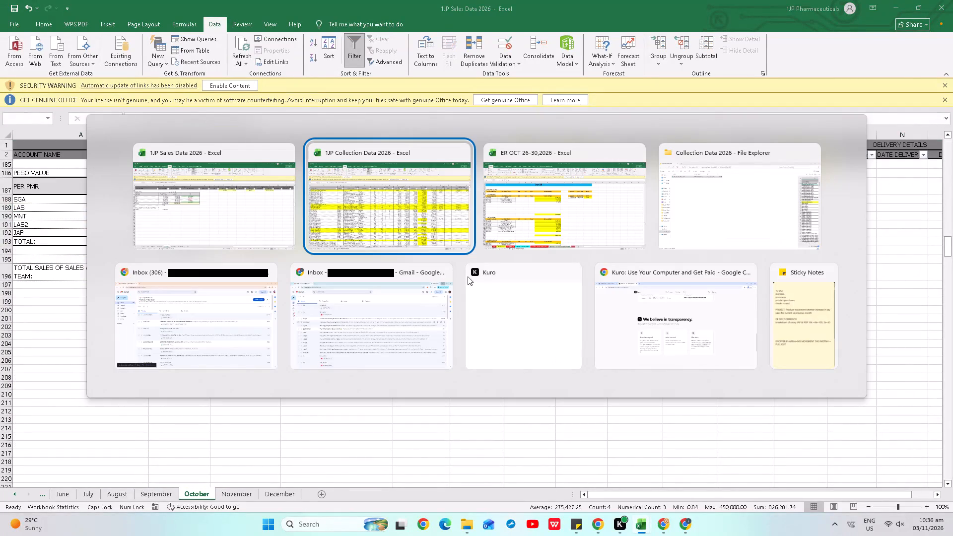
key(alt+Tab)
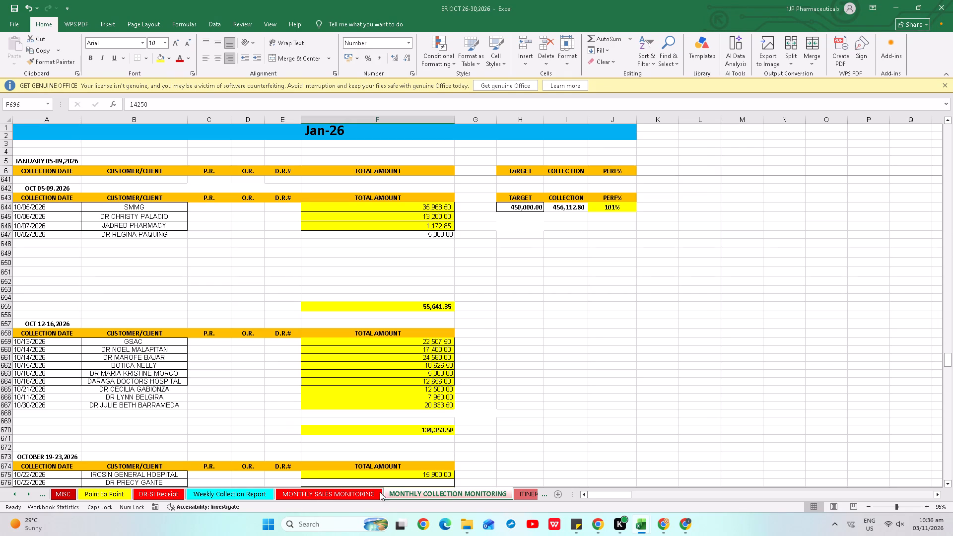
click(203, 491)
scroll(503, 404, up, 4)
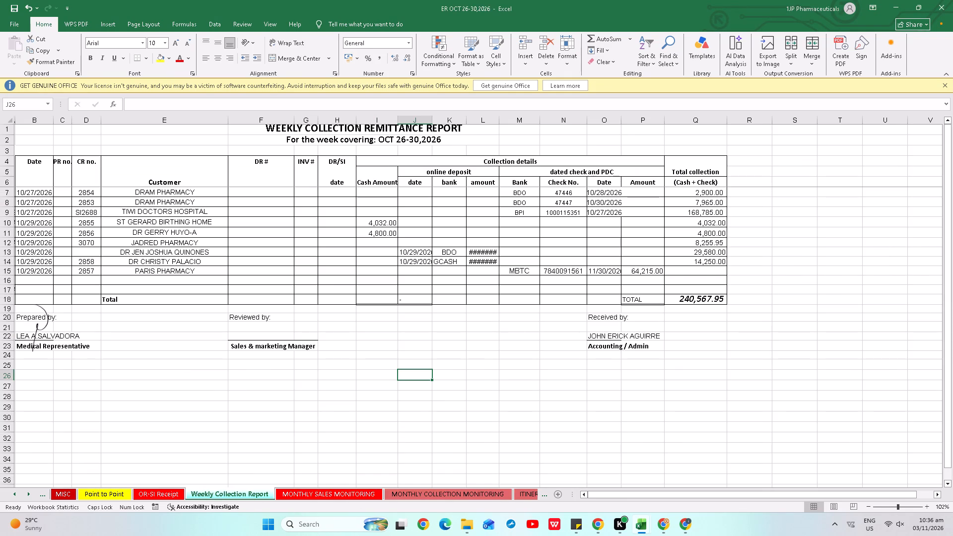
click(413, 487)
click(517, 489)
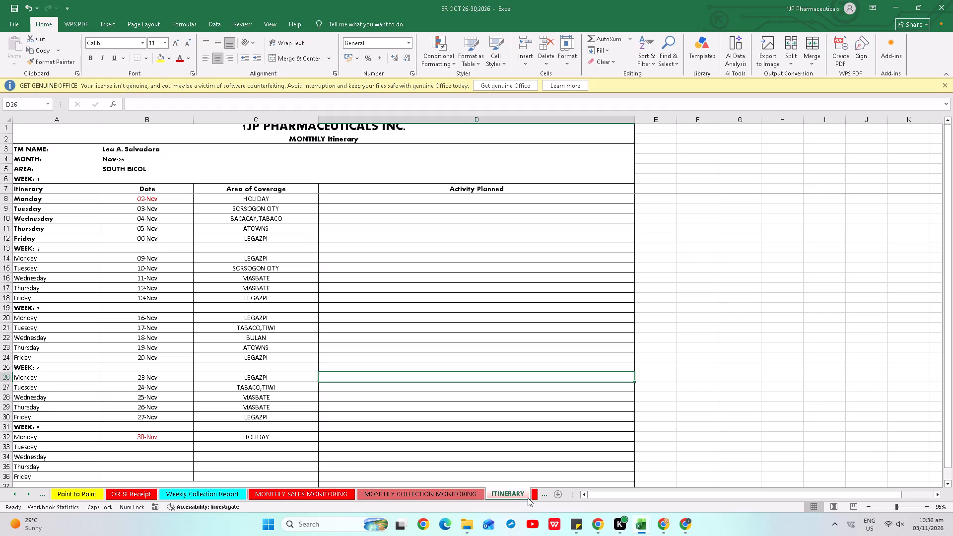
click(528, 498)
click(531, 496)
click(528, 496)
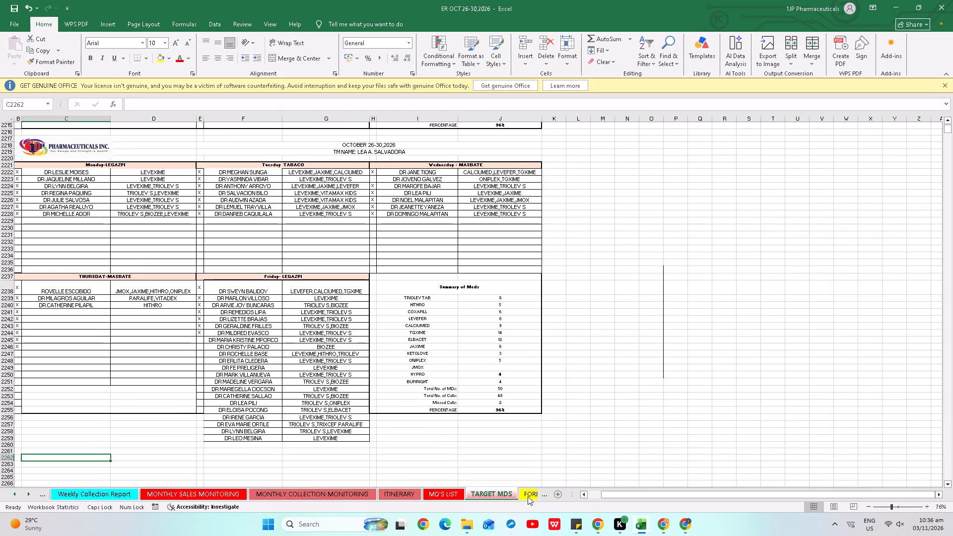
click(213, 491)
scroll(486, 405, up, 4)
scroll(634, 402, down, 3)
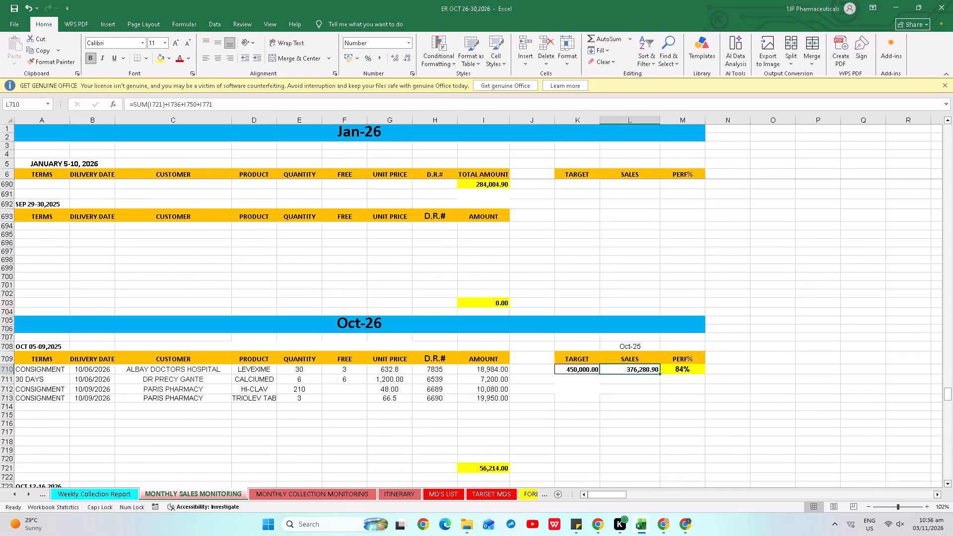
scroll(646, 392, down, 1)
Compare LAS October sales and target percentage between the 1JP Sales Data 2026 summary and the ER workbook's monthly sales monitoring.
key(alt+Tab)
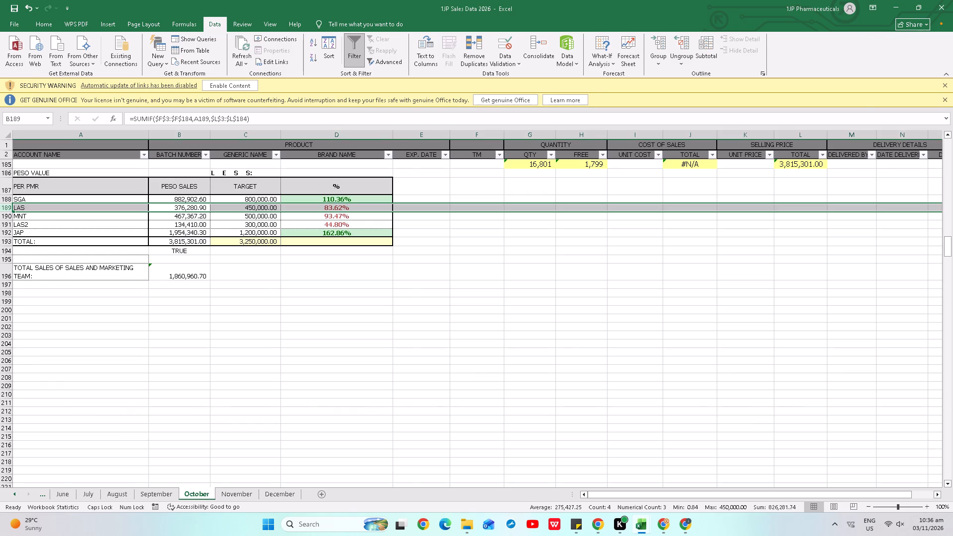
key(alt+Tab)
click(536, 305)
key(alt+Tab)
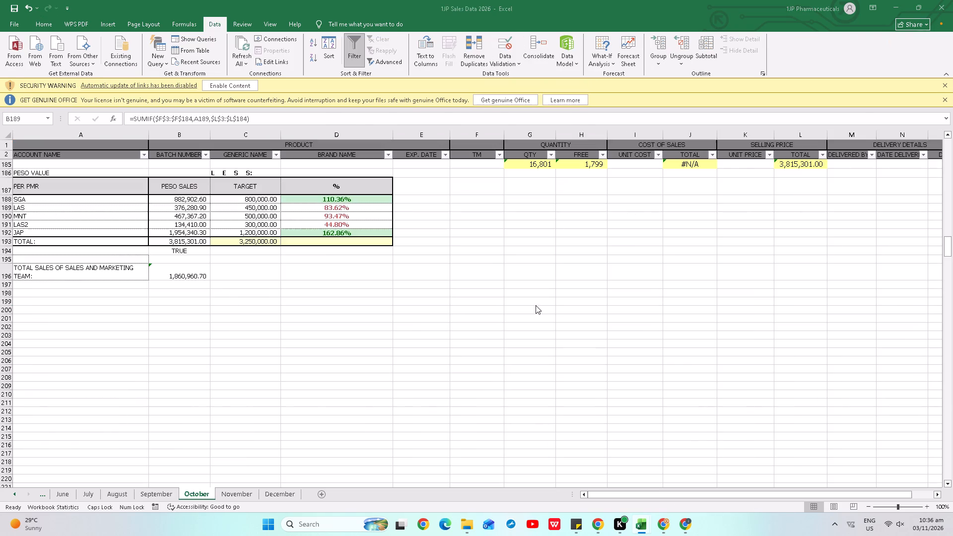
click(449, 308)
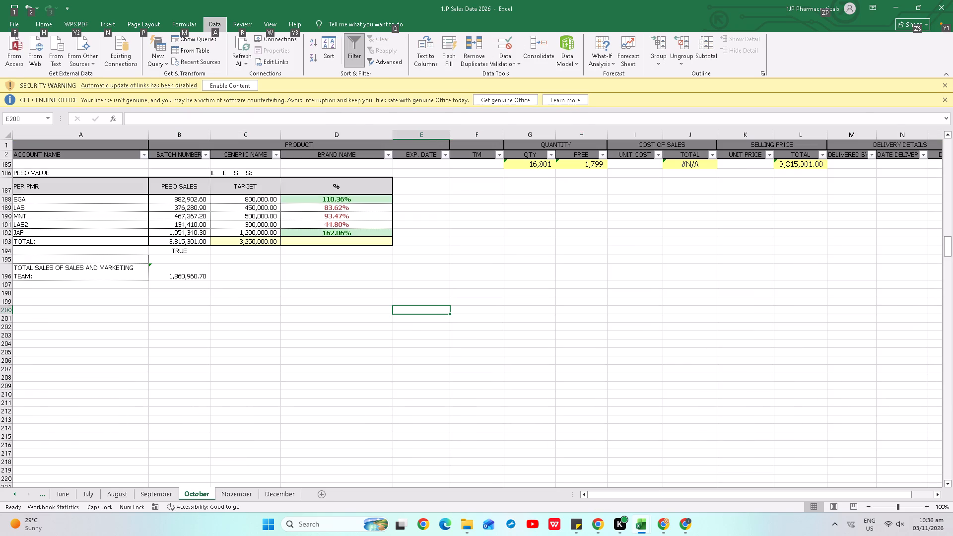
key(Escape)
key(alt+a)
key(alt+c)
key(Escape)
key(Escape)
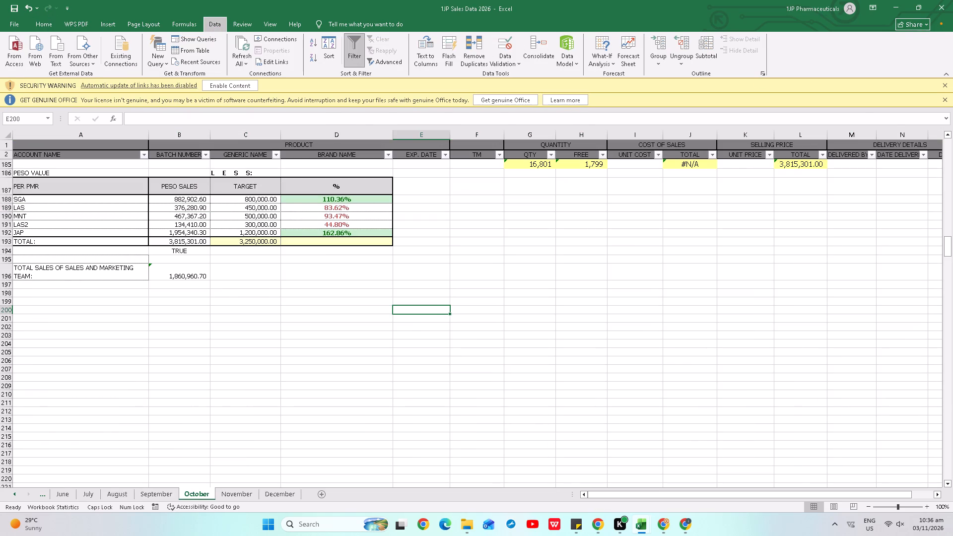
key(alt+F4)
key(Escape)
key(alt+Tab)
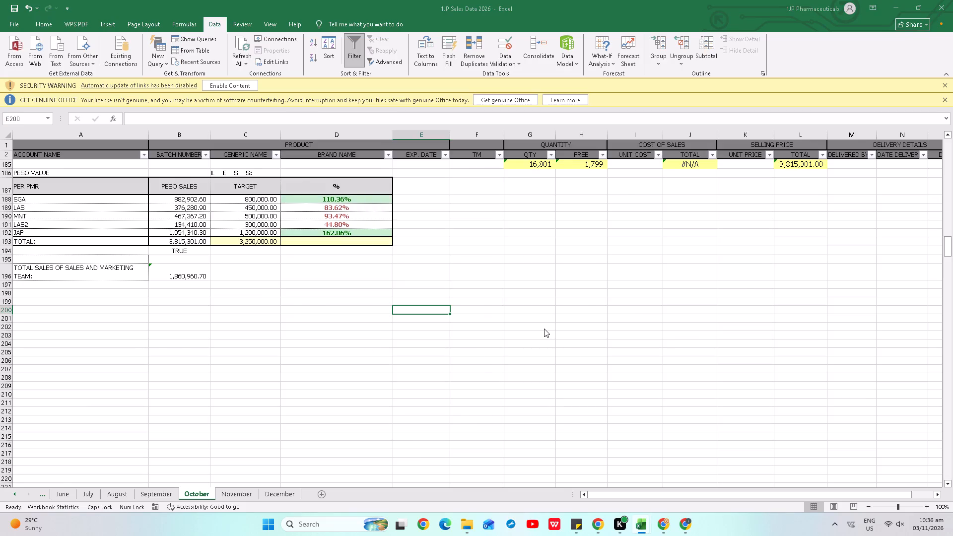
click(545, 328)
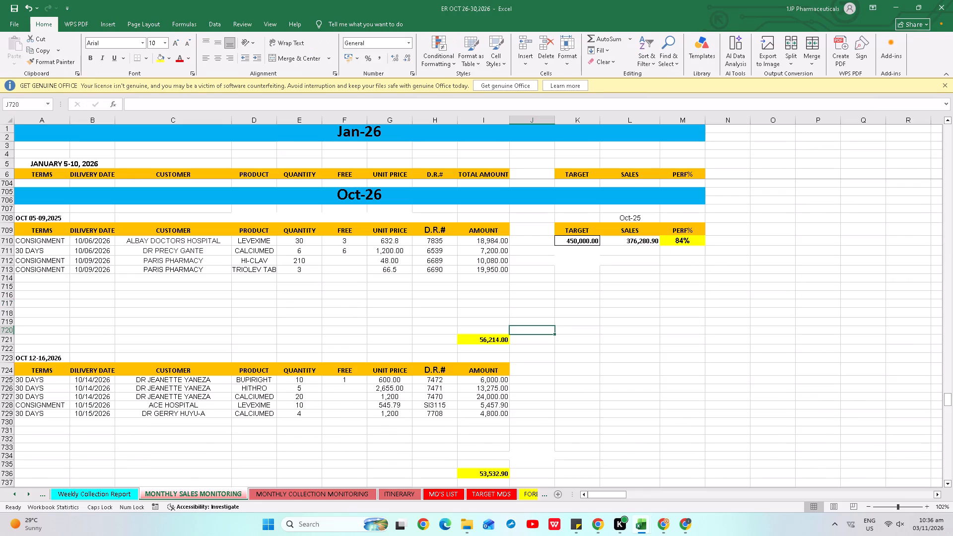
key(alt+Tab)
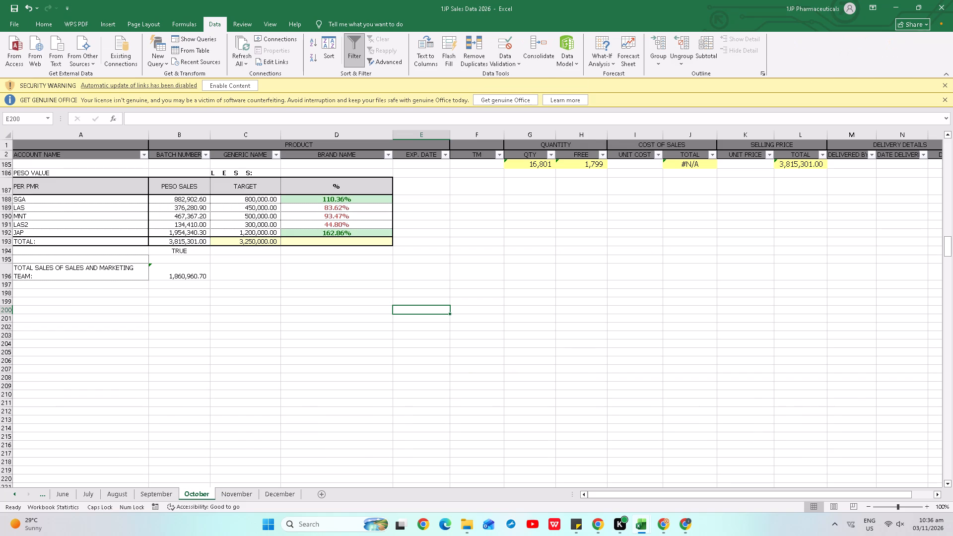
scroll(320, 328, up, 1)
click(435, 293)
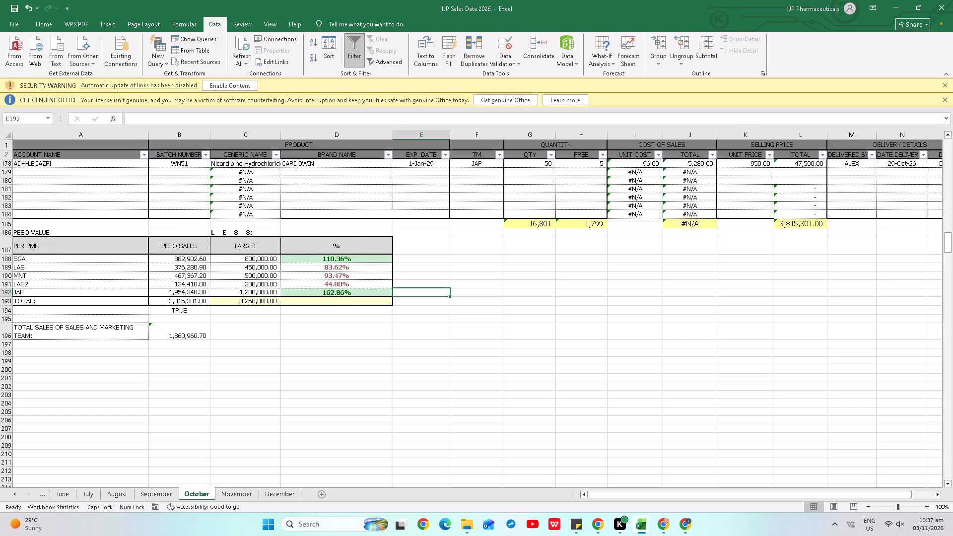
Switch to 1JP Collection Data 2026 and check the October summary peso value table per TM.
key(alt+Tab)
key(alt+Tab)
scroll(380, 353, down, 9)
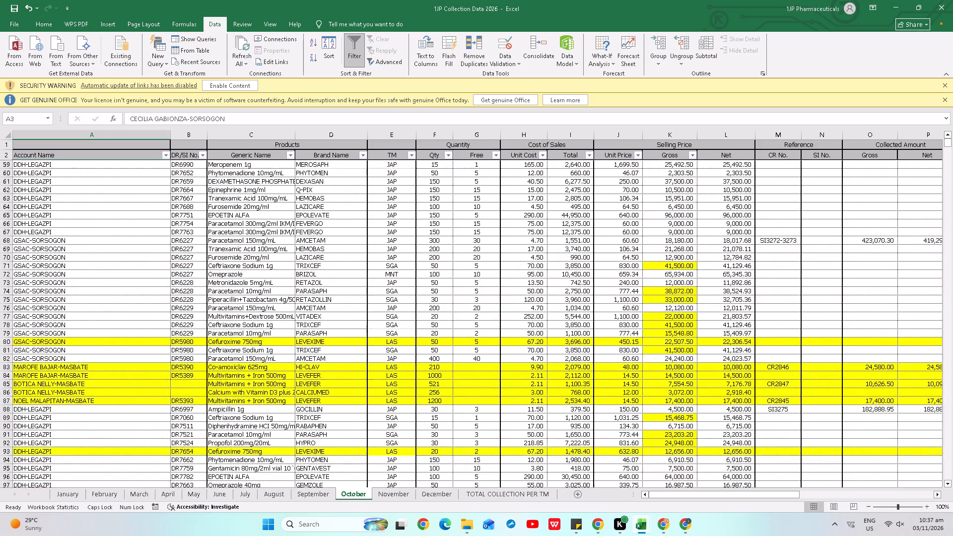
scroll(395, 355, down, 18)
scroll(369, 338, up, 1)
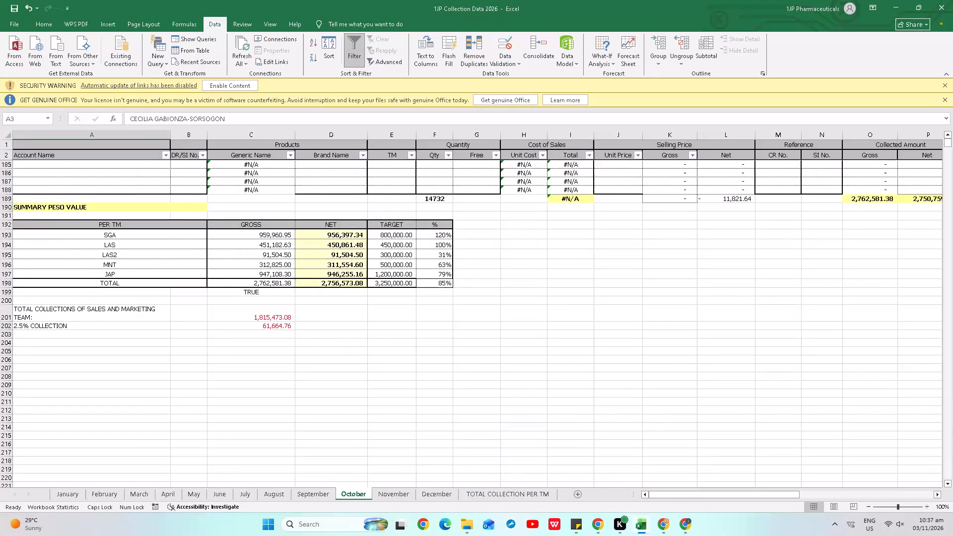
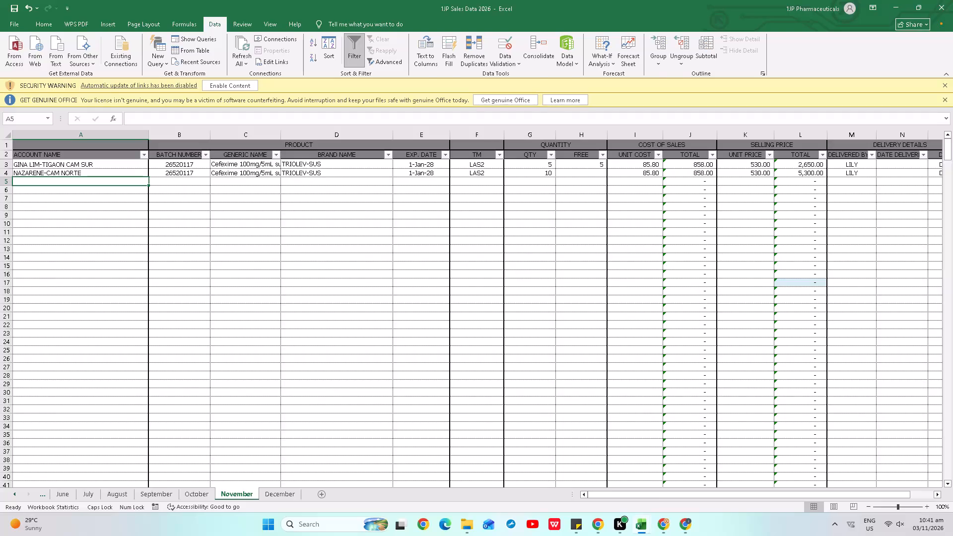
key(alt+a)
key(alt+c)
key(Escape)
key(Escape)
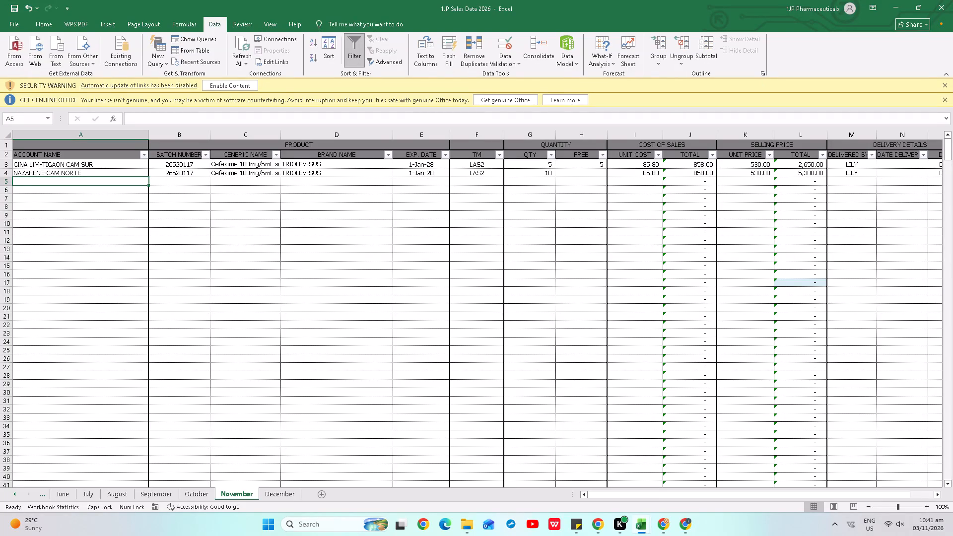
Enter the account name ZEIS DRUGSTORE-CATANDUANES in rows 5 and 6 of the November sheet.
click(244, 277)
key(ctrl+Left)
key(ctrl+Up)
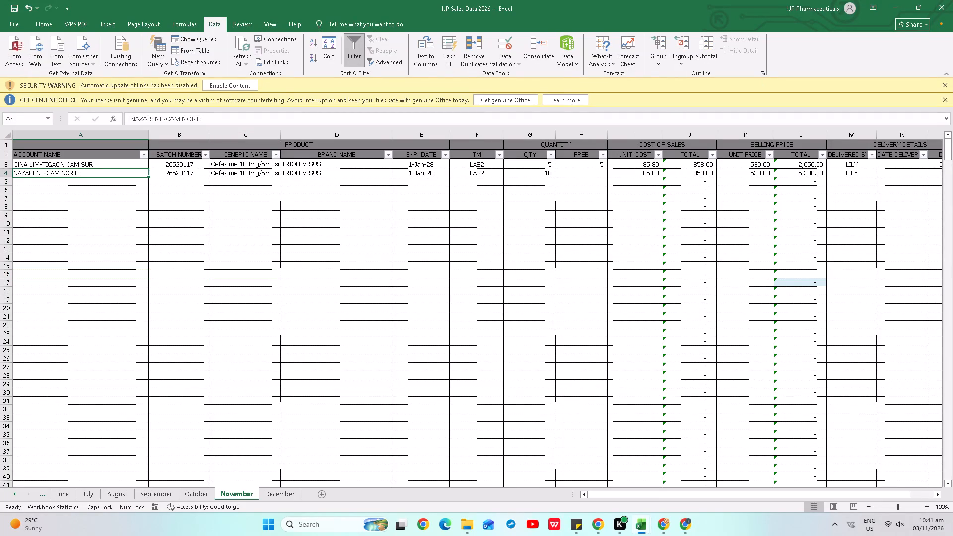
key(Down)
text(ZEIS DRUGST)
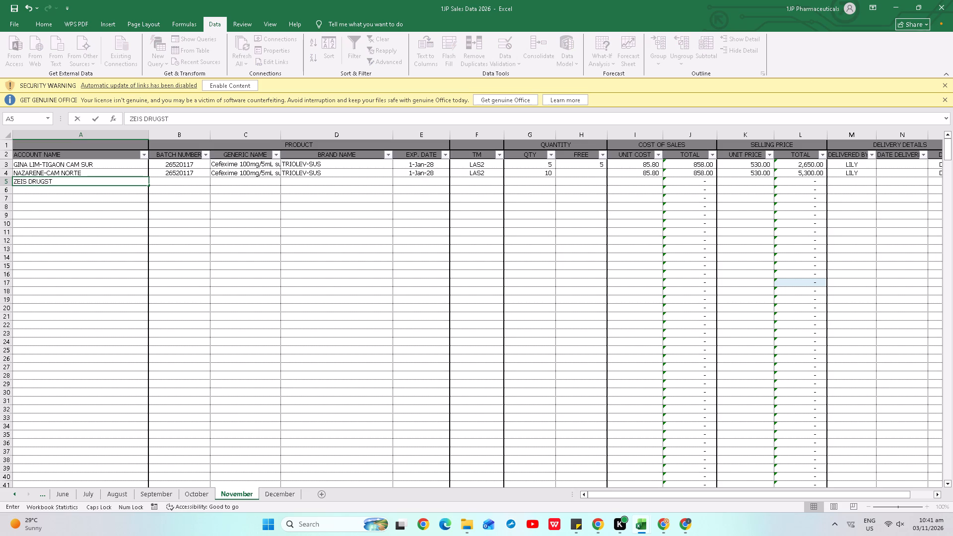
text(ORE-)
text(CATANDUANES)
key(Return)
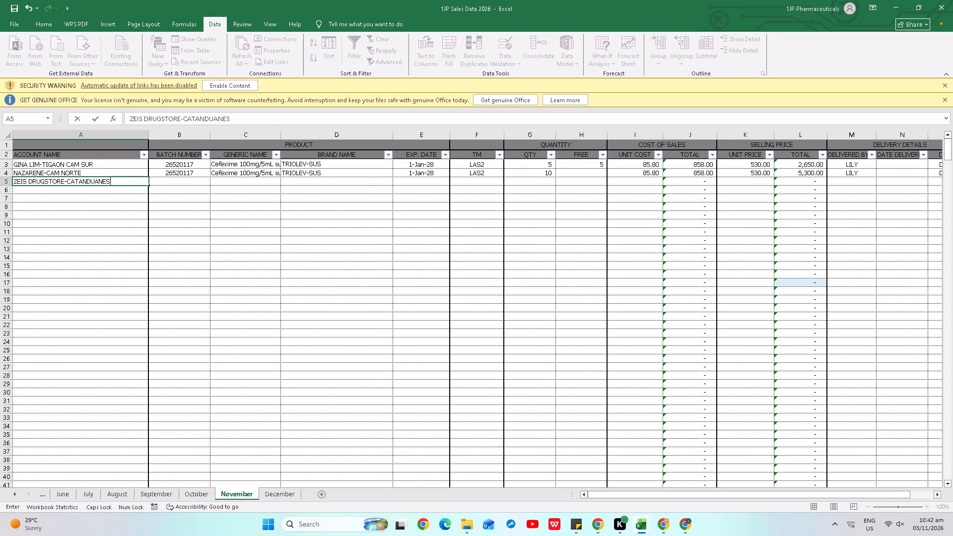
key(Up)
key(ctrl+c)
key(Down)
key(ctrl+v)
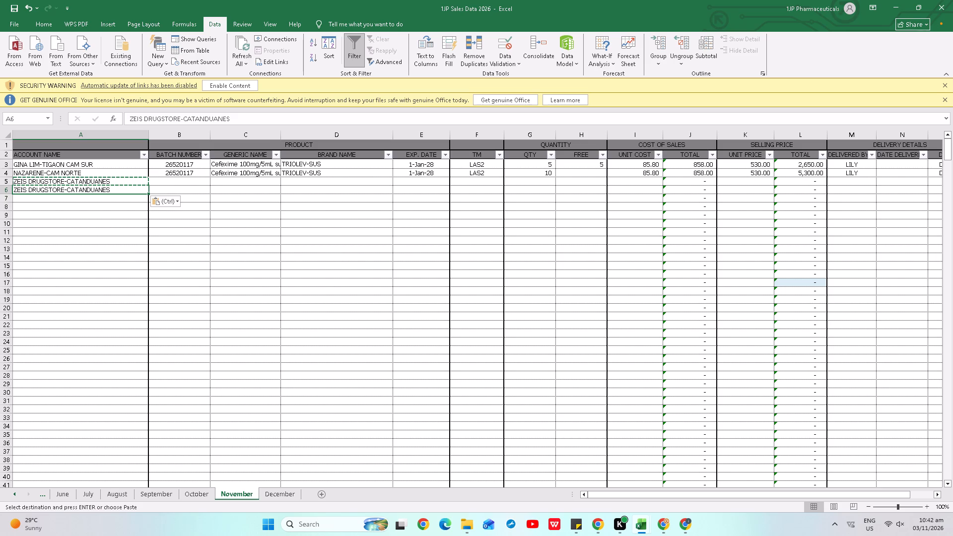
Enter batch numbers PCM6017 and EGT240302 for the two ZEIS DRUGSTORE-CATANDUANES rows.
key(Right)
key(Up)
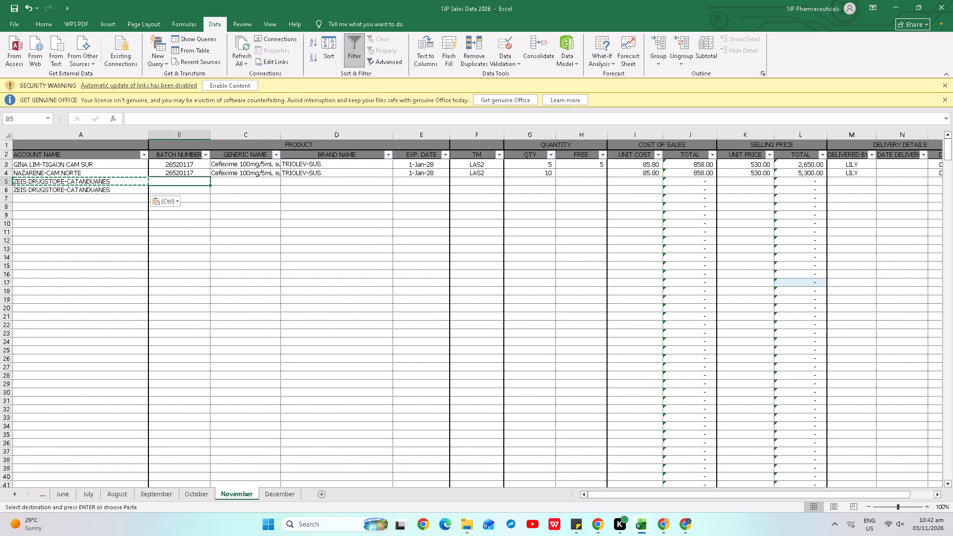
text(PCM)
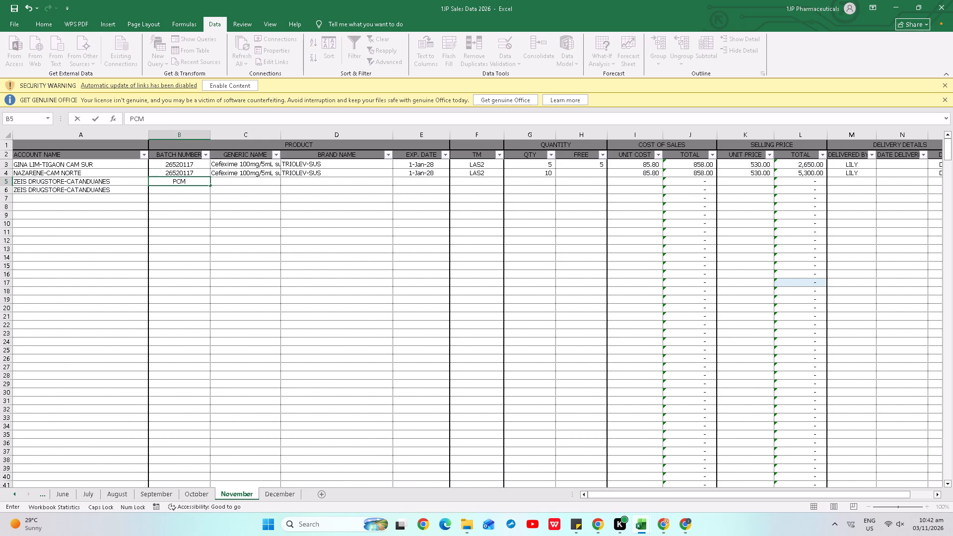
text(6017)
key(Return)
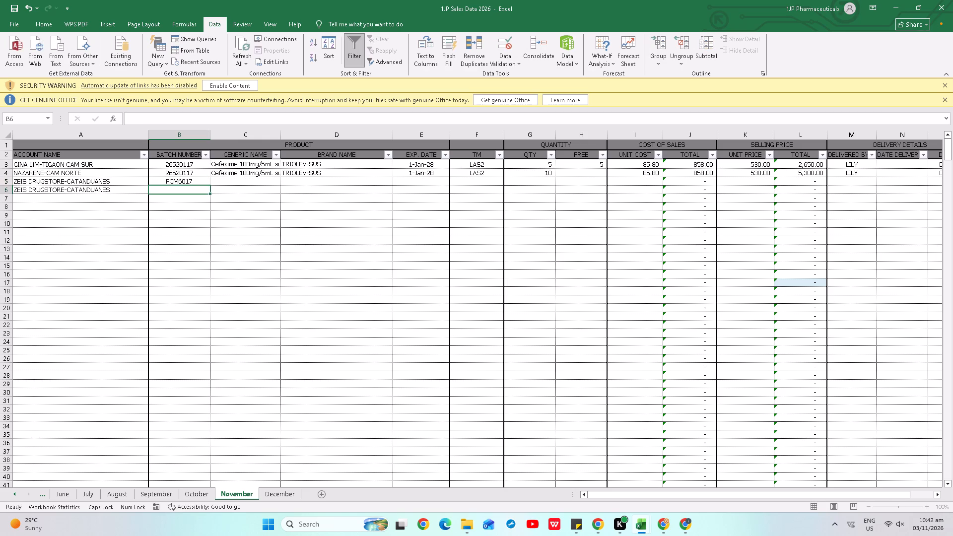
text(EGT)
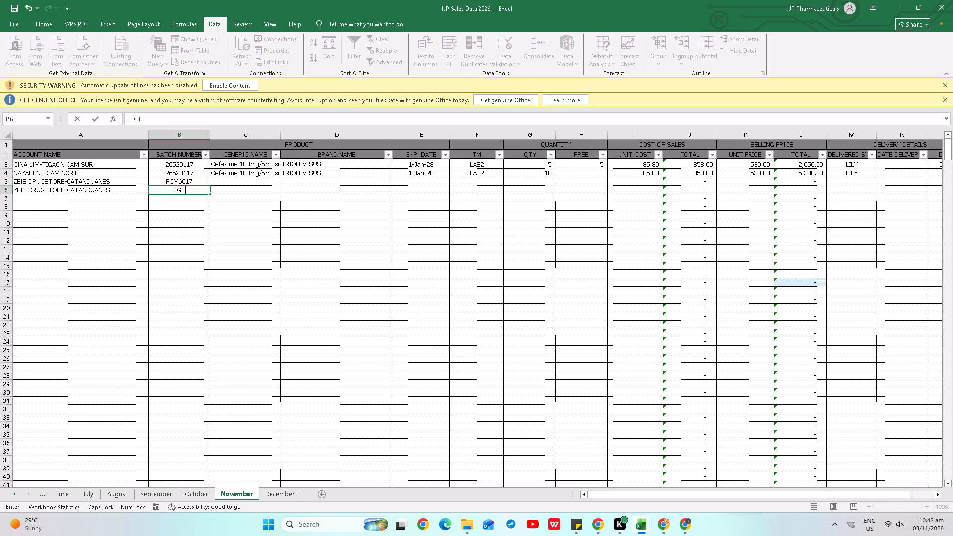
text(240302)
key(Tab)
Enter the brand names PARALIFE in row 5 and HITHRO in row 6.
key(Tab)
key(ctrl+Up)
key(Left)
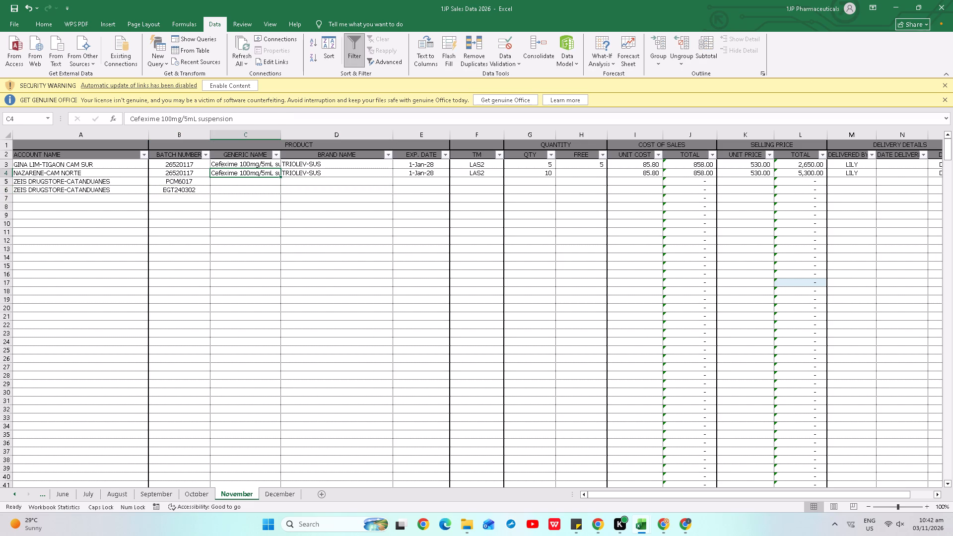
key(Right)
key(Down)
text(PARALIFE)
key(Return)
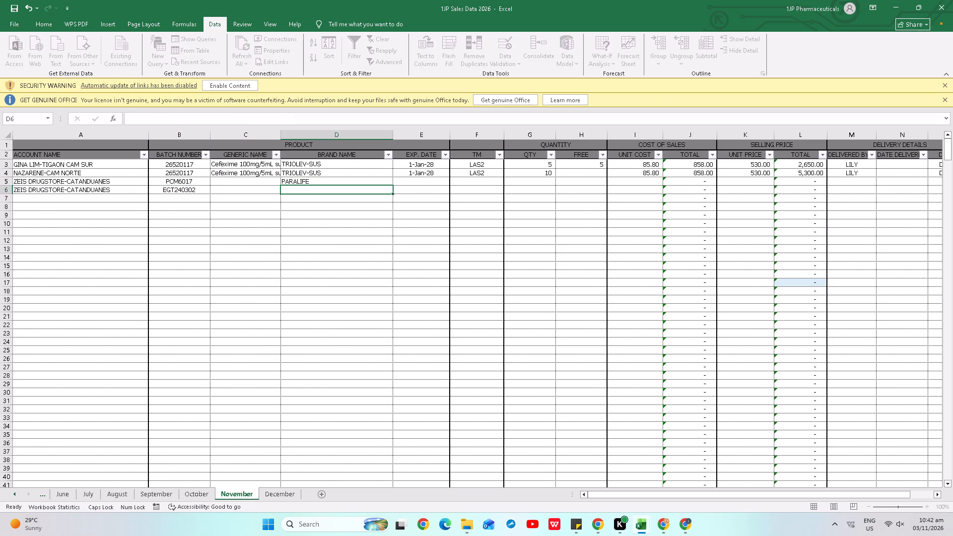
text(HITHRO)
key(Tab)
Enter expiry dates 5/28 for PARALIFE and 9/27 for HITHRO.
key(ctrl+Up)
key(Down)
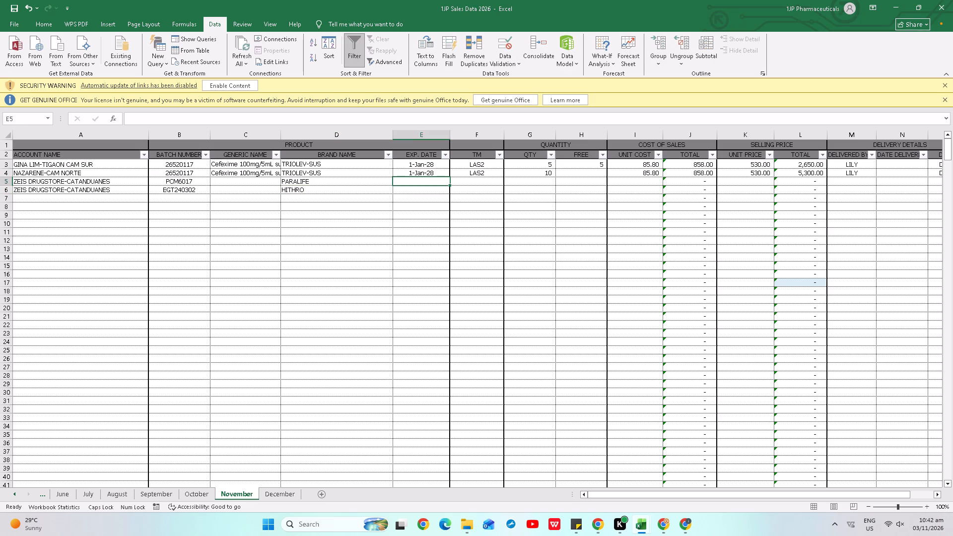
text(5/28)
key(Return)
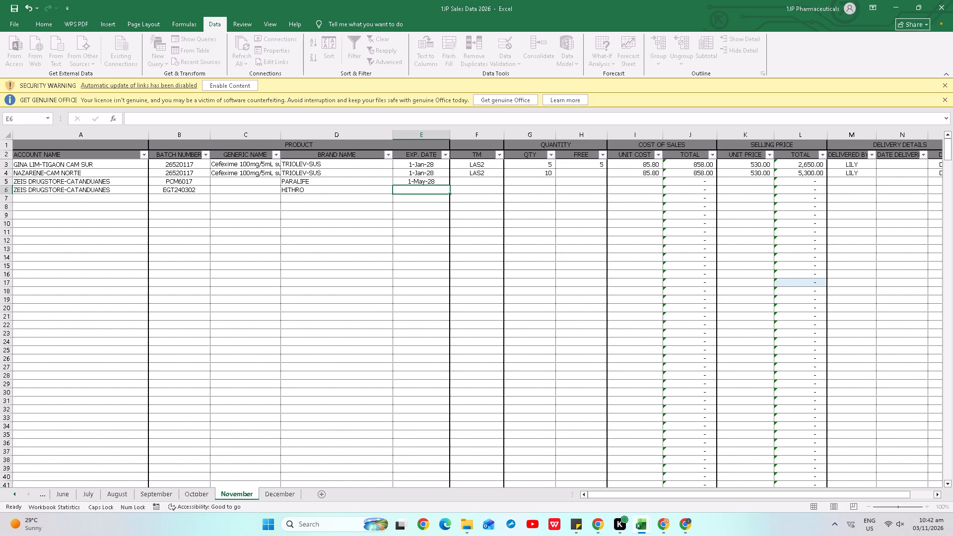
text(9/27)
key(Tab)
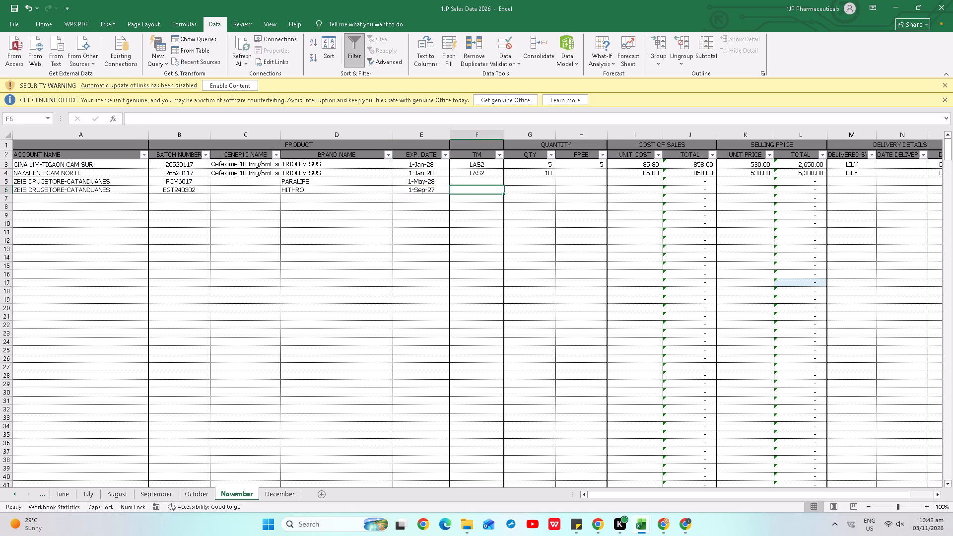
Set the TM to SGA for both ZEIS DRUGSTORE-CATANDUANES rows.
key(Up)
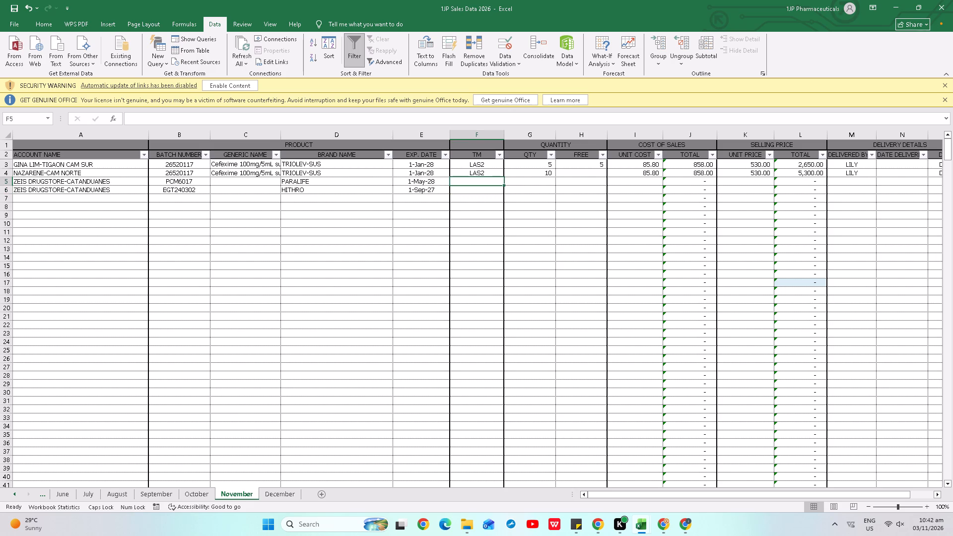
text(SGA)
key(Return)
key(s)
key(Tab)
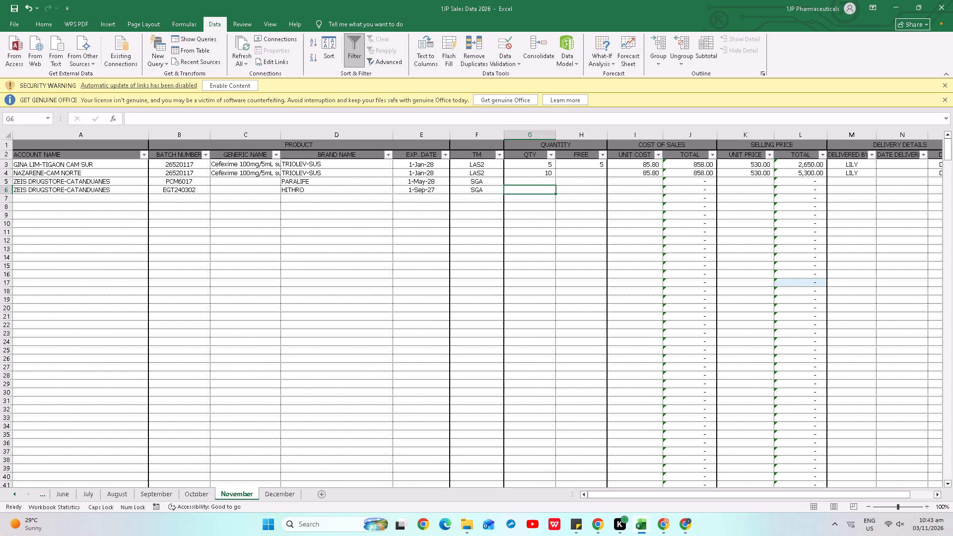
Enter quantities of 20 for PARALIFE and 90 for HITHRO.
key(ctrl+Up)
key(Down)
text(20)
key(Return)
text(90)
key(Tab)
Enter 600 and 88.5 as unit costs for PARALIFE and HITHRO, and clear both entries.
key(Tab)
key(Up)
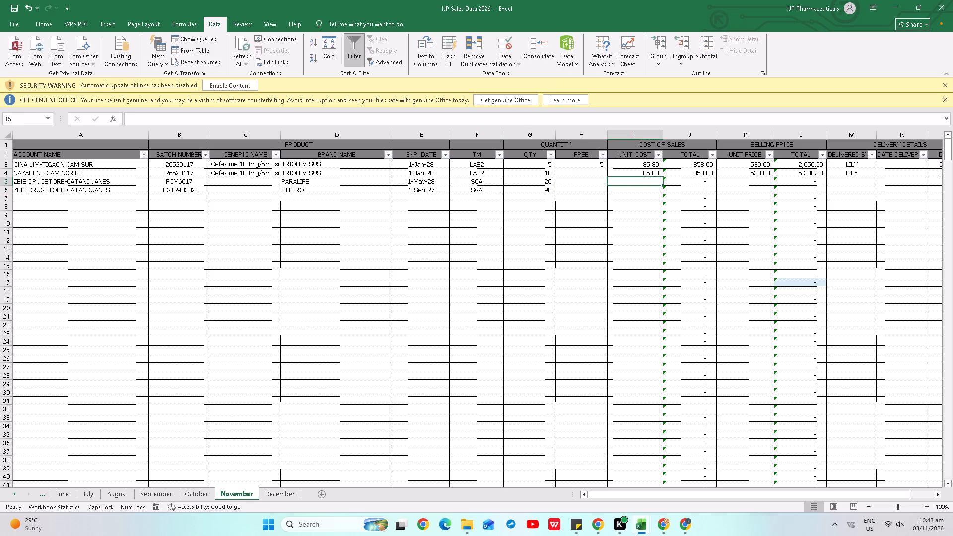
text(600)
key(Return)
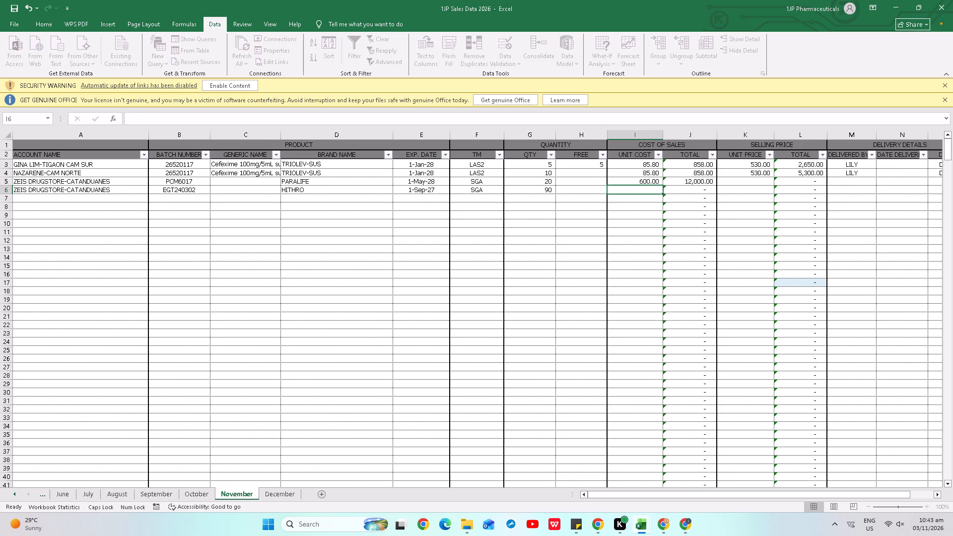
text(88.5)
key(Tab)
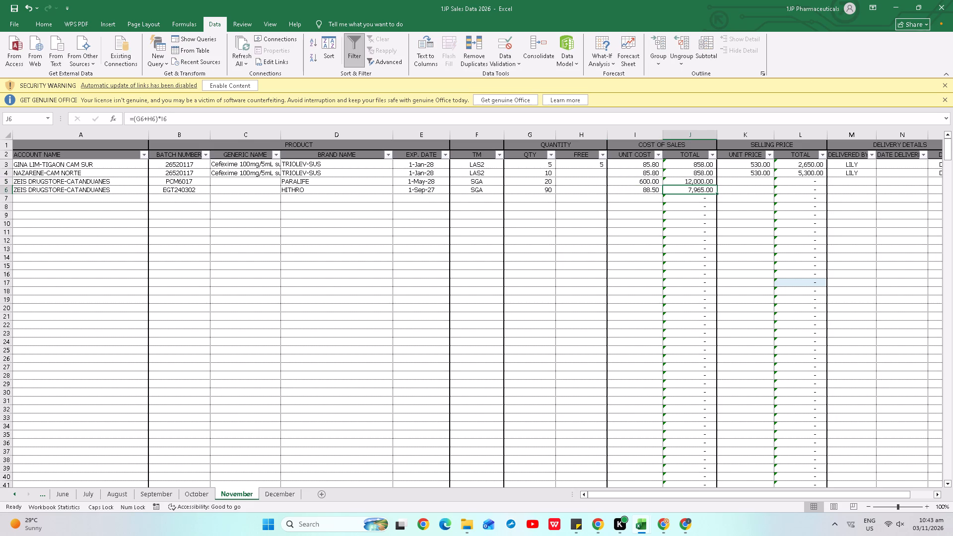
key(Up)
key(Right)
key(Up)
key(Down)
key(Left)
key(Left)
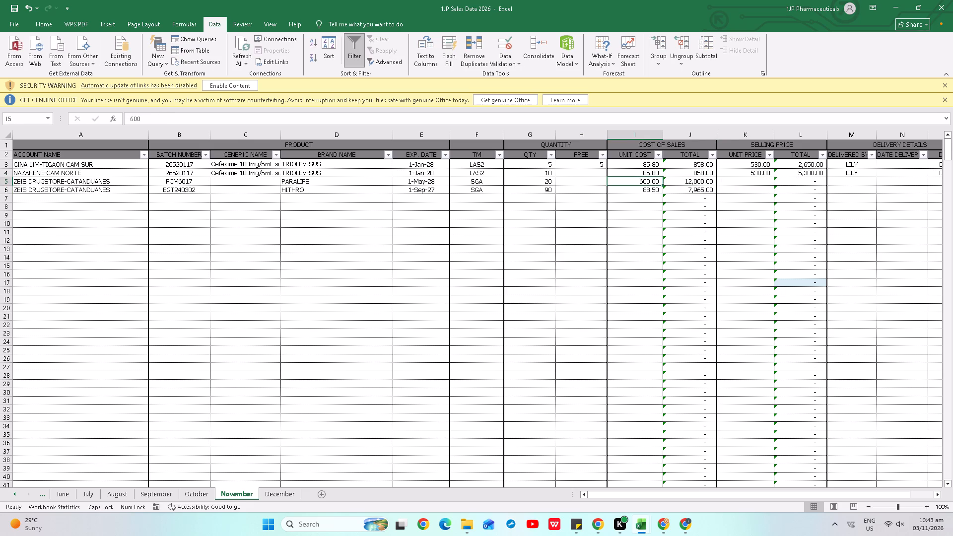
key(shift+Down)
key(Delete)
Enter selling unit prices of 600 for PARALIFE and 88.5 for HITHRO.
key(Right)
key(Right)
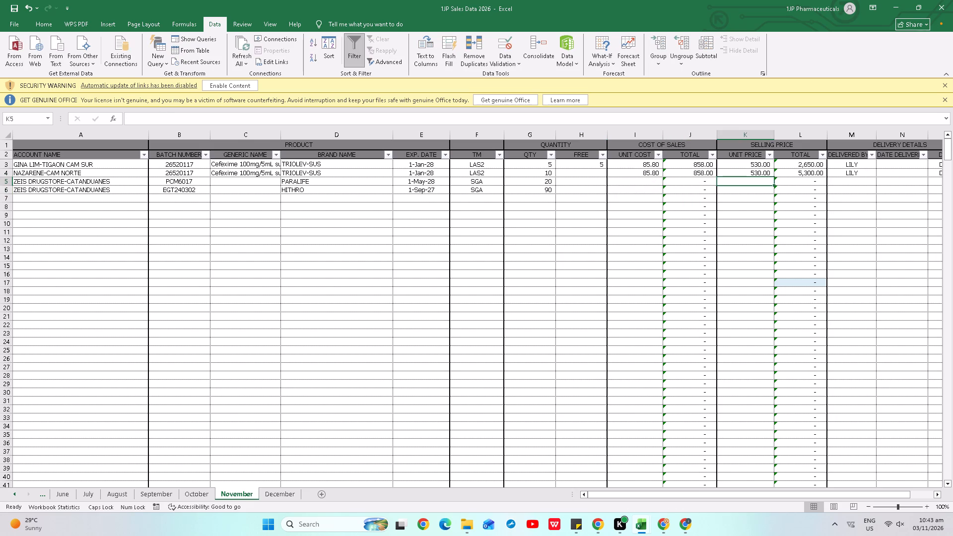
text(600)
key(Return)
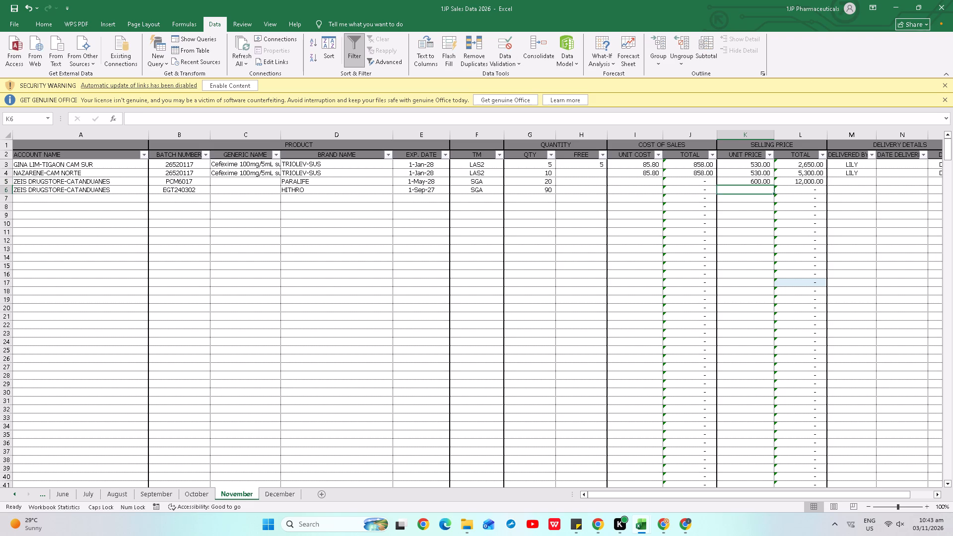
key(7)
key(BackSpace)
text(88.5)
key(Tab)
Enter SHAINA as the deliverer for both ZEIS DRUGSTORE-CATANDUANES rows.
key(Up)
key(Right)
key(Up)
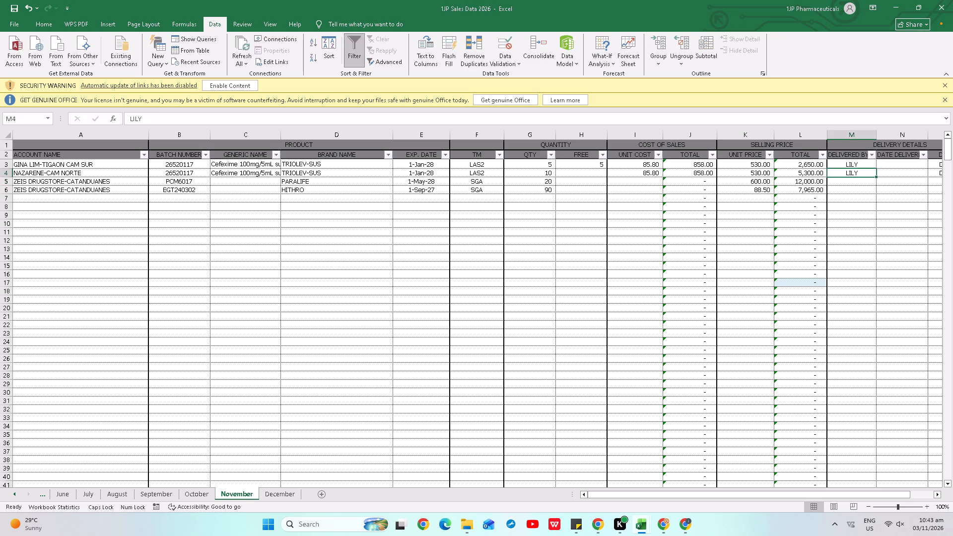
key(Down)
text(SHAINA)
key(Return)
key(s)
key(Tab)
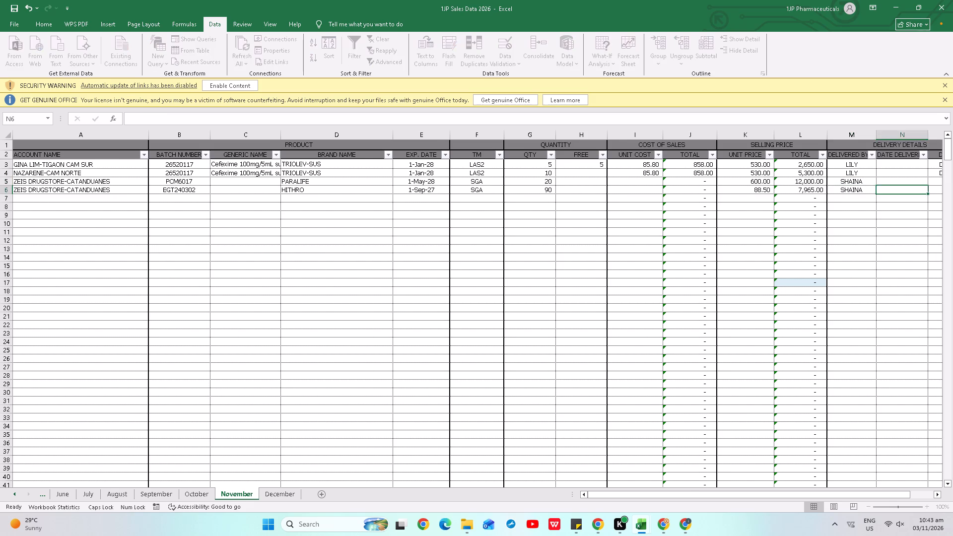
Enter DR/SI numbers DR6091 for PARALIFE and DR6092 for HITHRO, and save the workbook.
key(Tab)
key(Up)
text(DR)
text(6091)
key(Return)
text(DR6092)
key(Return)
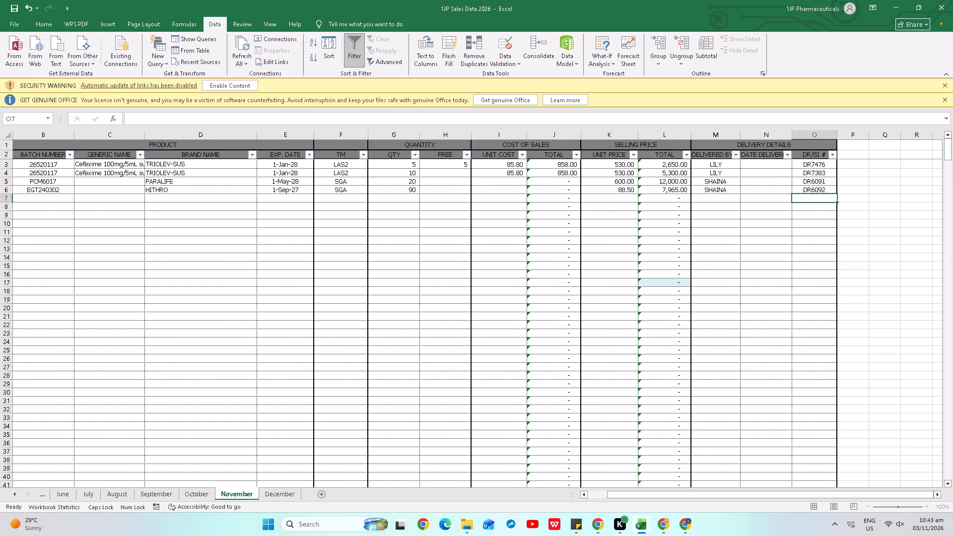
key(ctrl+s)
Enter the account name GSAC-SORSOGON in row 7 and copy it down through row 18.
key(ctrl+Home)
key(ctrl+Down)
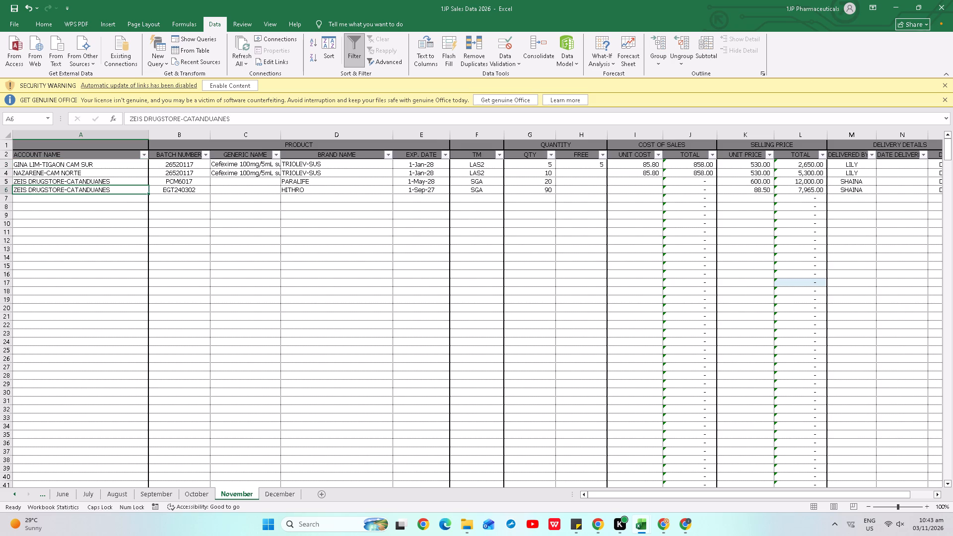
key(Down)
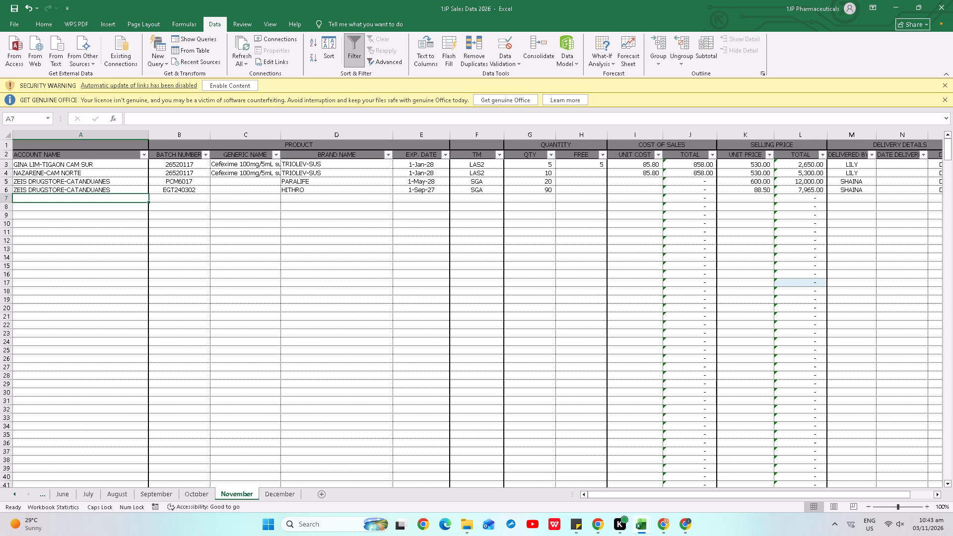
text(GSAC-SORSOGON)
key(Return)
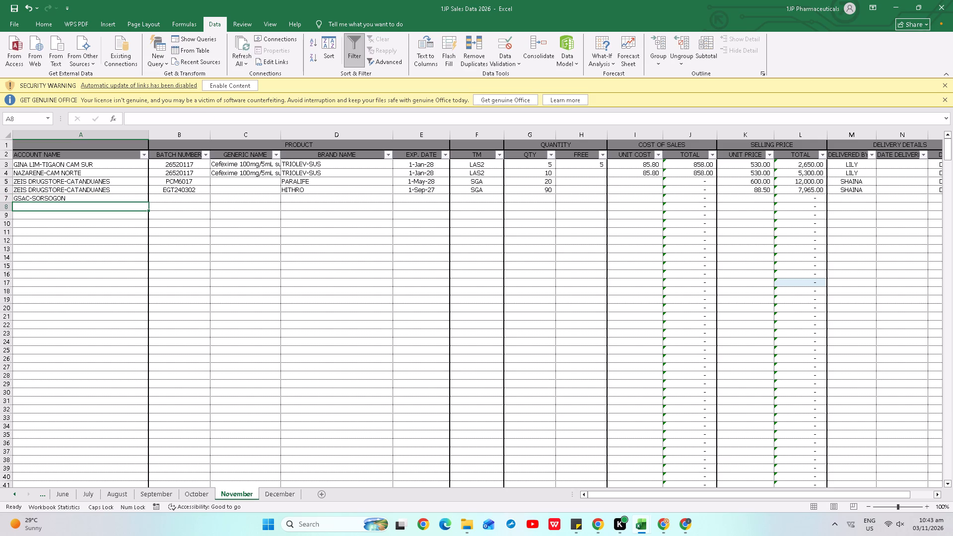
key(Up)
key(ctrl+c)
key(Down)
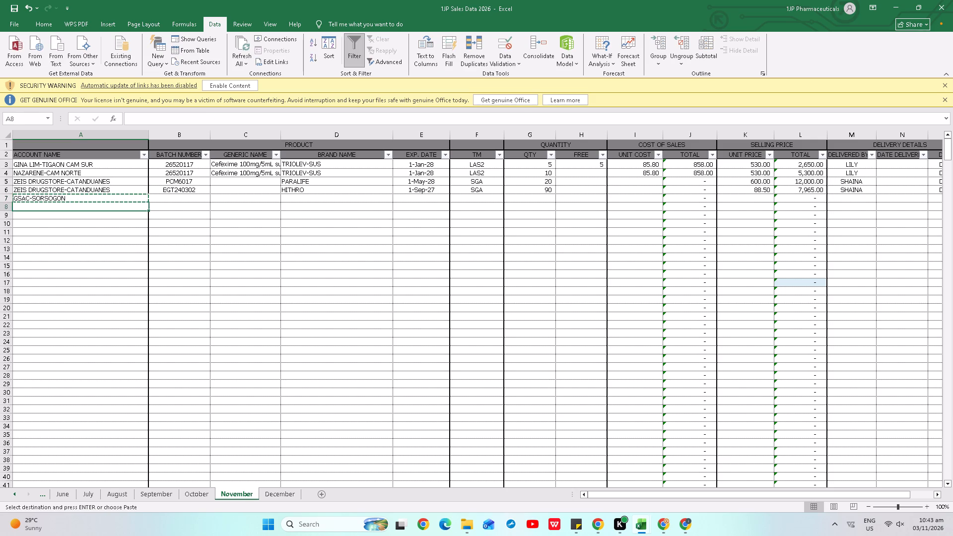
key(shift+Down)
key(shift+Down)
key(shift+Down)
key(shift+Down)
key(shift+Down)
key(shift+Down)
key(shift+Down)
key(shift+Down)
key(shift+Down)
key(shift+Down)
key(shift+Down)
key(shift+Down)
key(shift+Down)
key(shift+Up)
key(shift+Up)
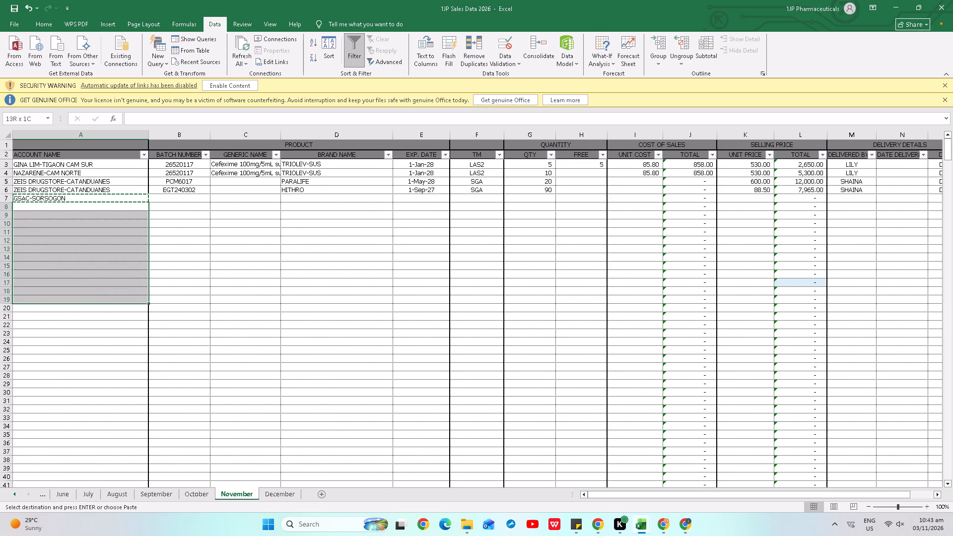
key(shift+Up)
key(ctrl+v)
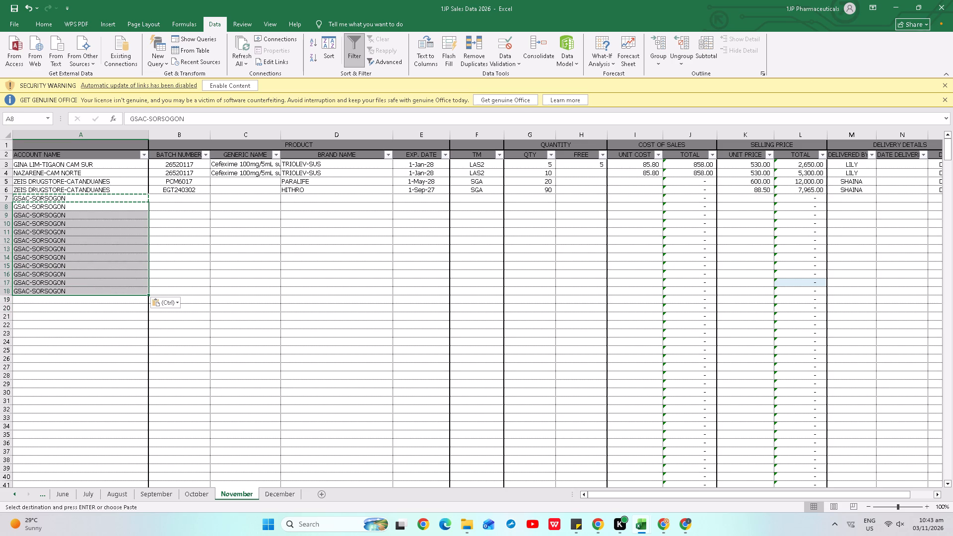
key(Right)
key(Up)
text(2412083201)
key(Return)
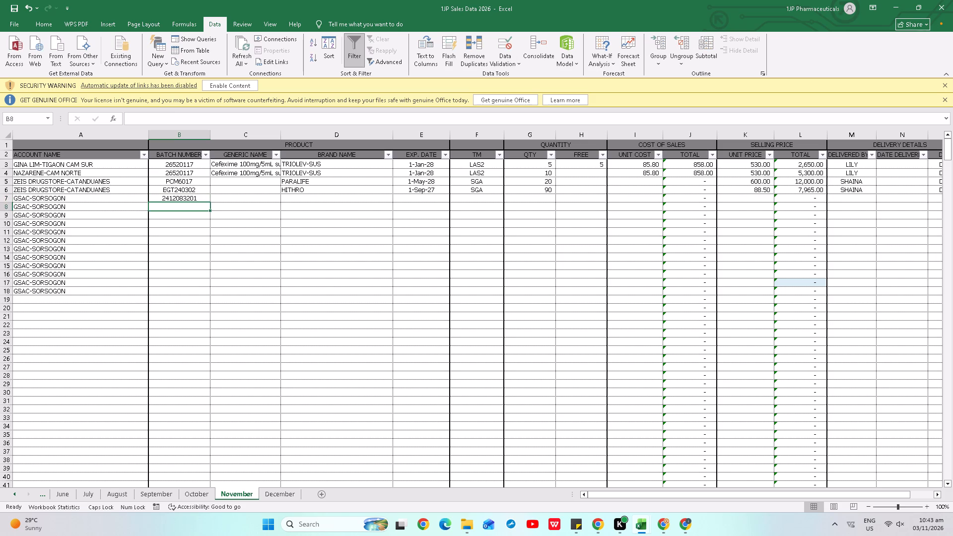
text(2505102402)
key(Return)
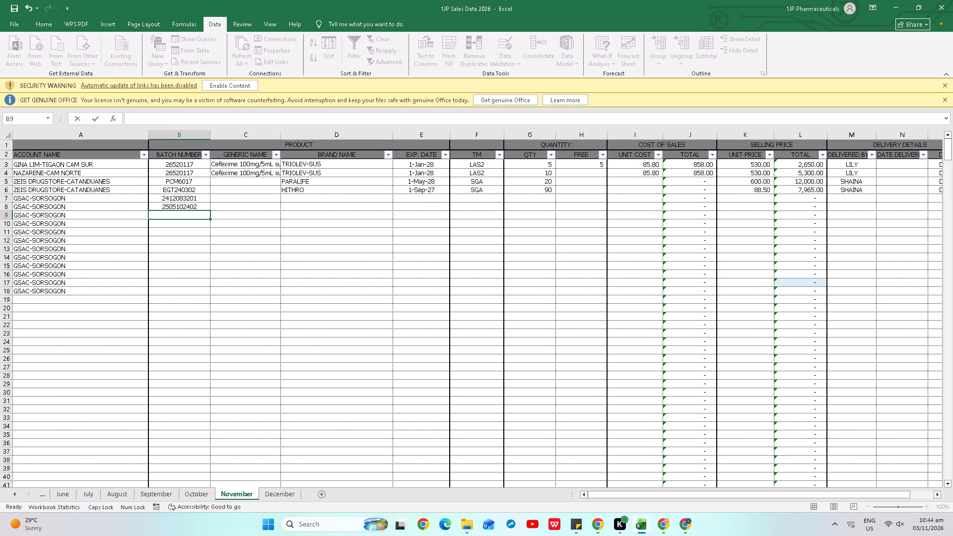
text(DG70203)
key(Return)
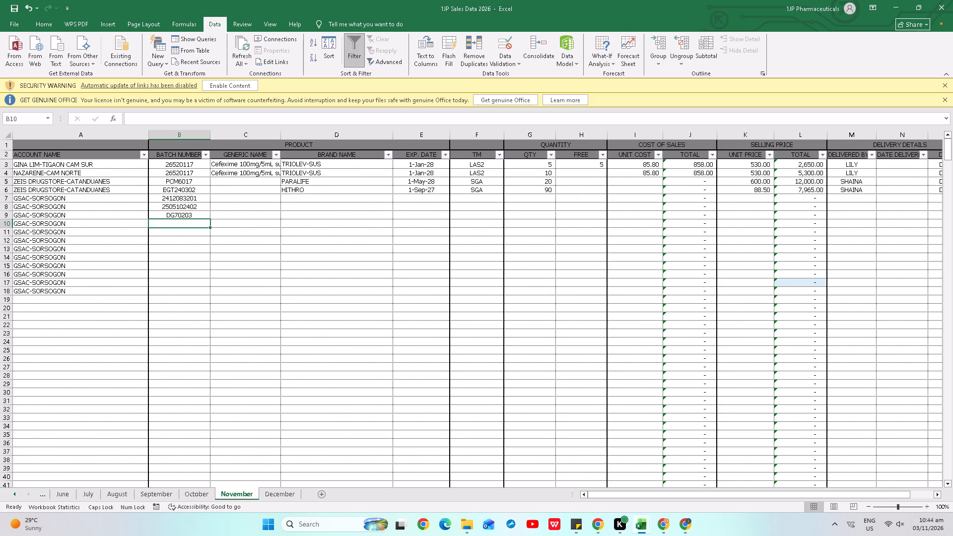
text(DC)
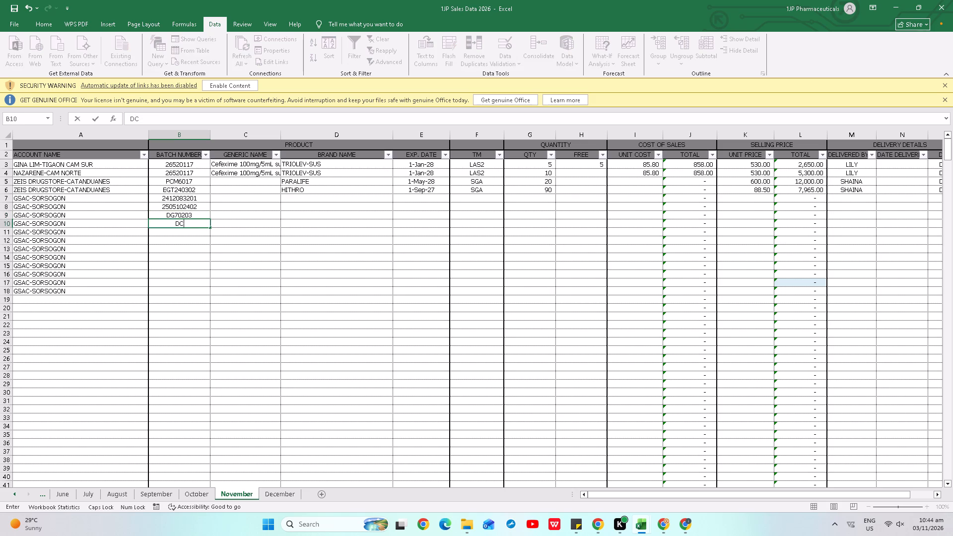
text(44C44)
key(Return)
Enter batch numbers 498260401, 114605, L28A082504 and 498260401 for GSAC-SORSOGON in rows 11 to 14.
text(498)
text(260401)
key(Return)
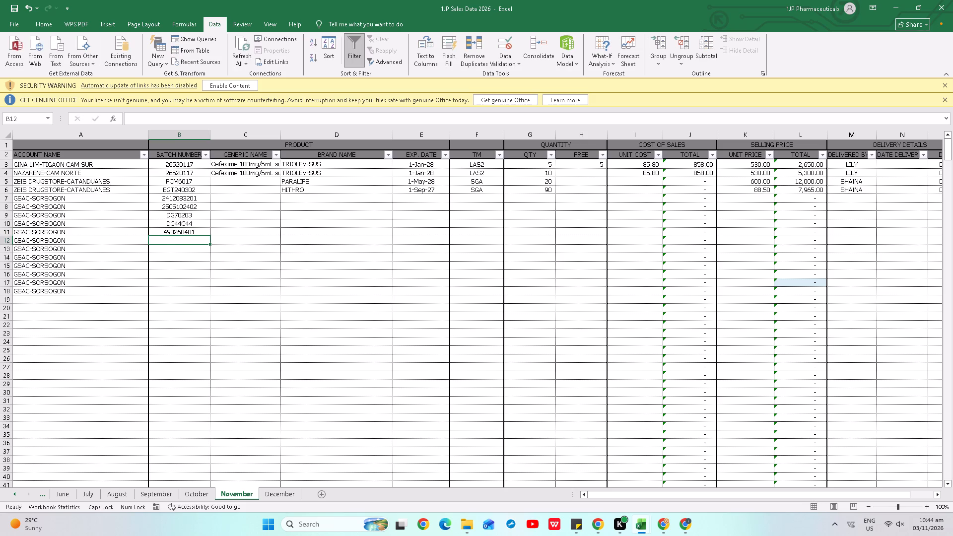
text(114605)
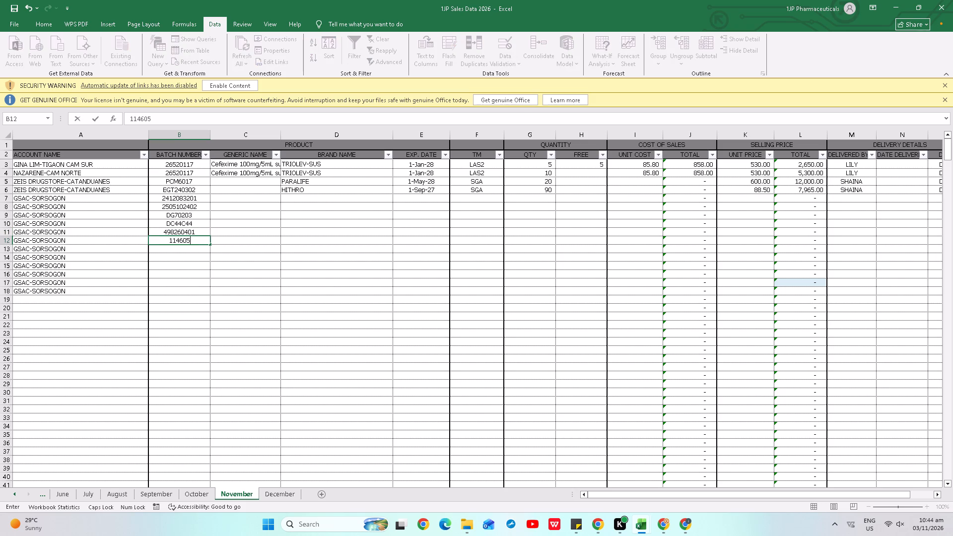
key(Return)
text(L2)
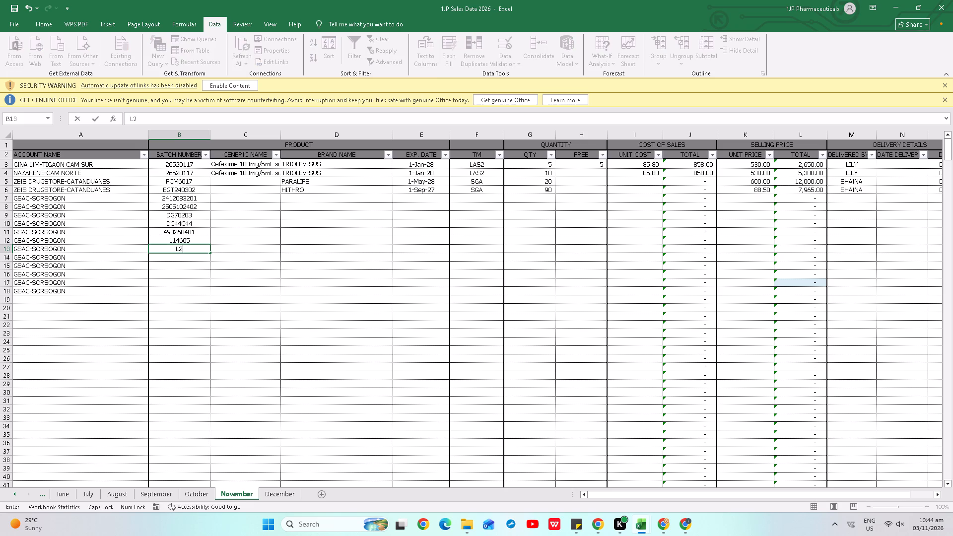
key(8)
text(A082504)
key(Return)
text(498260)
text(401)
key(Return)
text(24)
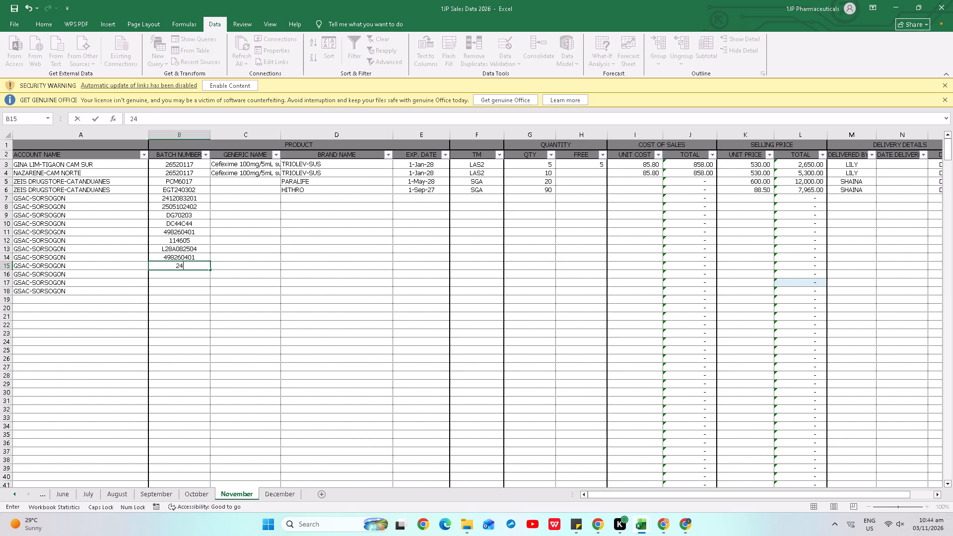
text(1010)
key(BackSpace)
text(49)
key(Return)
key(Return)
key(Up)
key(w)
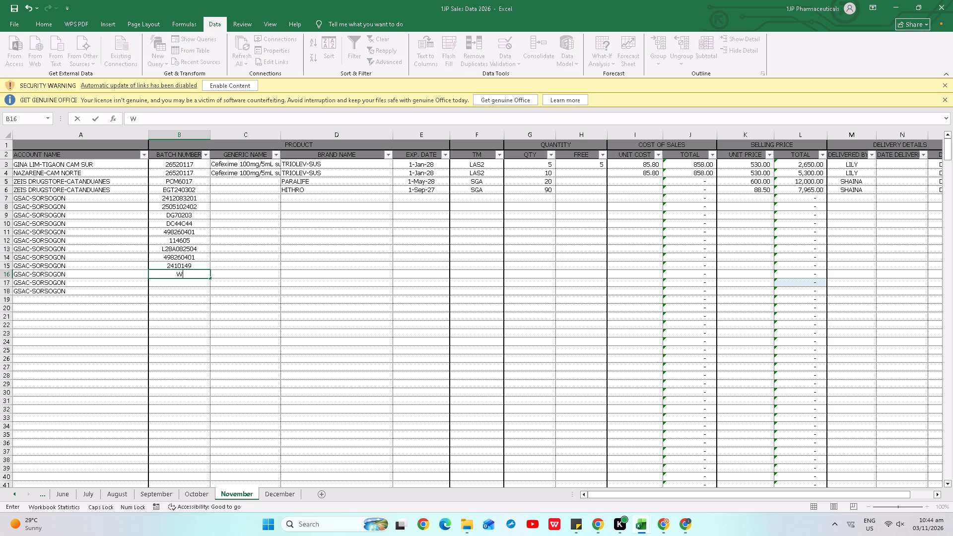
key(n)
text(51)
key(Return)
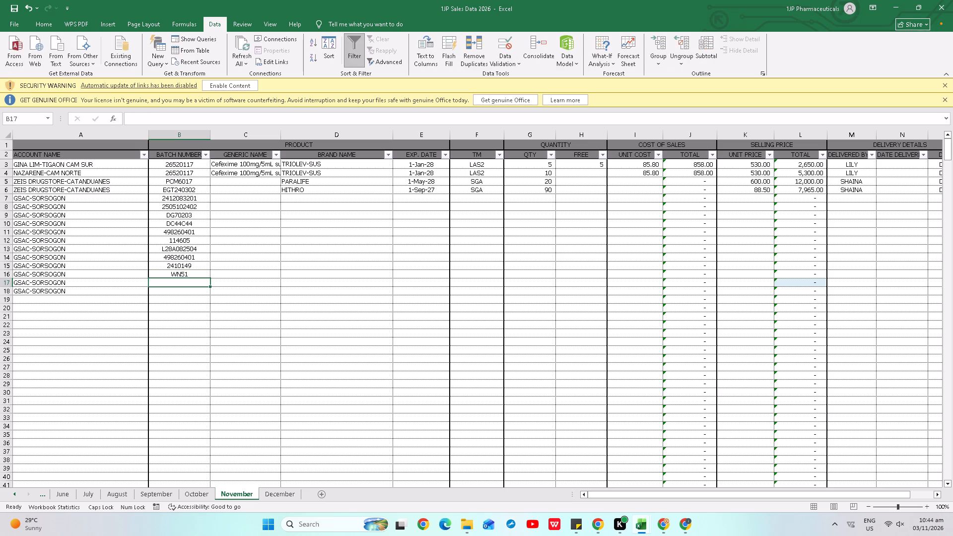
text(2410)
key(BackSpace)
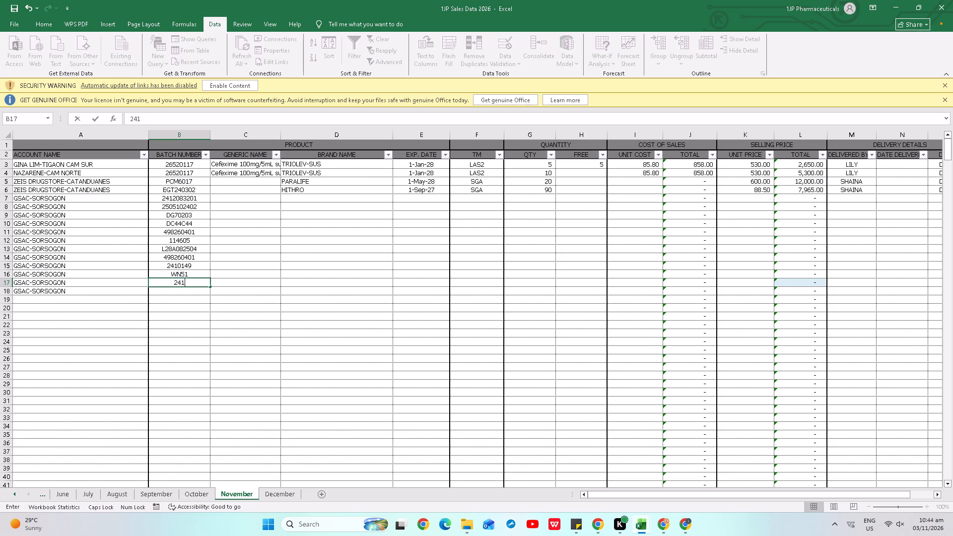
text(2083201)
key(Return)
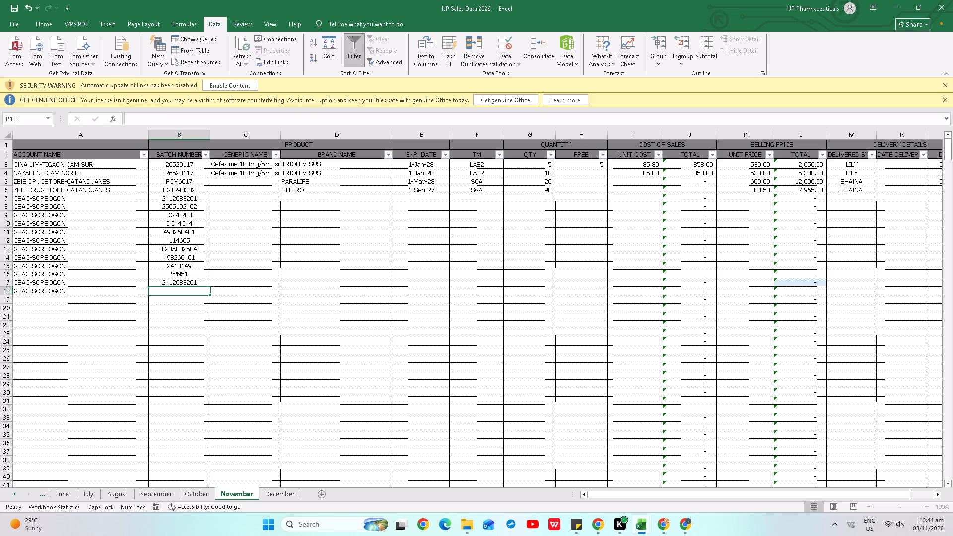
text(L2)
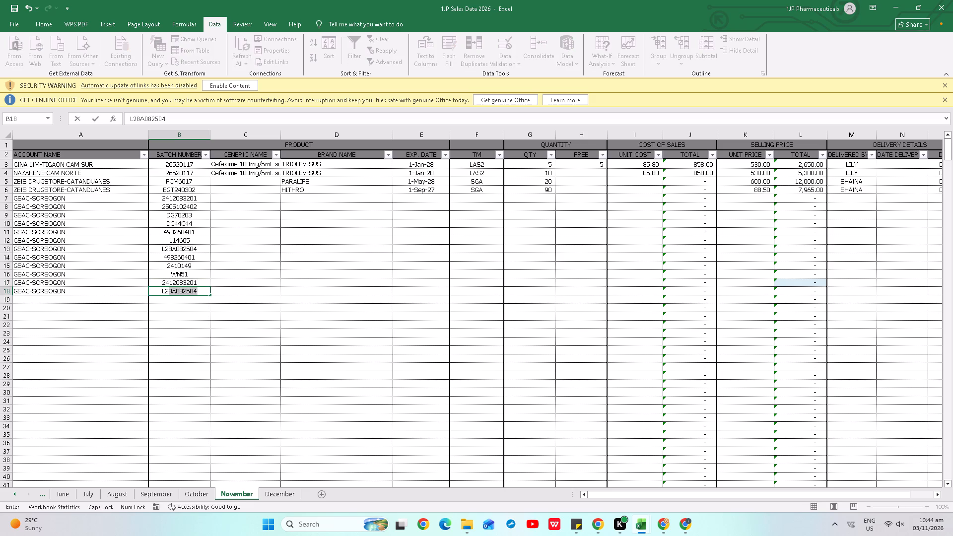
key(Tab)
Enter brand names VITADEX, RETAZOL, GASTALIX, BRIZOL, AMCETAM and TRIXCEF in rows 7 to 12.
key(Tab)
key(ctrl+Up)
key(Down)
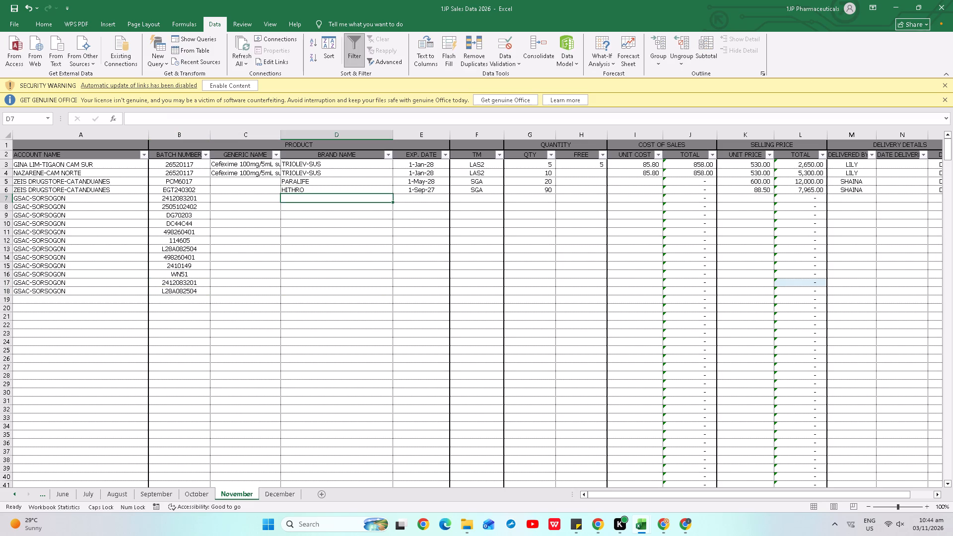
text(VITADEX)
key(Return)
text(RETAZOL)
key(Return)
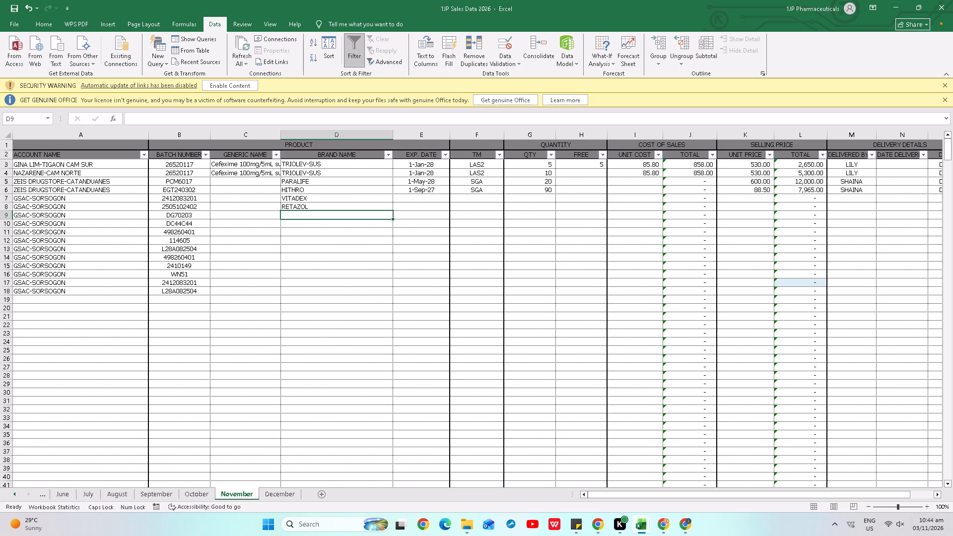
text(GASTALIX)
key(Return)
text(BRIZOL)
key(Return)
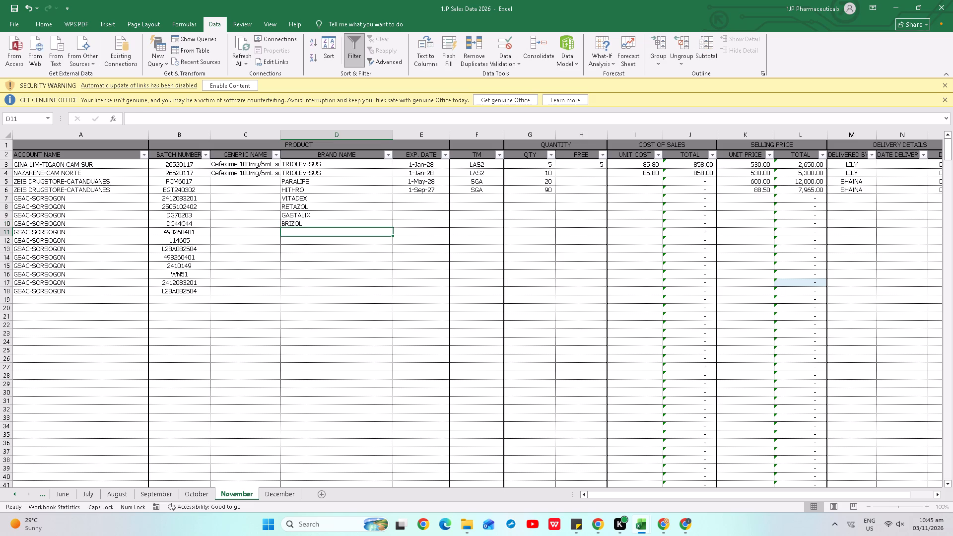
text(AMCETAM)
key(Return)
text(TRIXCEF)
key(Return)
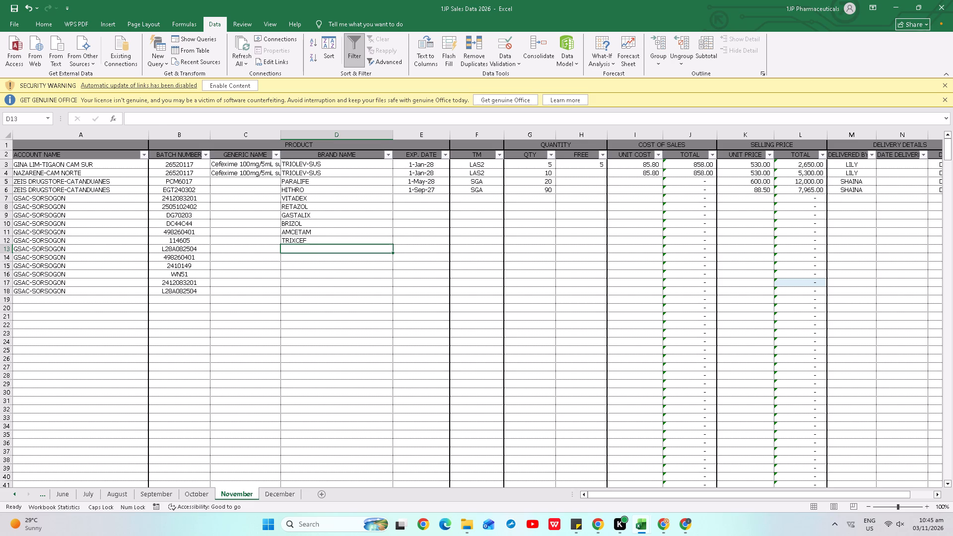
Enter brand names PARASAPH, AMCETAM, PHYTOMEN, CARDOWIN, VITADEX and PARASAPH in rows 13 to 18.
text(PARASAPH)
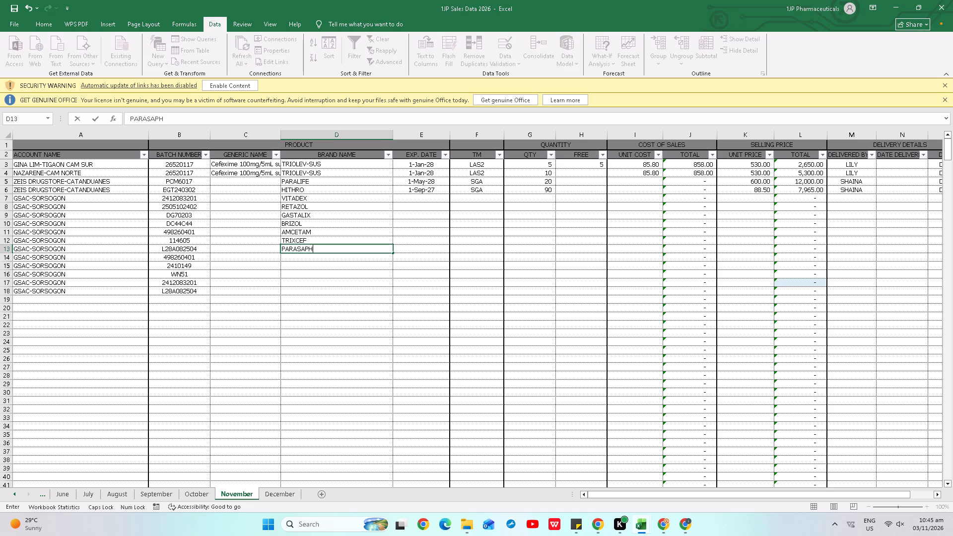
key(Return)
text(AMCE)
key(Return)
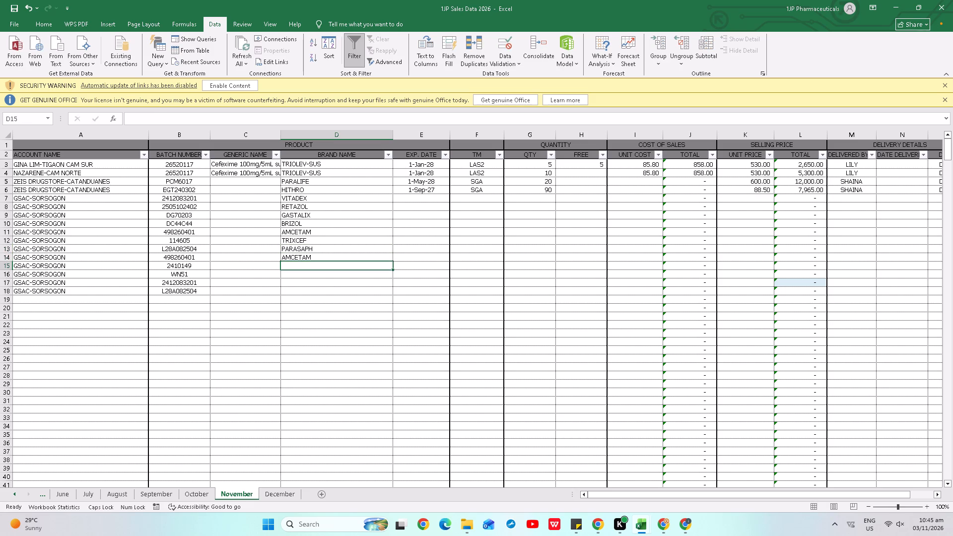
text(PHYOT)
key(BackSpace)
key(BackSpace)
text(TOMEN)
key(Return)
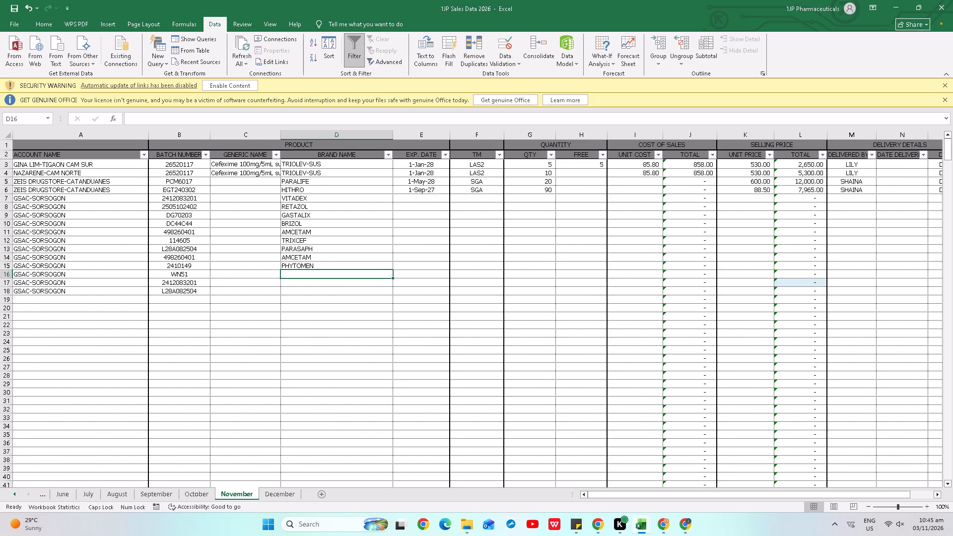
text(CARDOWIN)
key(Return)
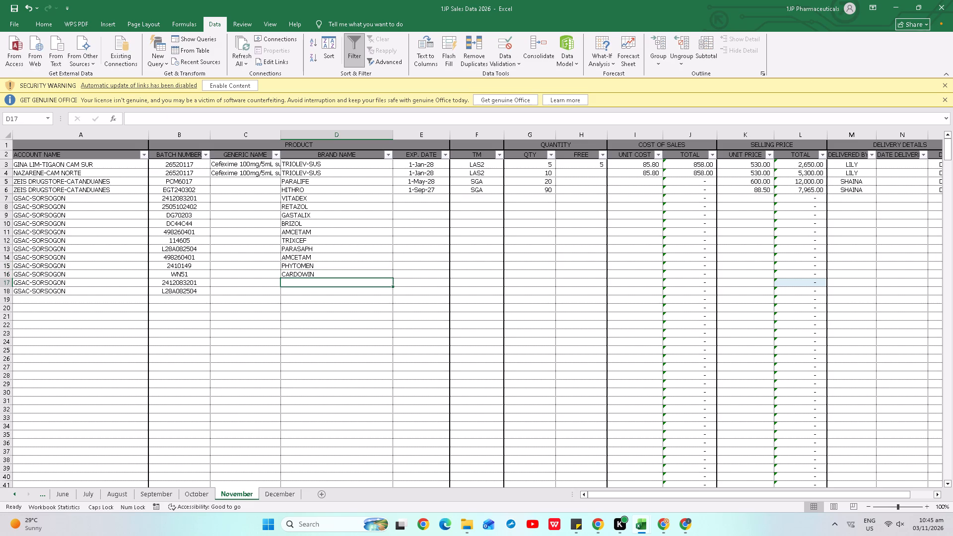
text(VIT)
key(Return)
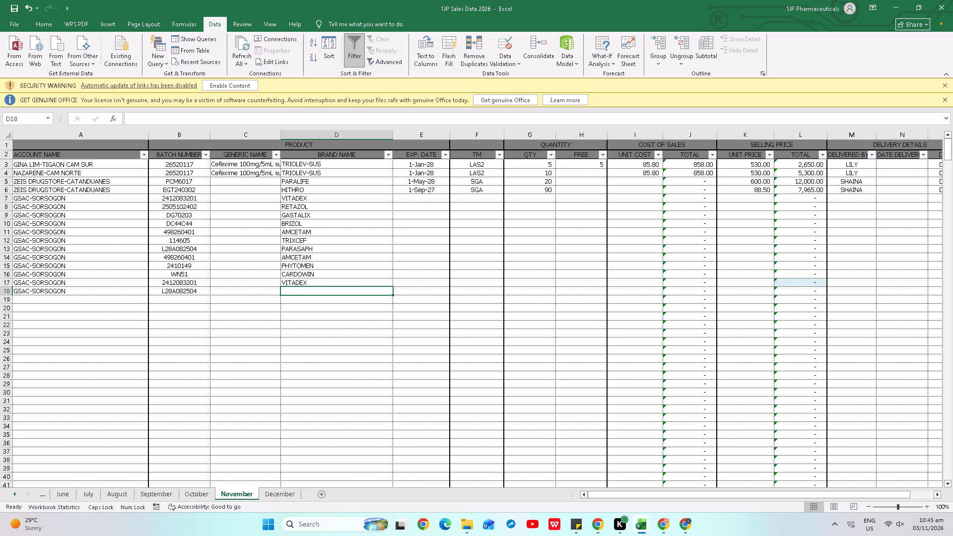
text(PARASA)
key(Tab)
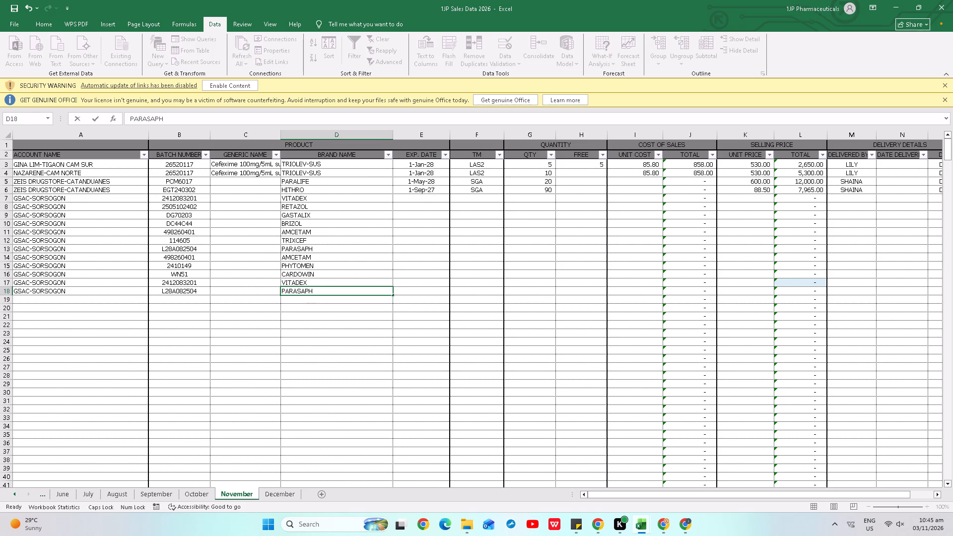
Enter expiry dates 7/12/27, 9/5/28, 6/28, 9/27, 4/29 and 12/28 in rows 7 to 12.
key(ctrl+Up)
key(Down)
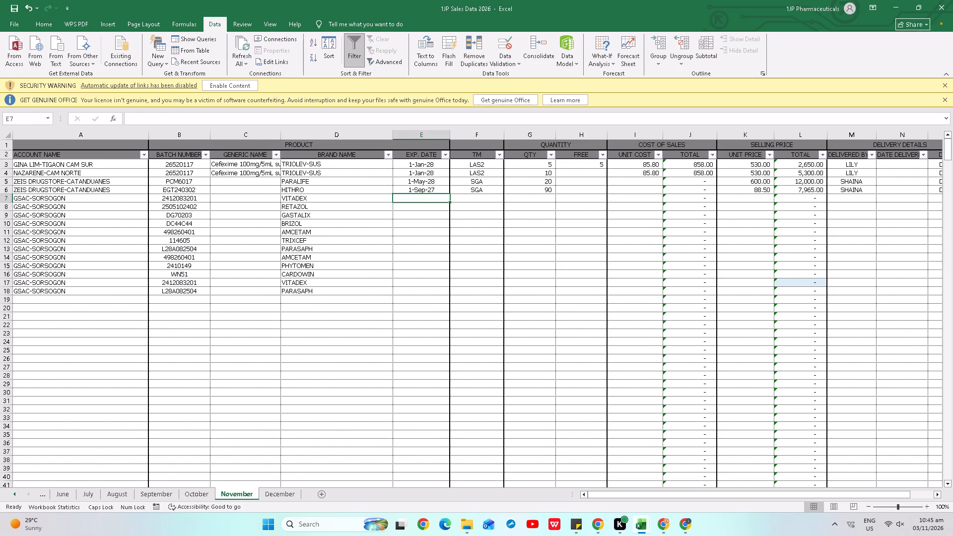
text(7/12/27)
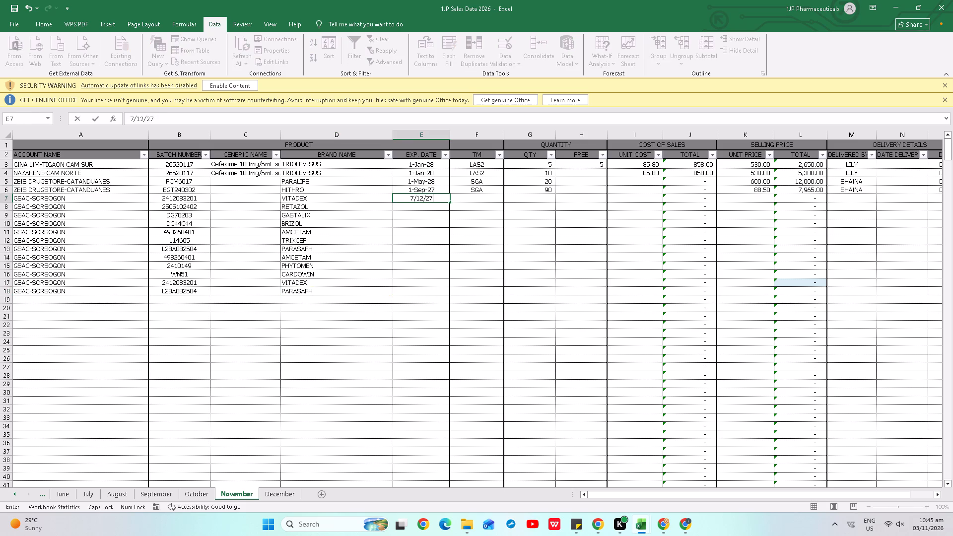
key(Return)
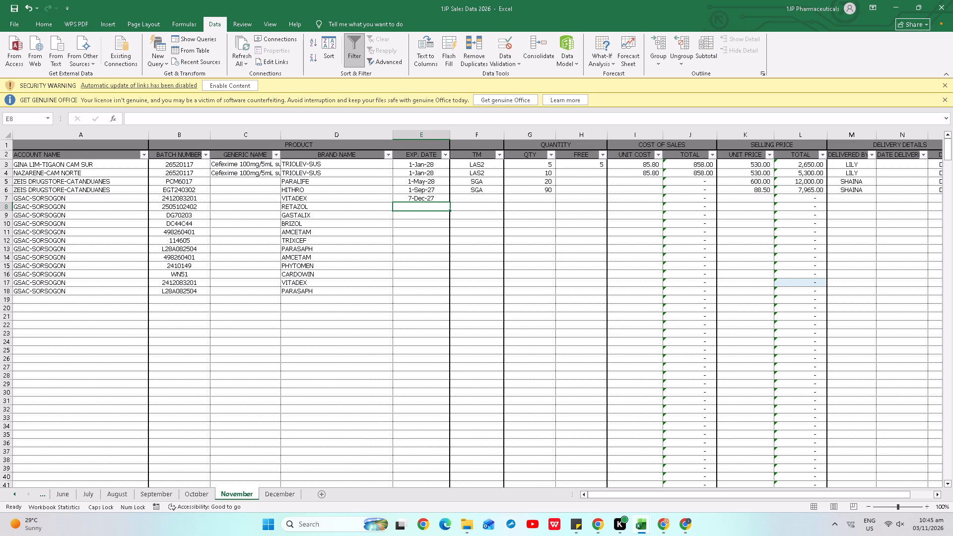
text(9/5/28)
key(Return)
text(6/28)
key(Return)
text(9/27)
key(Return)
text(4/29)
key(Return)
text(12/28)
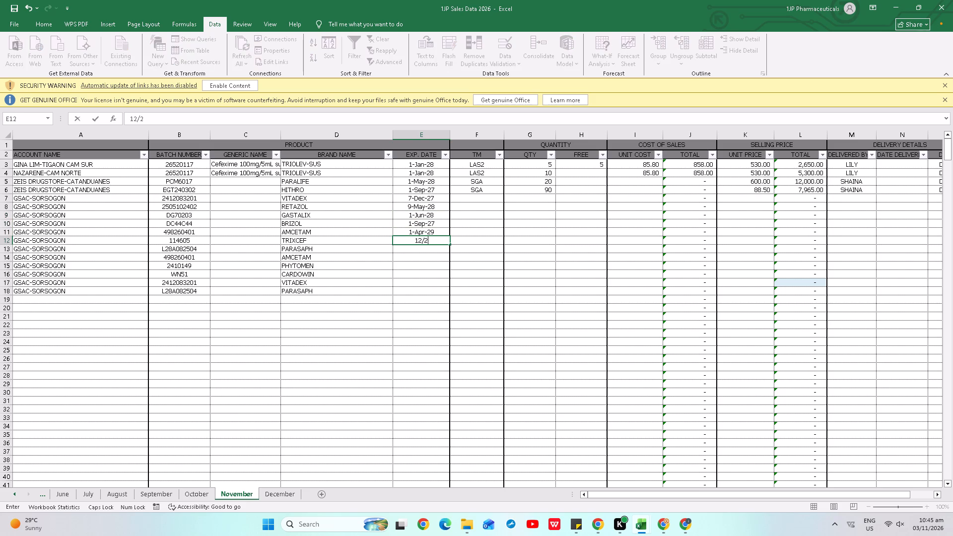
key(Return)
Enter expiry dates 7/28, 4/29, 10/27, 1/29, 7/12/27 and 7/28 in rows 13 to 18.
text(7/28)
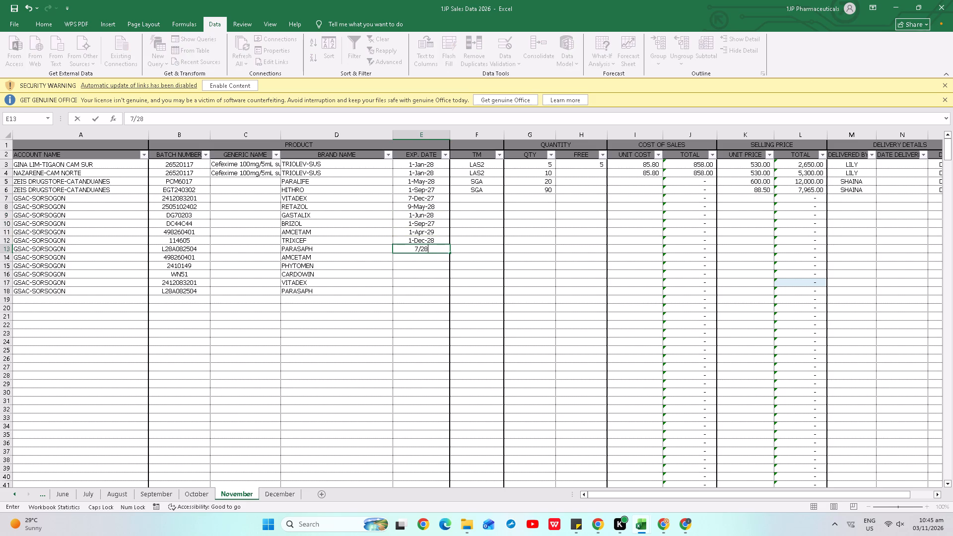
key(Return)
text(4/29)
key(Return)
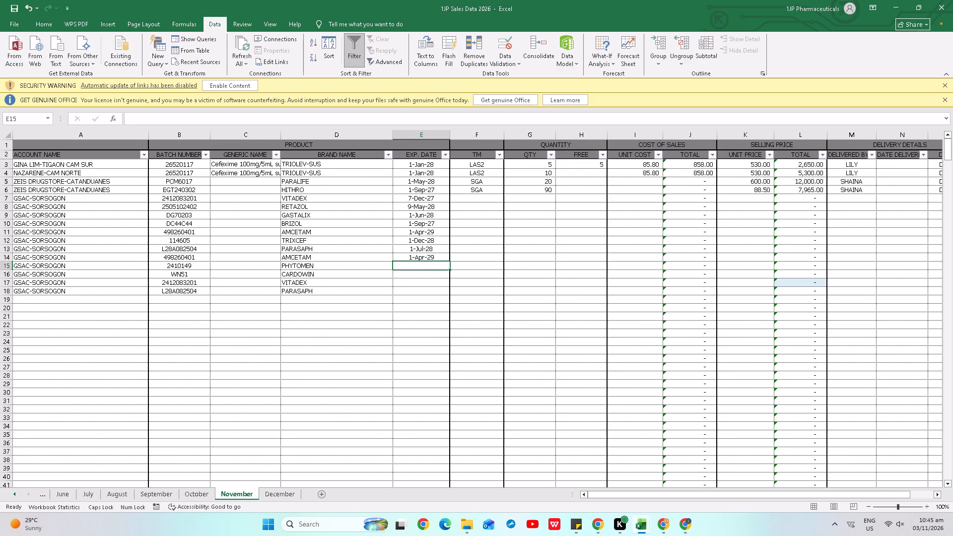
text(10/27)
key(Return)
text(1/29)
key(Return)
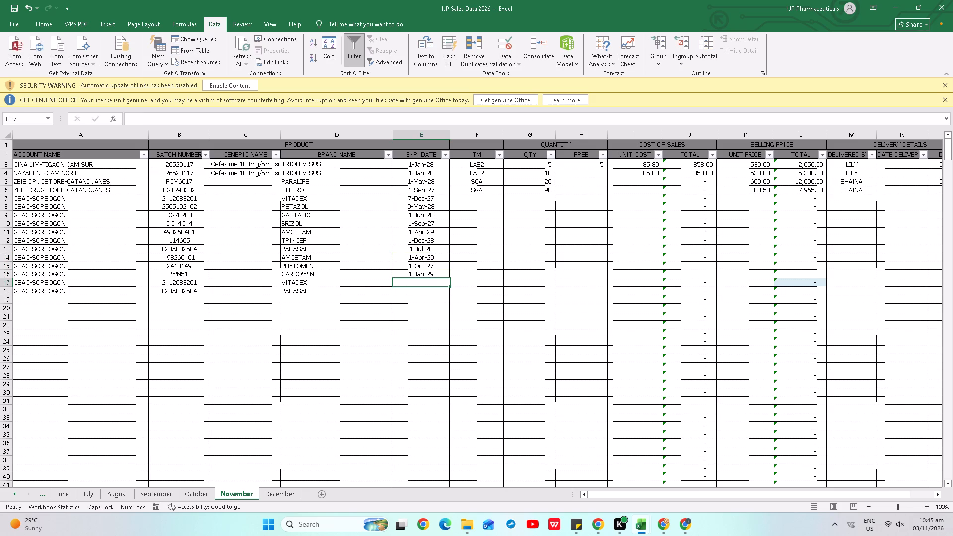
text(7/12/27)
key(Return)
text(7/28)
key(Tab)
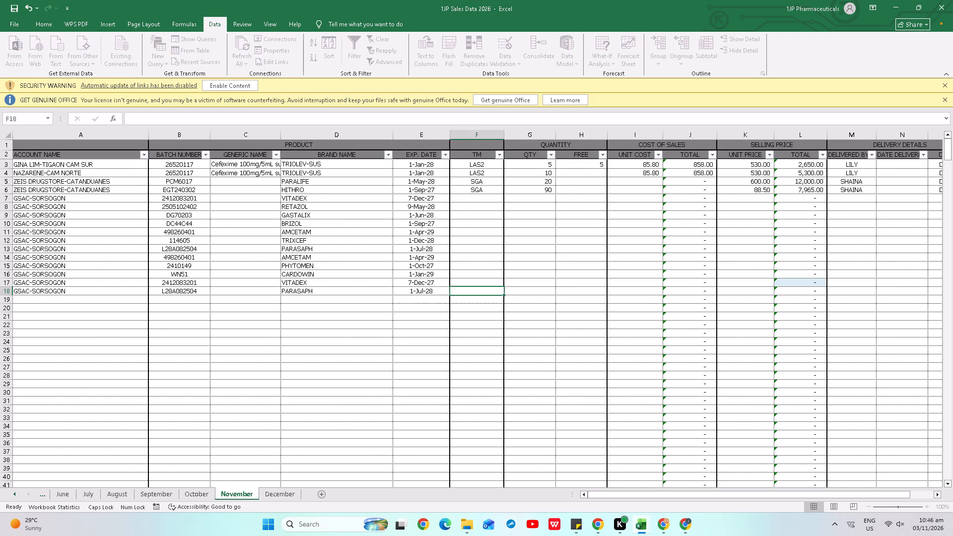
Enter TM codes SGA and JAP for the VITADEX and RETAZOL entries in rows 7 and 8.
key(ctrl+Up)
key(Down)
key(s)
key(Return)
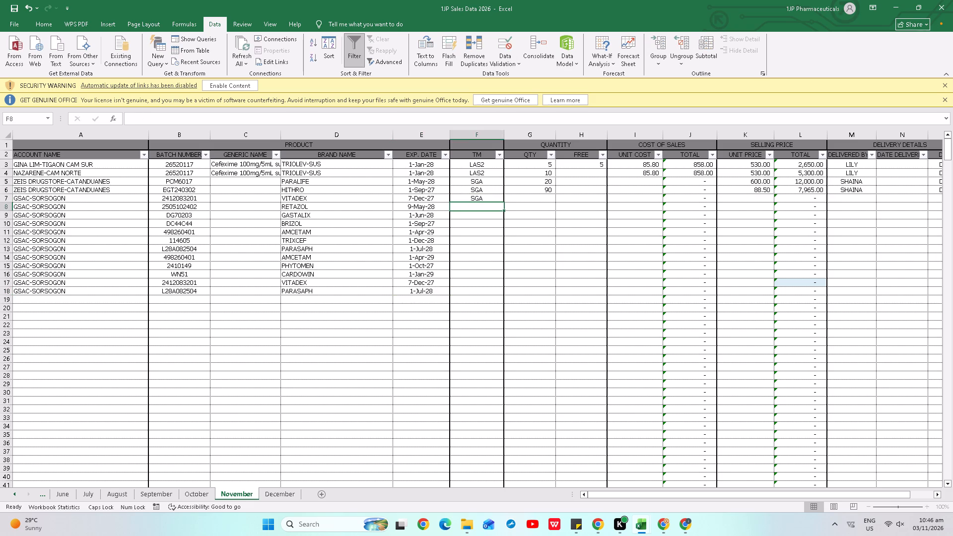
key(j)
key(Return)
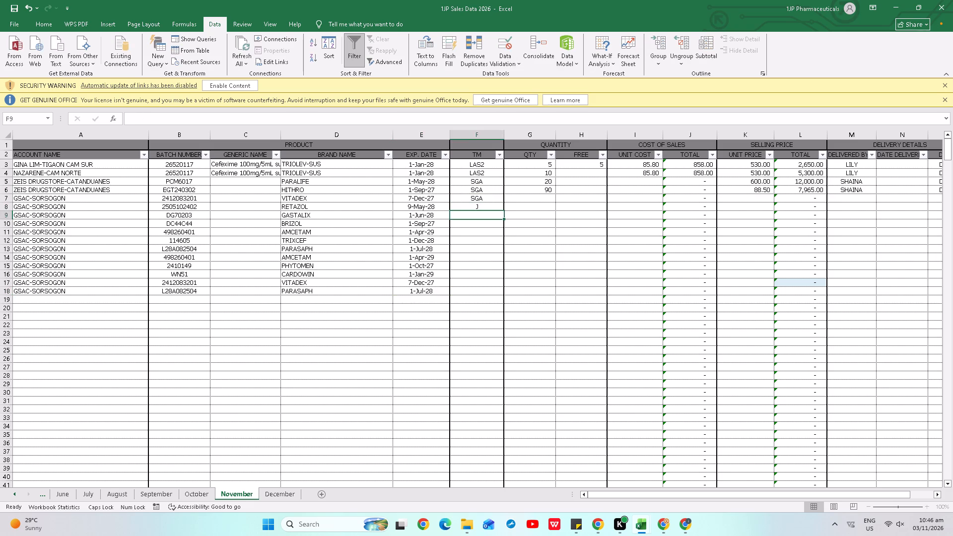
key(Up)
text(JAP)
key(Return)
Search the October and September sheets for GASTALIX to check its TM code, and return to the November sheet.
key(ctrl+Page_Up)
key(Up)
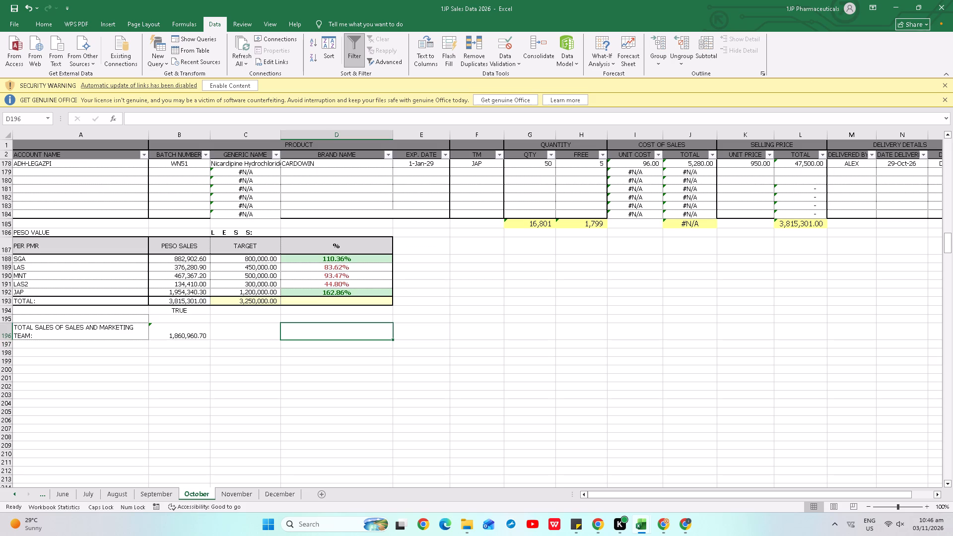
key(ctrl+f)
text(GASTA;)
key(BackSpace)
text(LIX)
key(Return)
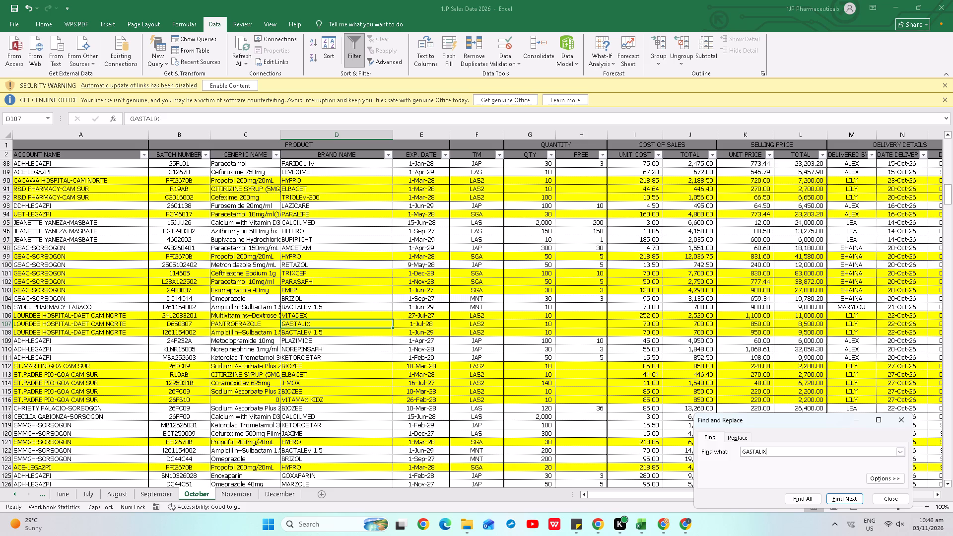
key(Return)
key(Return)
key(Return)
key(Escape)
key(ctrl+Page_Up)
key(Up)
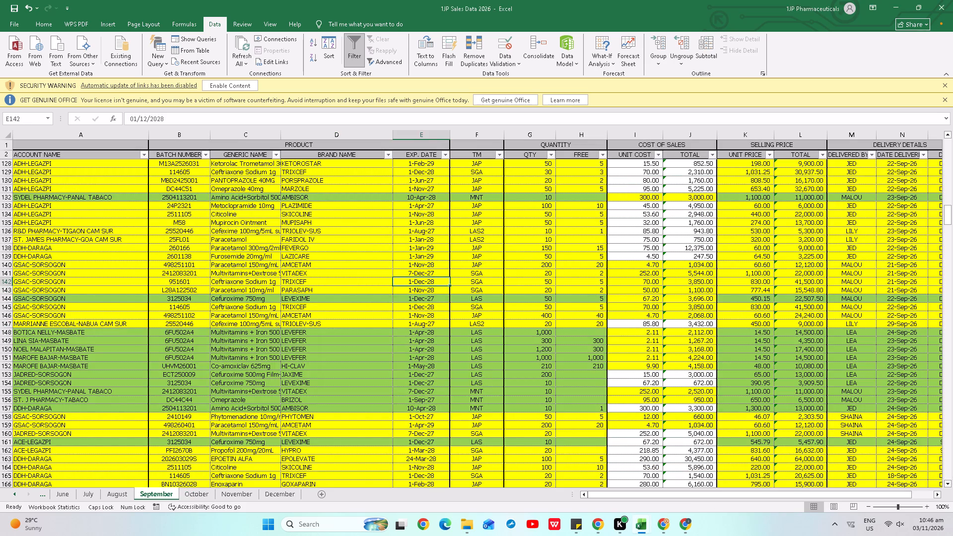
key(ctrl+f)
key(Return)
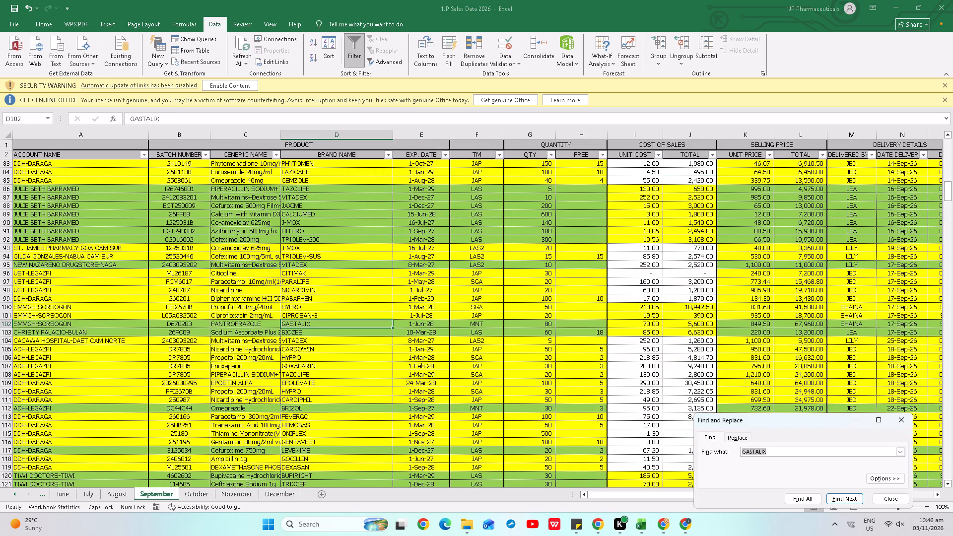
key(Escape)
key(ctrl+Page_Down)
key(ctrl+Page_Down)
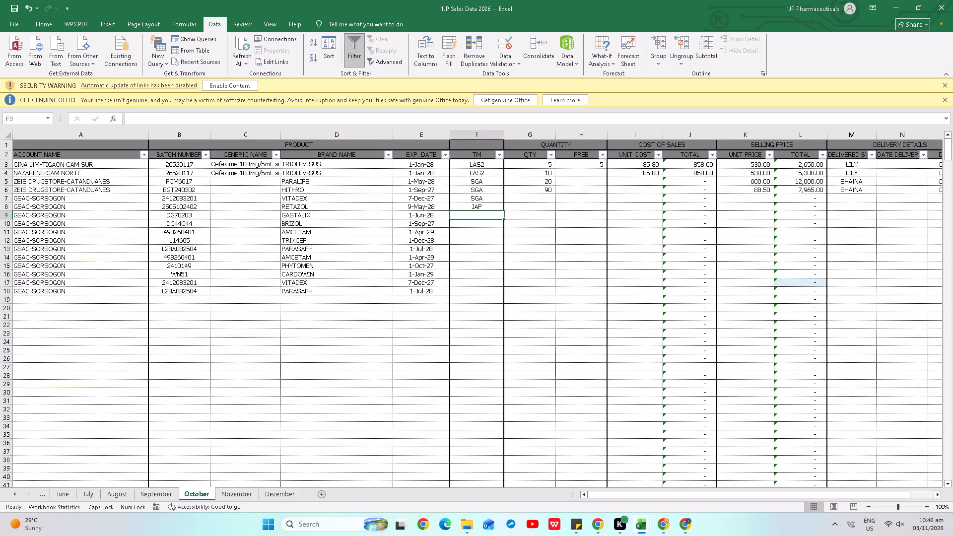
Enter TM codes MNT, MNT, JAP, SGA and SGA in rows 9 to 13.
text(MNT)
key(Return)
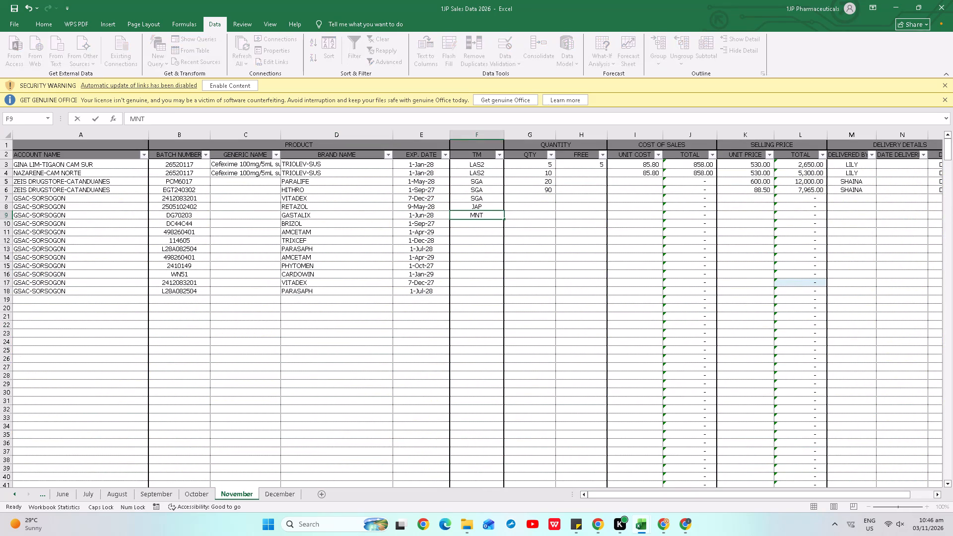
text(MN)
key(Return)
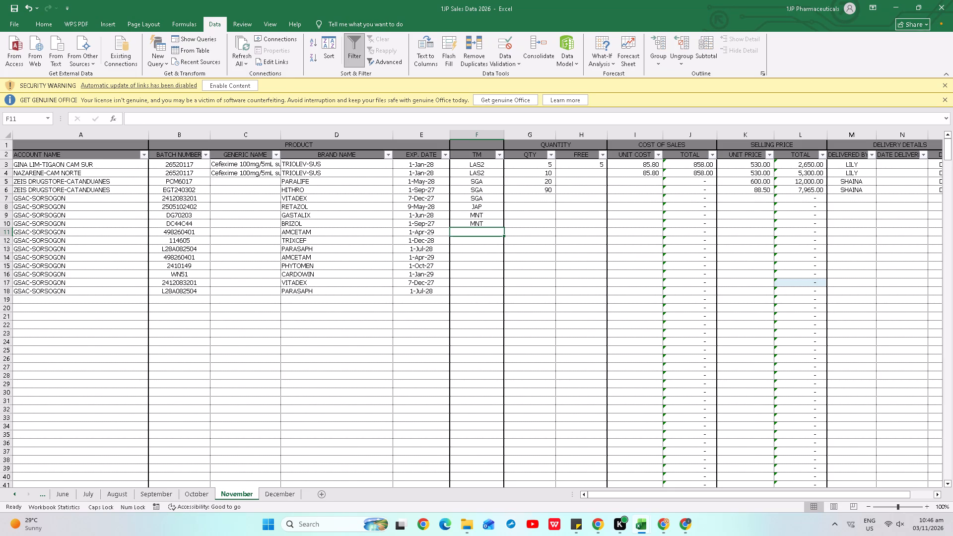
key(j)
key(Return)
key(s)
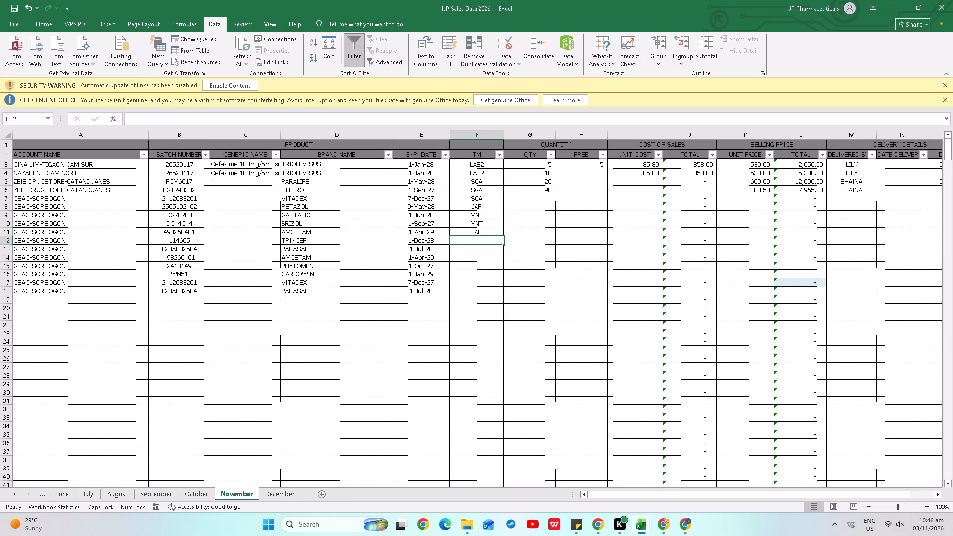
key(Return)
key(s)
key(Return)
Enter TM codes JAP, JAP, JAP, SGA and SGA in rows 14 to 18.
key(j)
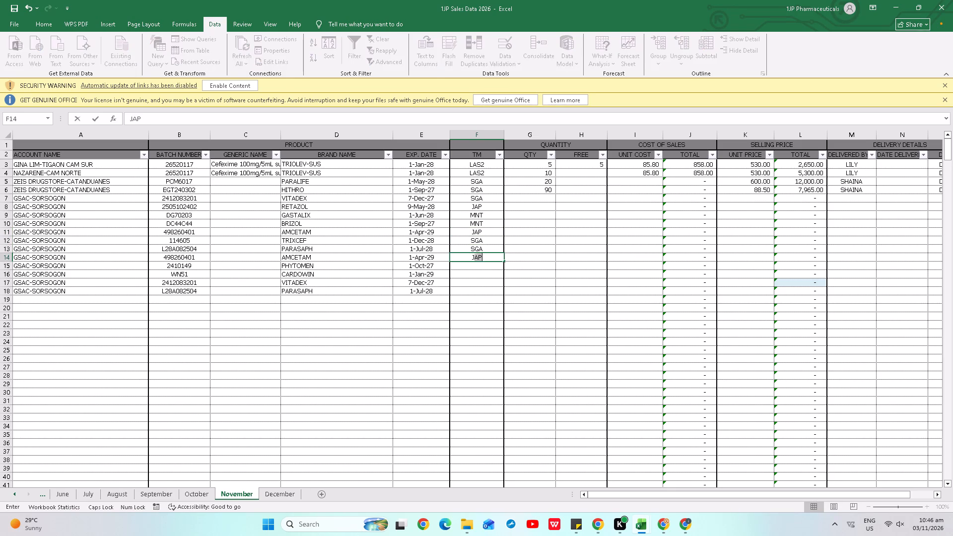
key(Return)
key(j)
key(Return)
key(j)
key(Return)
key(s)
key(Return)
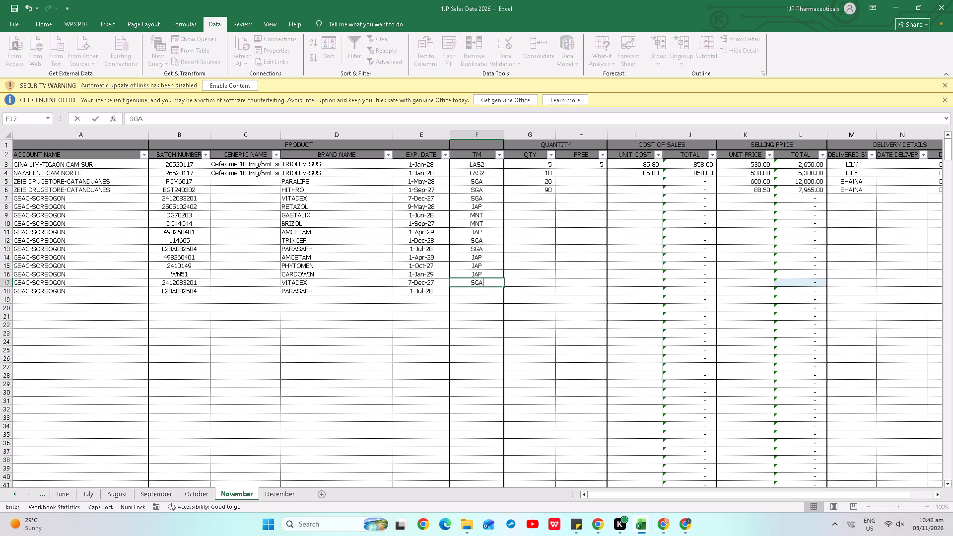
key(s)
key(Tab)
Enter quantities 20, 50 and 50 with free quantities 2, 5 and 5 in rows 7 to 9.
key(ctrl+Up)
key(Down)
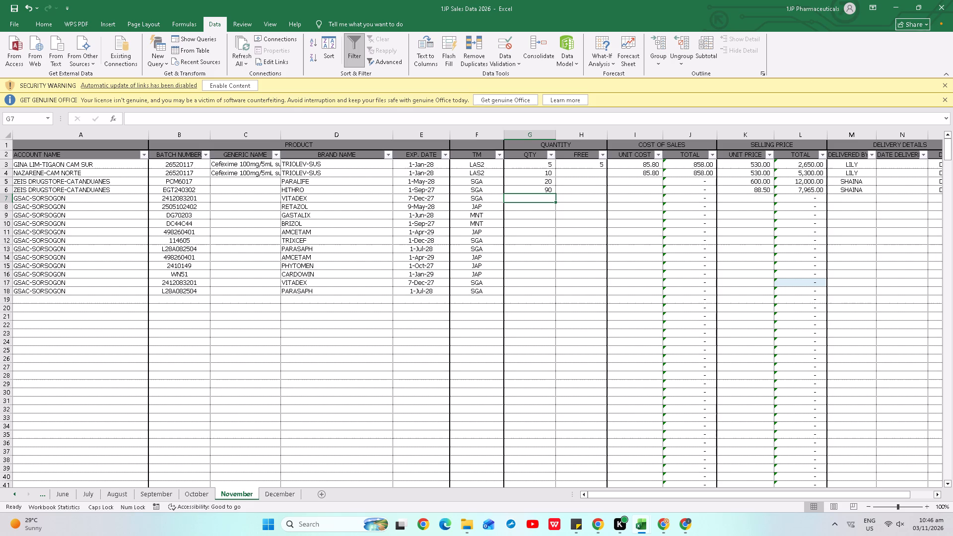
text(20)
key(Tab)
key(2)
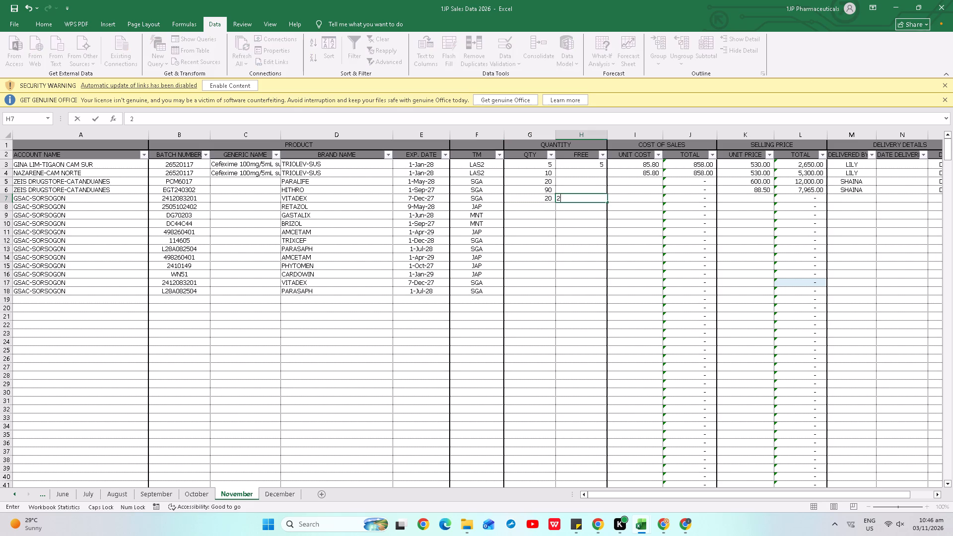
key(Return)
text(50)
key(Tab)
key(5)
key(Return)
text(50)
key(Tab)
key(5)
key(Return)
Enter quantities 70, 500 and 50 with free quantities 7, 50 and 5 in rows 10 to 12.
text(70)
key(Tab)
key(7)
key(Return)
text(500)
key(Tab)
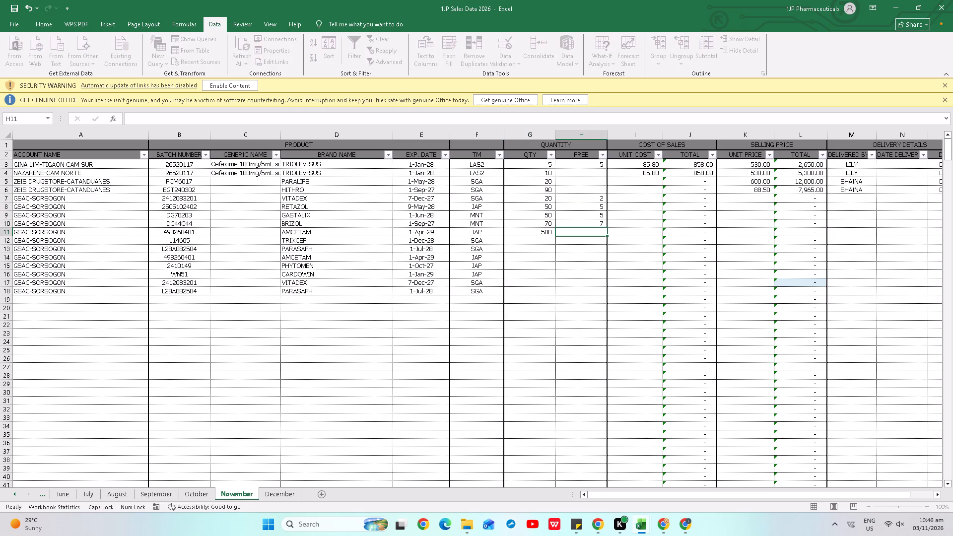
text(50)
key(Return)
text(50)
key(Tab)
key(5)
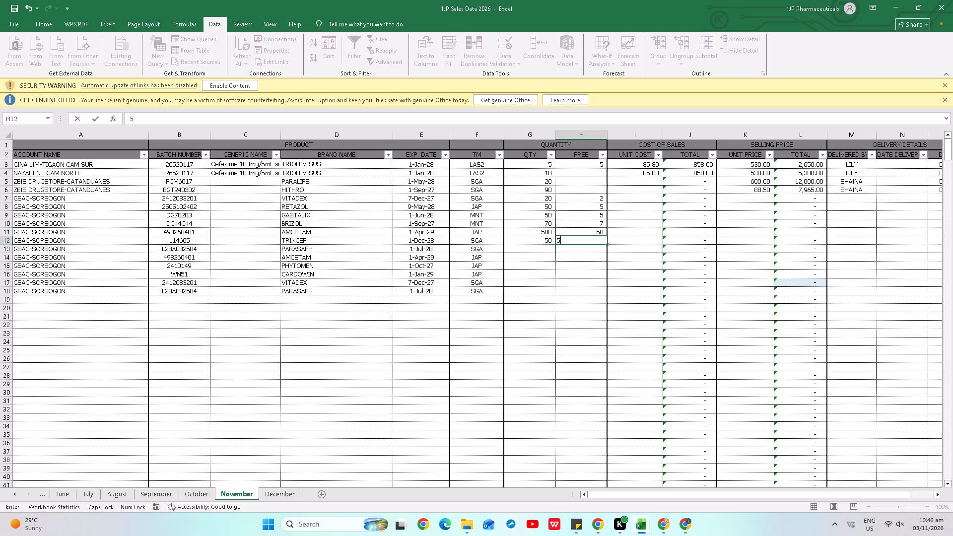
key(Return)
Enter quantities 100, 300 and 100 with free quantities 10, 30 and 10 in rows 13 to 15.
text(100)
key(Tab)
text(10)
key(Return)
text(300)
key(Tab)
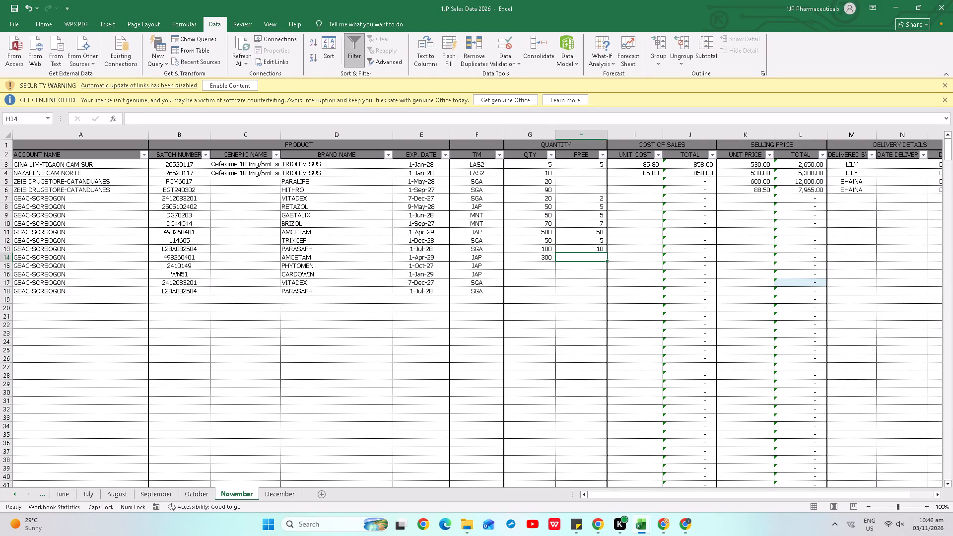
text(30)
key(Return)
text(100)
key(Tab)
text(10)
key(Return)
Enter quantities 100, 50 and 100 with free quantities 10, 5 and 10 in rows 16 to 18.
text(100)
key(Tab)
text(10)
key(Return)
text(50)
key(Tab)
key(5)
key(Return)
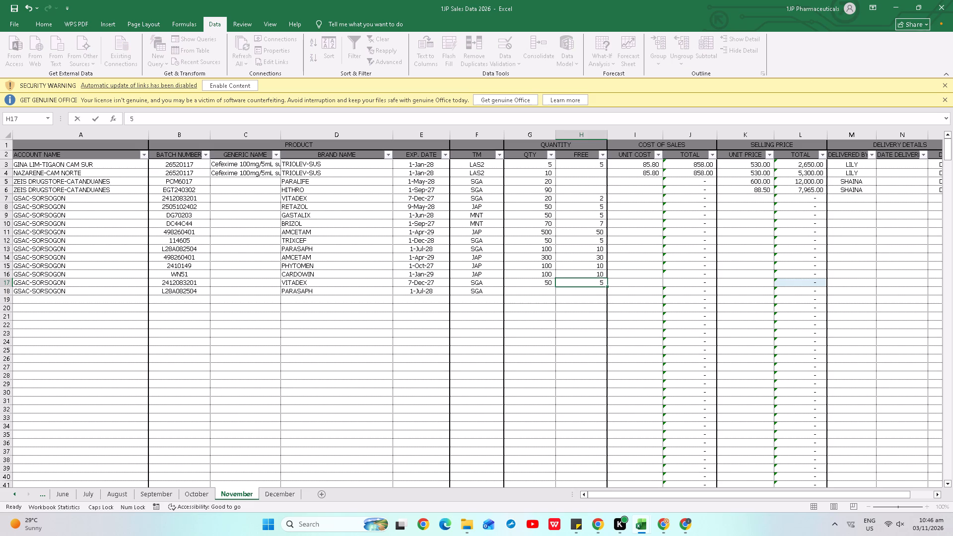
text(100)
key(Tab)
text(10)
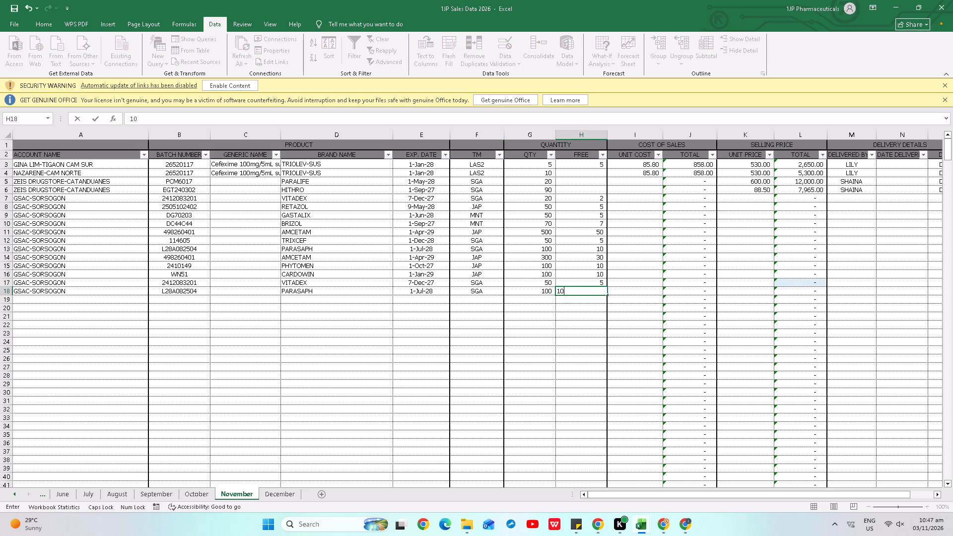
key(Tab)
Enter selling unit prices 1100, 240, 849.5, 659.34 and 60.6 in rows 7 to 11.
key(Right)
key(Right)
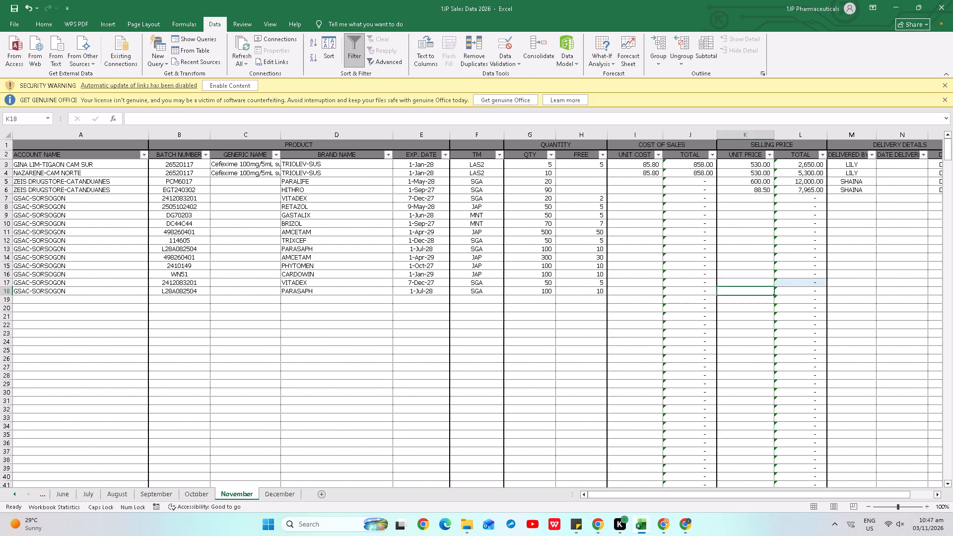
key(ctrl+Up)
key(Down)
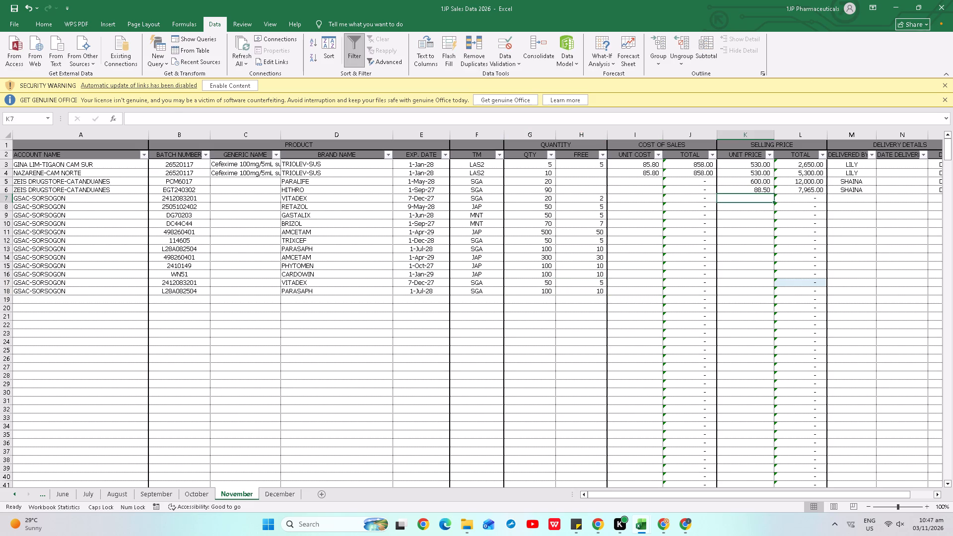
text(1100)
key(Return)
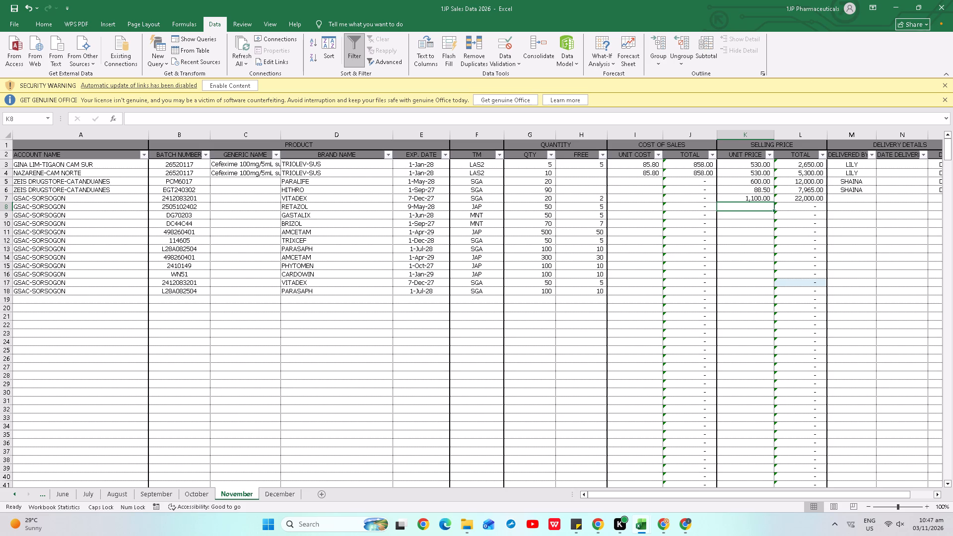
text(240)
key(Return)
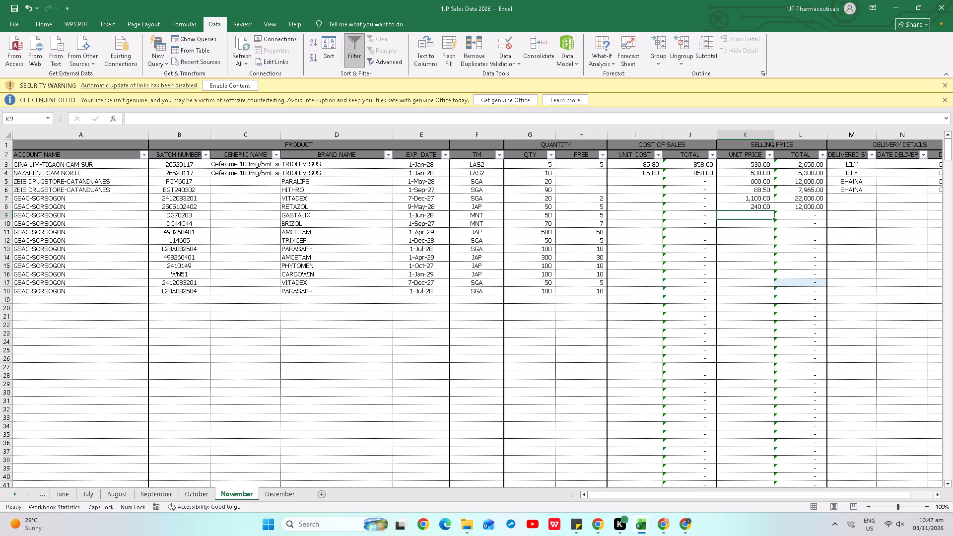
text(849.5)
key(Return)
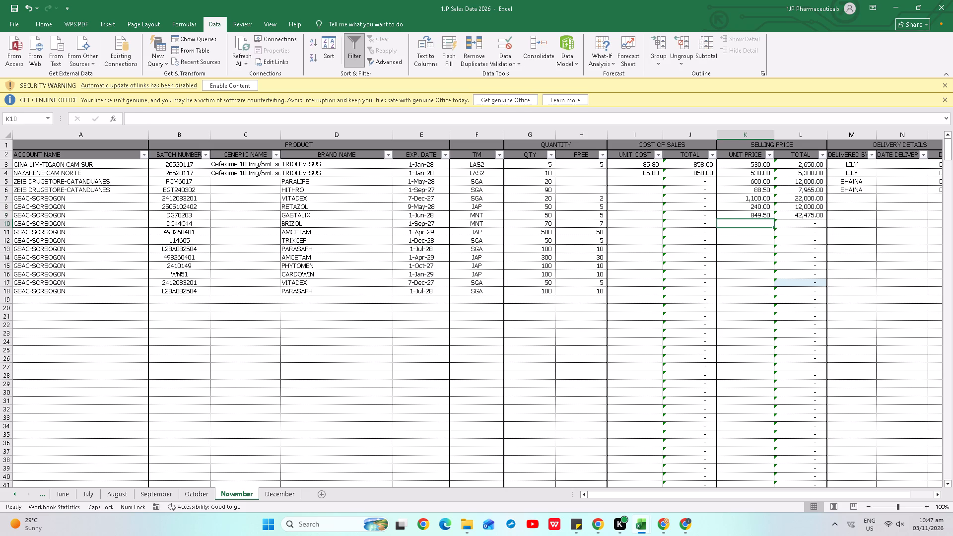
text(659.34)
key(Return)
text(60.6)
key(Return)
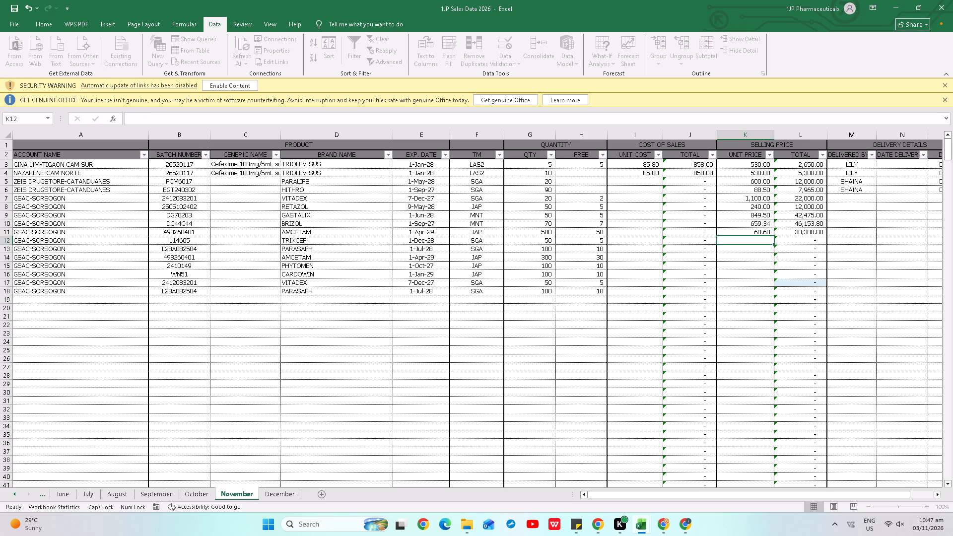
Enter selling unit prices 830, 777.44, 60.6, 46.07, 840, 1100 and 777.44 in rows 12 to 18.
text(830)
key(Return)
text(777.44)
key(Return)
text(60.6)
key(Return)
text(46.07)
key(Return)
text(840)
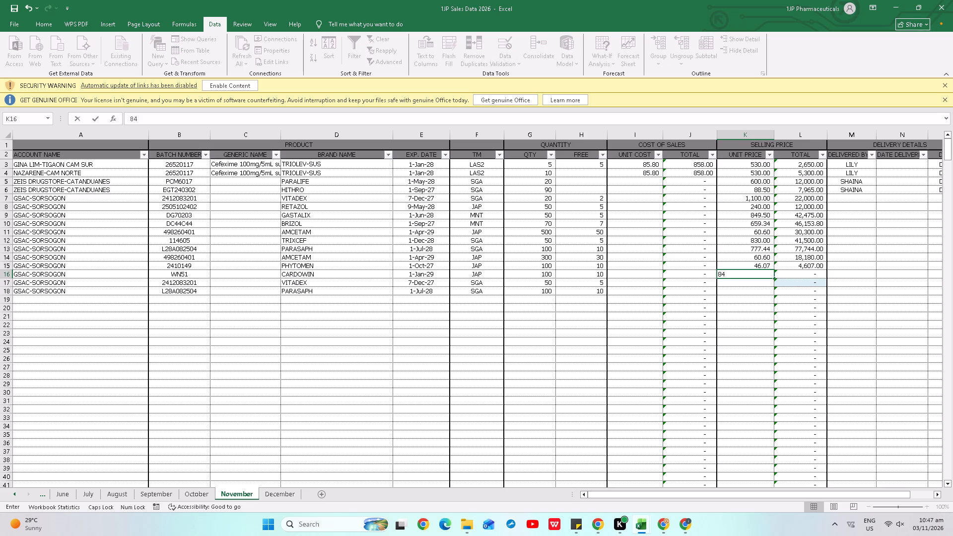
key(Return)
text(1100)
key(Return)
text(777.44)
key(Tab)
key(Tab)
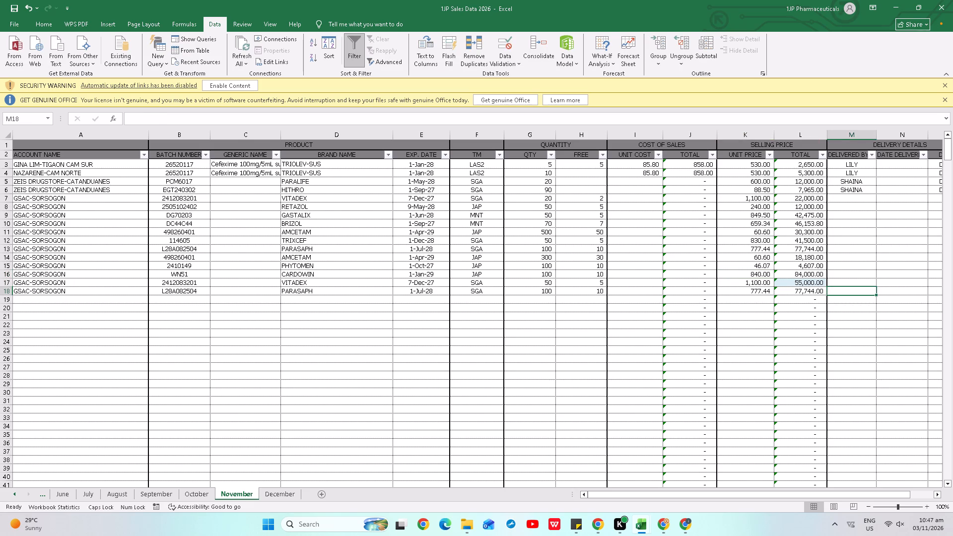
Remove the blue fill from the selling price total cell in row 17.
key(Left)
key(Up)
text(HHN)
Enter SHAINA as the Delivered By name in rows 7 to 11.
key(Tab)
key(ctrl+Up)
key(Down)
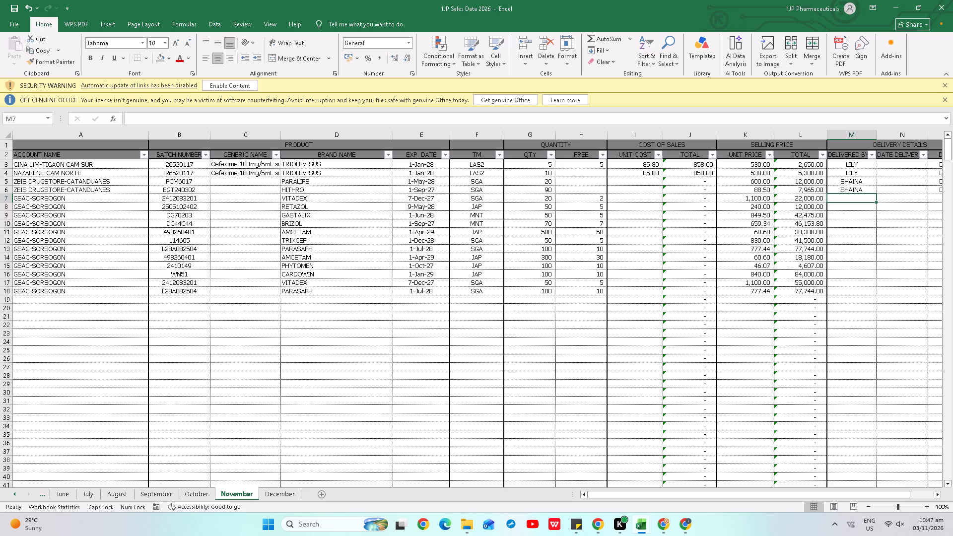
key(s)
key(Return)
key(s)
key(Return)
key(s)
key(Return)
key(s)
key(Return)
key(s)
key(Return)
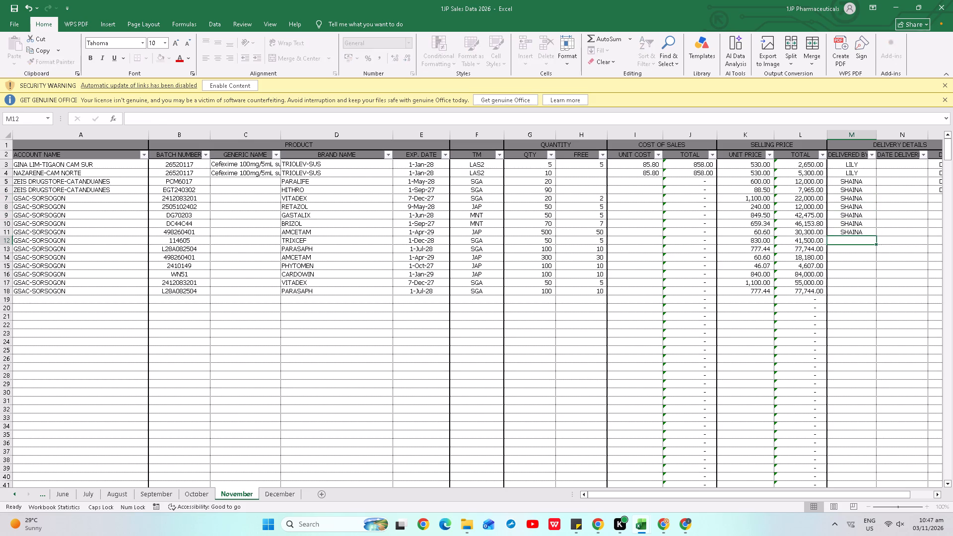
Enter SHAINA as the Delivered By name in rows 12 to 18.
key(s)
key(Return)
key(s)
key(Return)
key(s)
key(Return)
key(s)
key(Return)
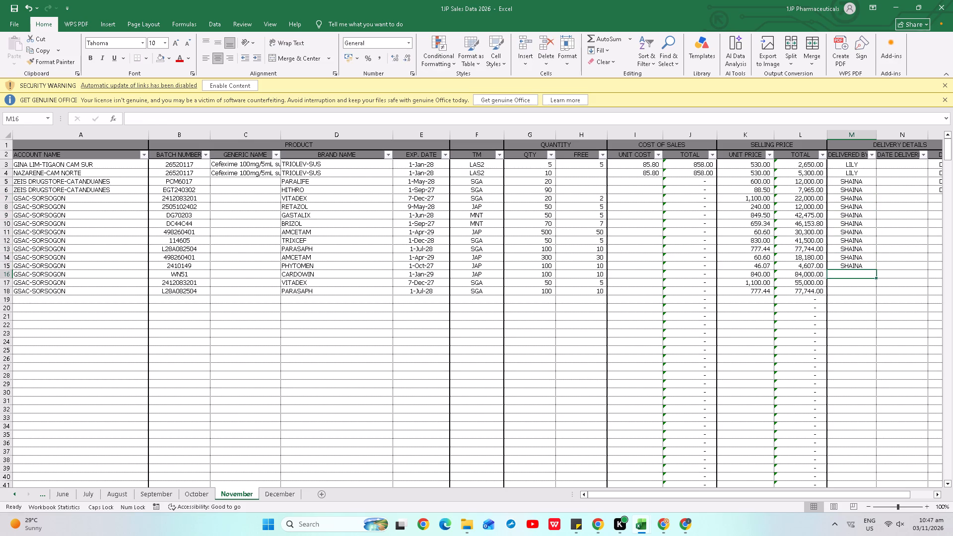
key(s)
key(Return)
key(s)
key(Return)
key(s)
key(Return)
Enter DR6237 as the DR/SI # for rows 7 to 10.
key(Tab)
key(Tab)
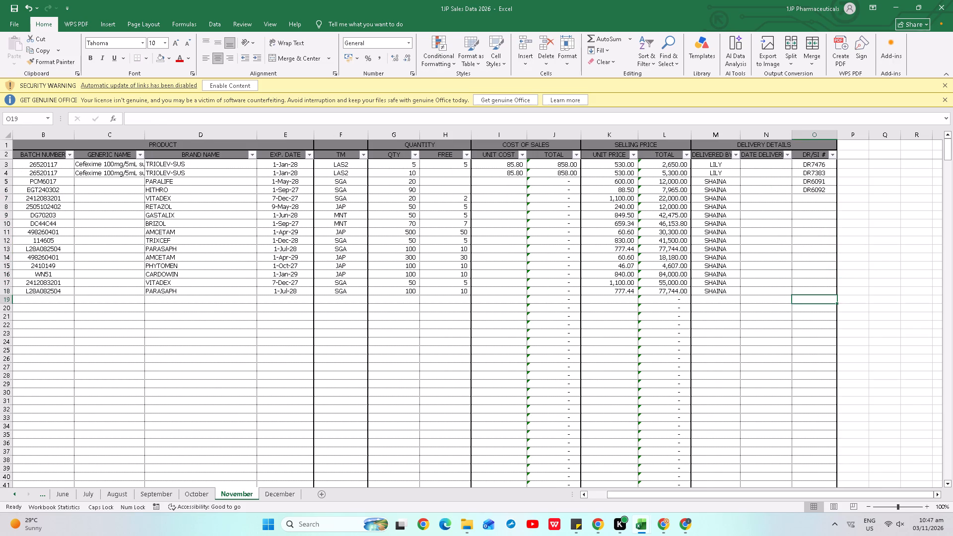
key(ctrl+Up)
key(Down)
text(DR)
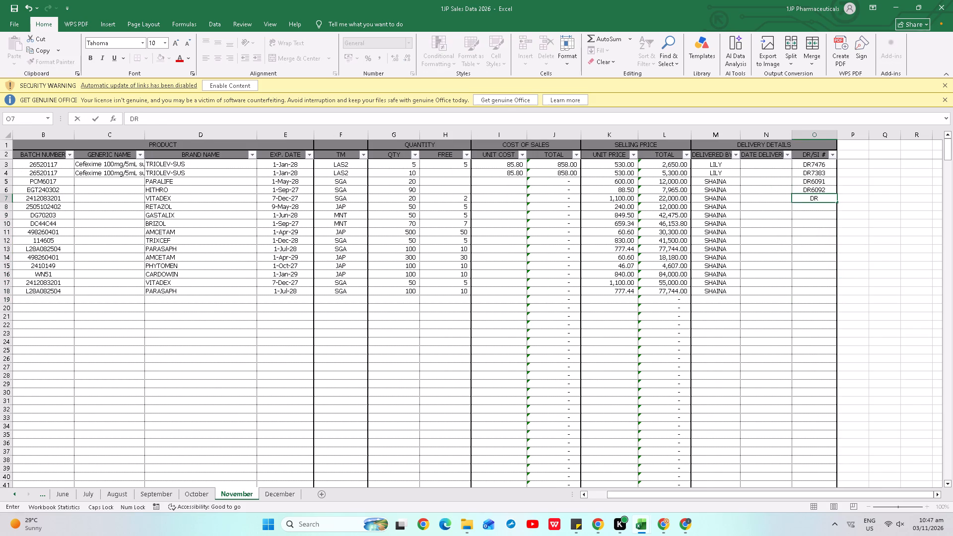
text(6237)
key(Return)
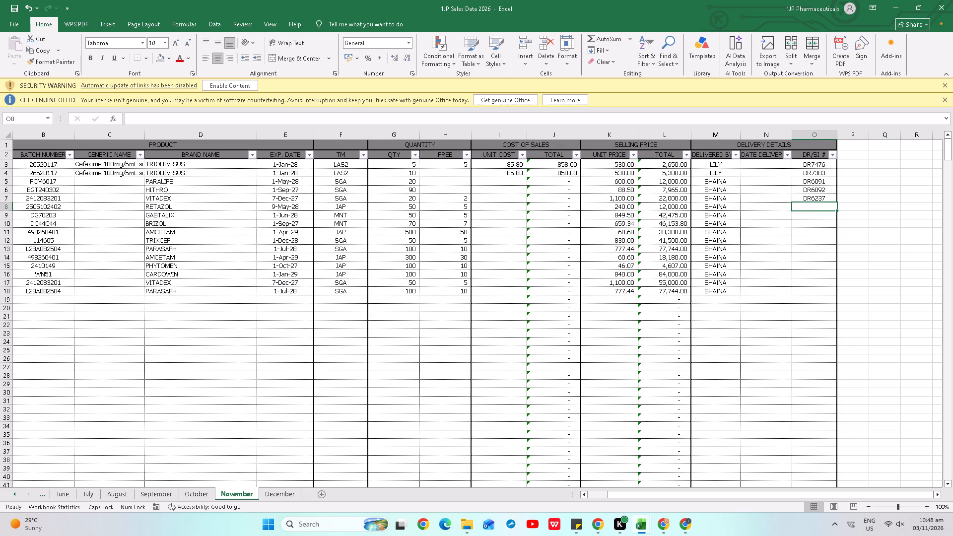
key(Up)
key(ctrl+c)
key(Down)
key(shift+Down)
key(shift+Down)
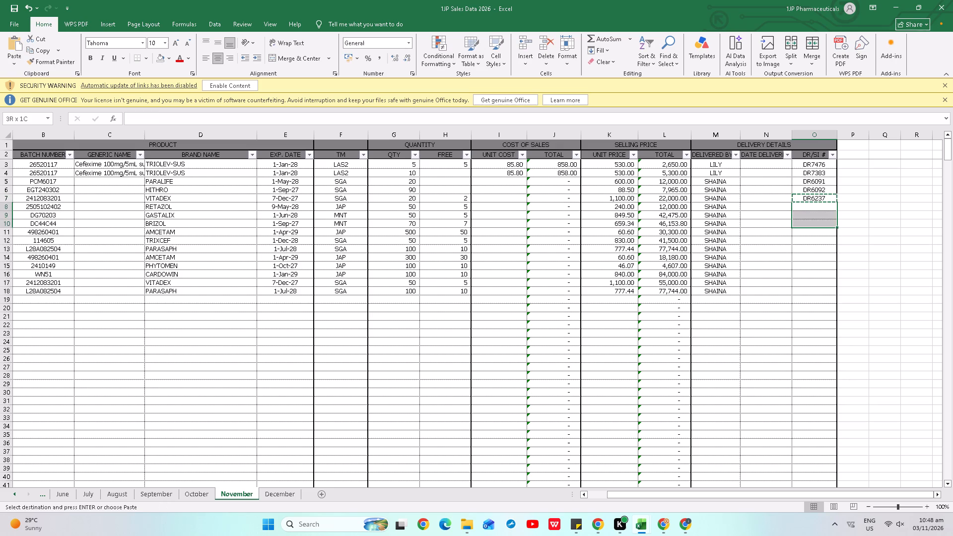
key(ctrl+v)
Enter DR6238 as the DR/SI # for rows 11 to 13.
key(ctrl+Down)
key(Down)
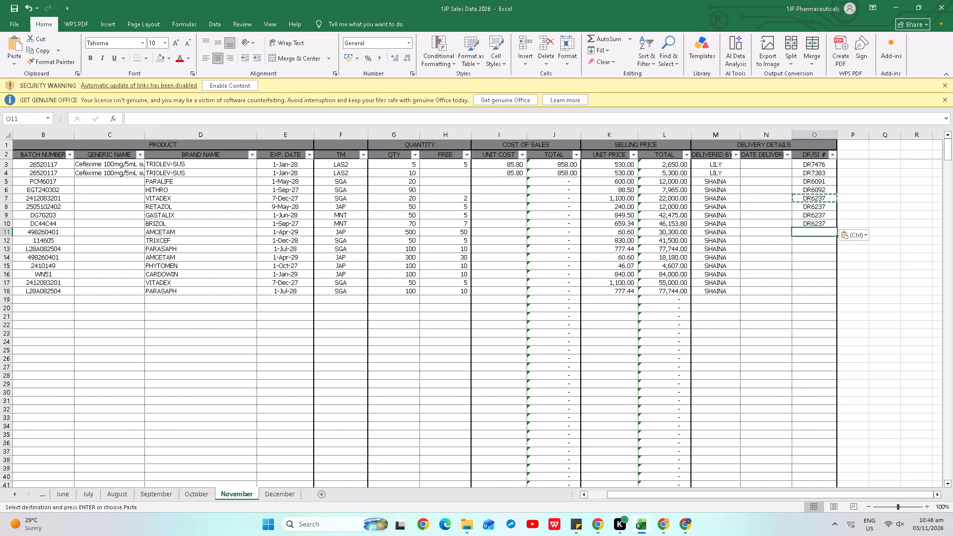
key(ctrl+v)
key(F2)
key(BackSpace)
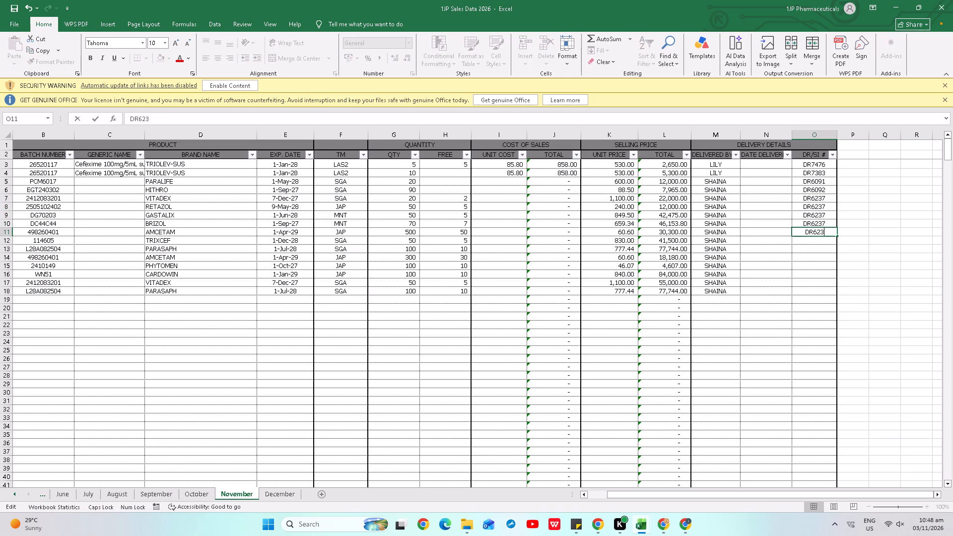
key(8)
key(Return)
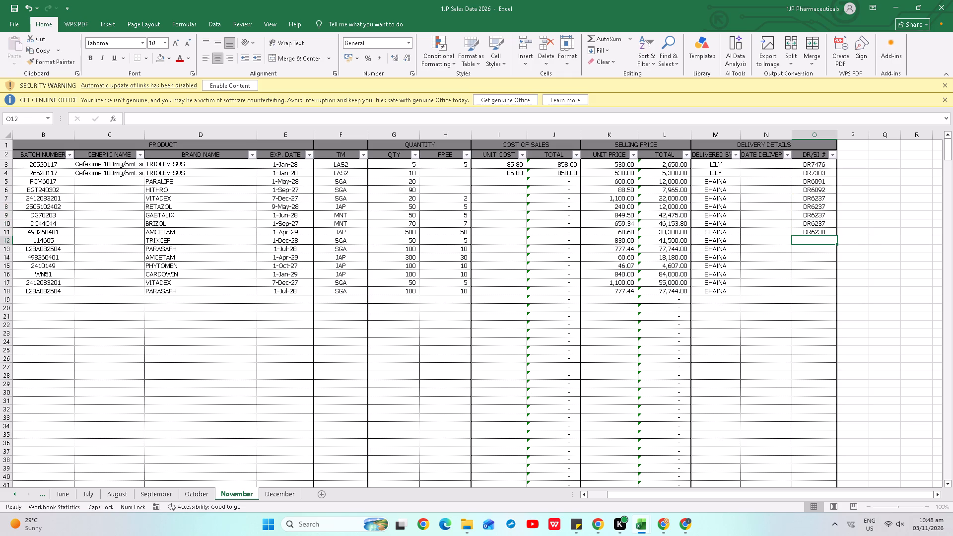
key(Up)
key(ctrl+c)
key(Down)
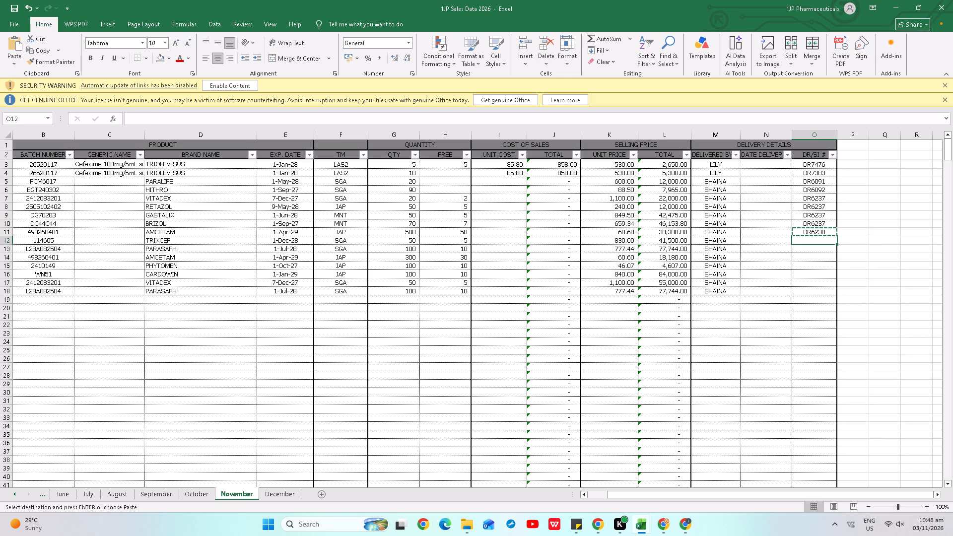
key(shift+Down)
key(ctrl+v)
Enter DR6239 as the DR/SI # for rows 14 to 18.
key(Down)
key(Down)
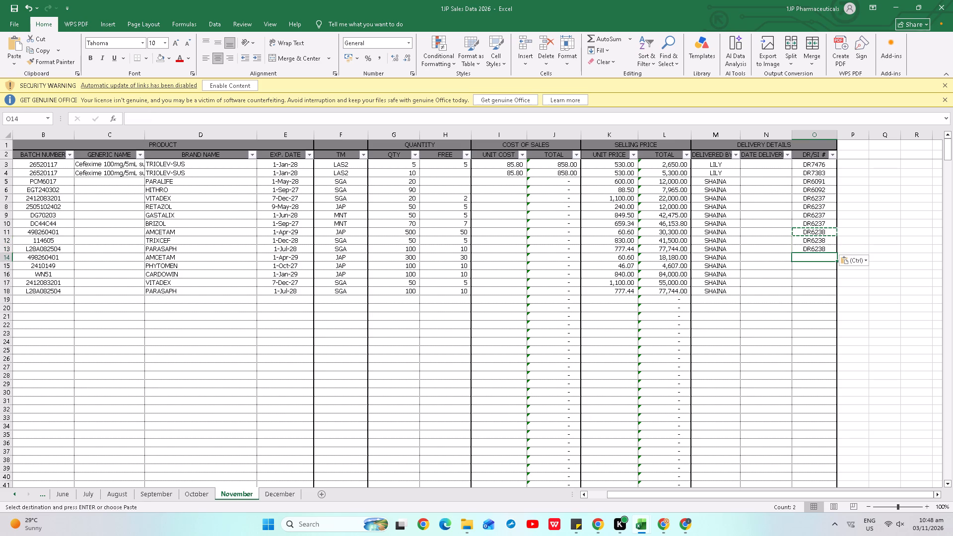
key(Up)
key(ctrl+c)
key(Down)
key(ctrl+v)
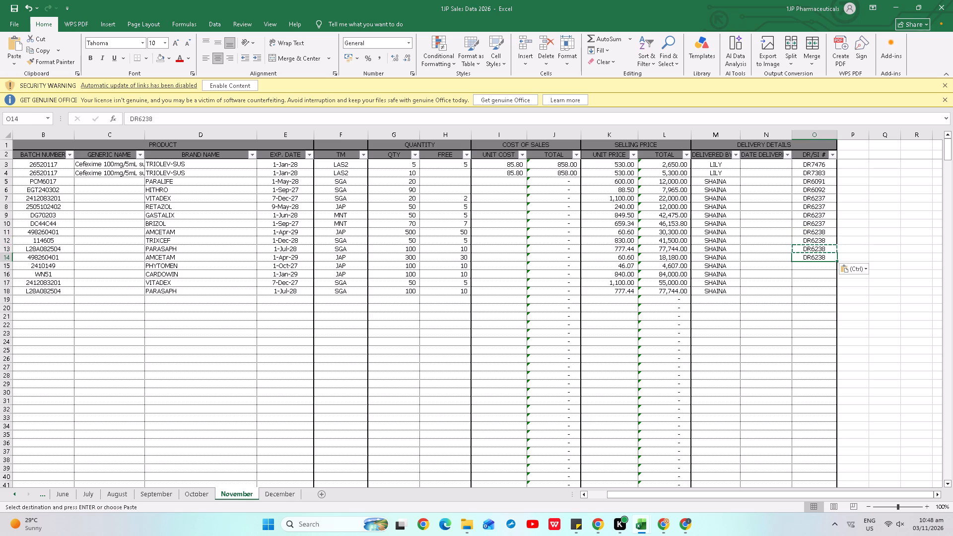
key(F2)
key(BackSpace)
key(9)
key(Return)
key(Up)
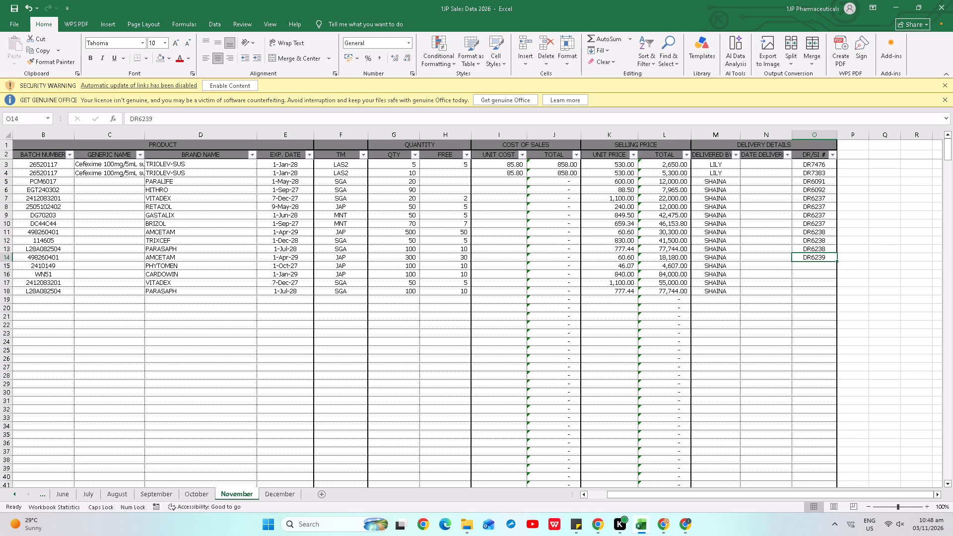
key(ctrl+c)
key(Down)
key(shift+Down)
key(shift+Down)
key(shift+Down)
key(ctrl+v)
key(Up)
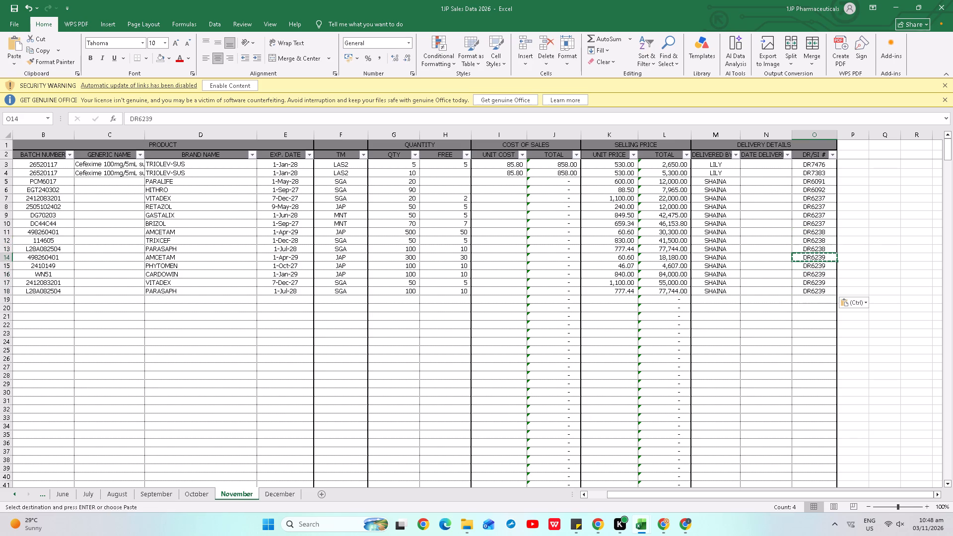
key(shift+Down)
key(shift+Down)
key(shift+Down)
key(shift+Down)
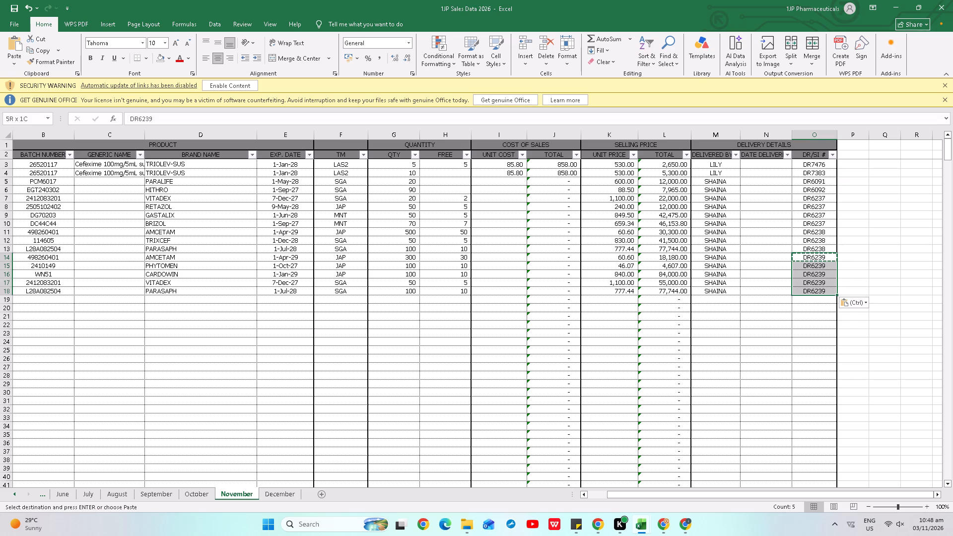
Save the sales workbook with the new DR/SI numbers.
key(ctrl+s)
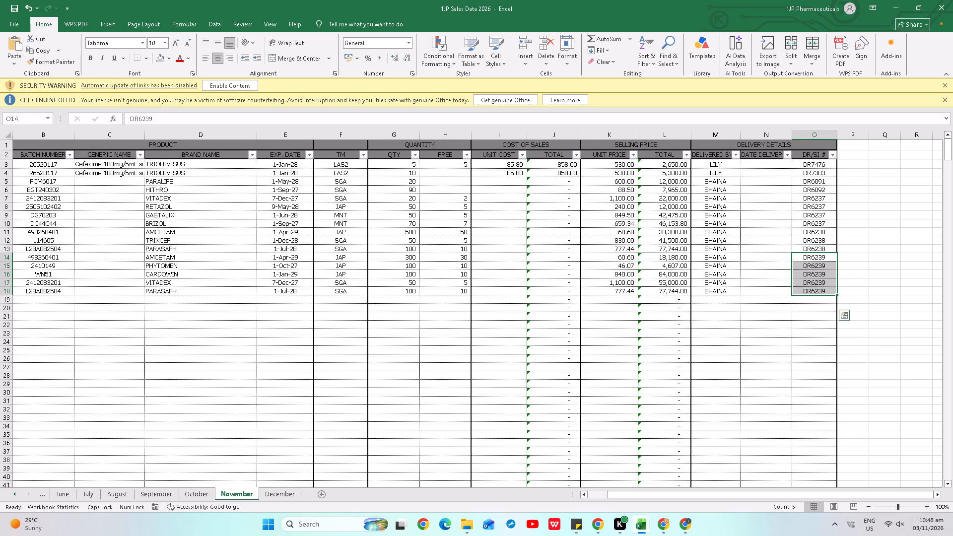
Review the GSAC-SORSOGON VITADEX entry across row 7, from the account name to the selling price total.
click(665, 202)
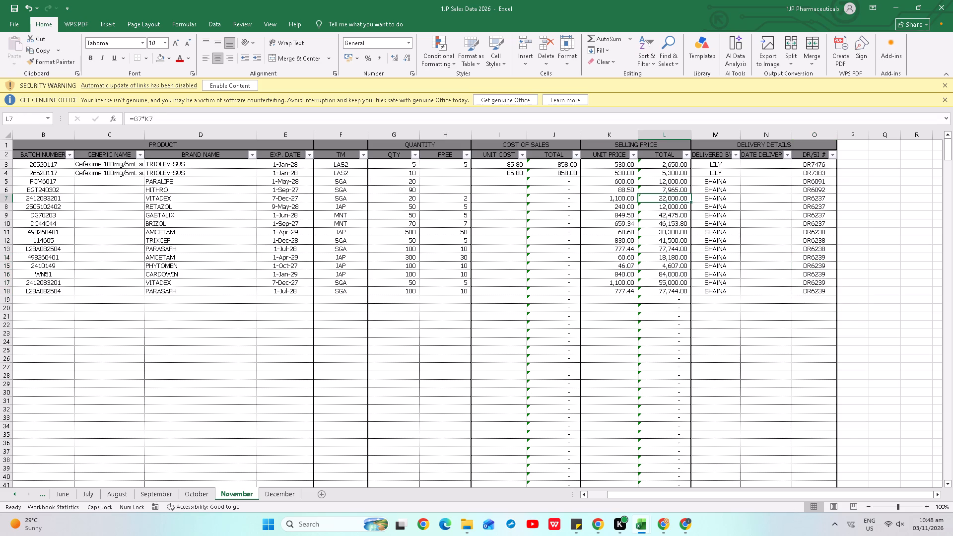
key(Left)
key(Left)
key(Left)
key(Left)
key(Left)
key(Left)
key(Left)
key(Left)
key(Left)
key(Left)
key(Left)
key(Left)
key(Left)
key(Left)
key(Left)
key(Left)
key(Left)
key(Left)
key(Left)
key(Left)
key(Right)
key(Right)
key(Right)
key(Right)
key(Right)
key(Right)
key(Right)
key(Right)
key(Right)
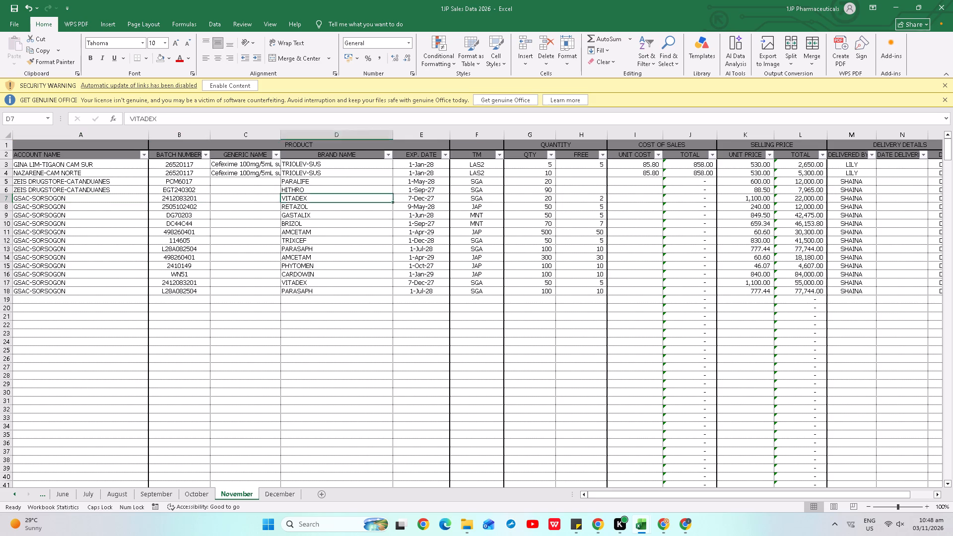
key(Right)
key(Right)
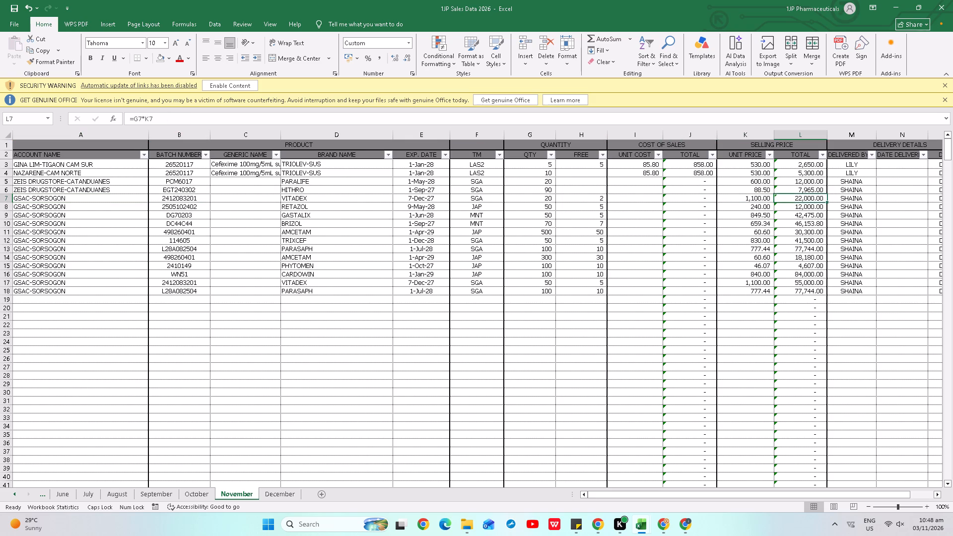
Check the GSAC-SORSOGON selling price totals one by one from row 8 to row 18.
key(Down)
key(Down)
key(Down)
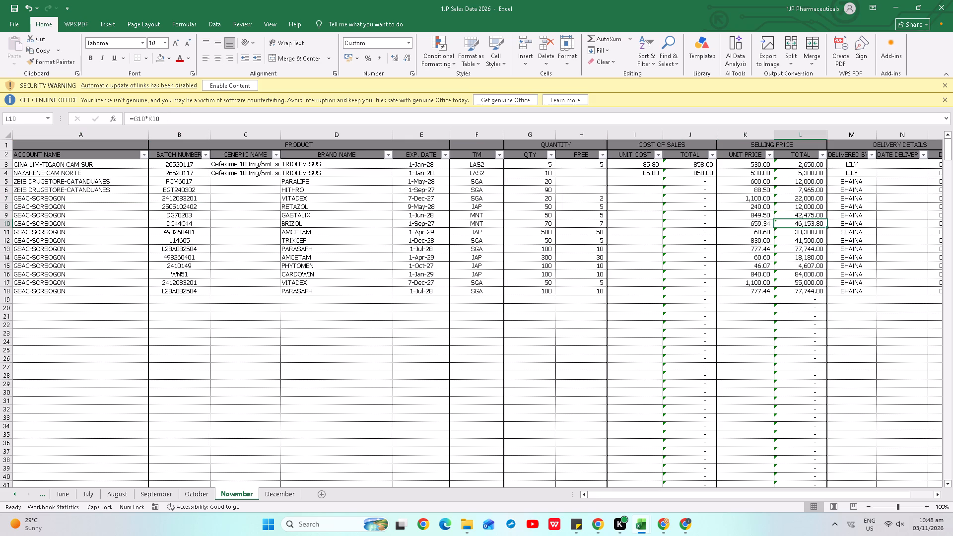
key(Down)
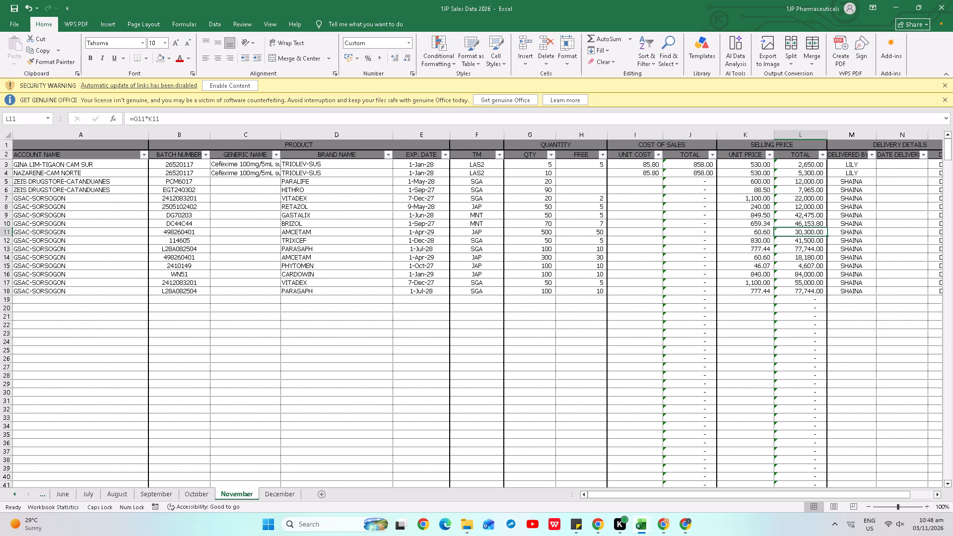
key(Down)
key(Down)
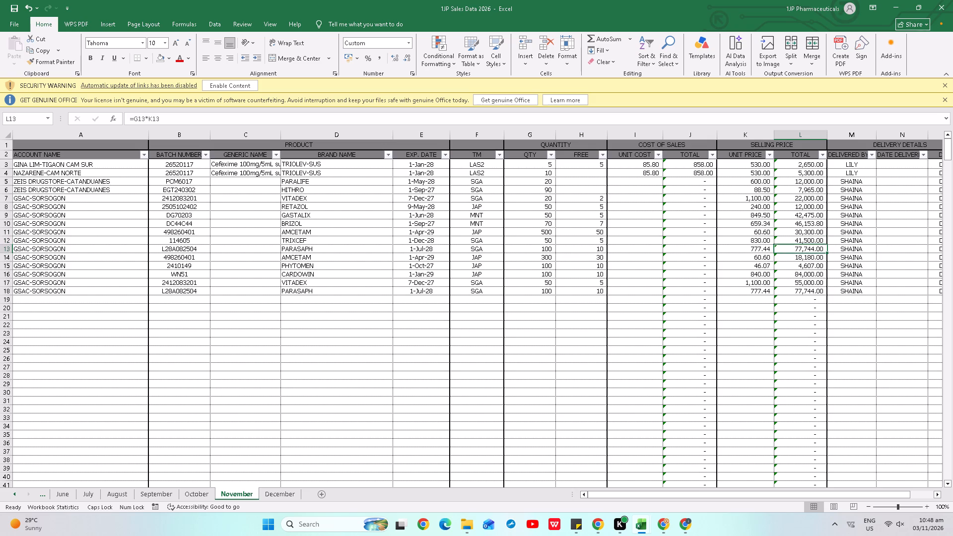
key(Down)
key(Down)
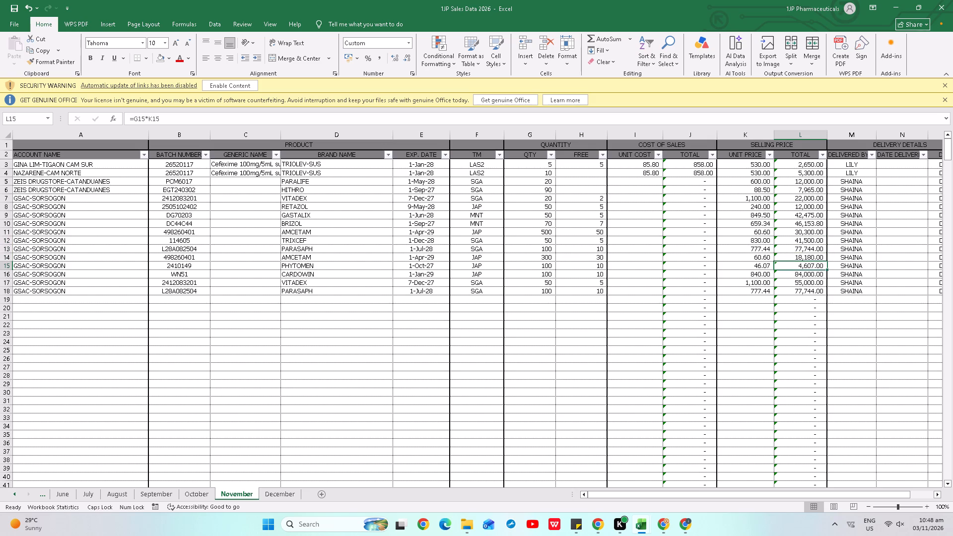
key(Down)
key(Down)
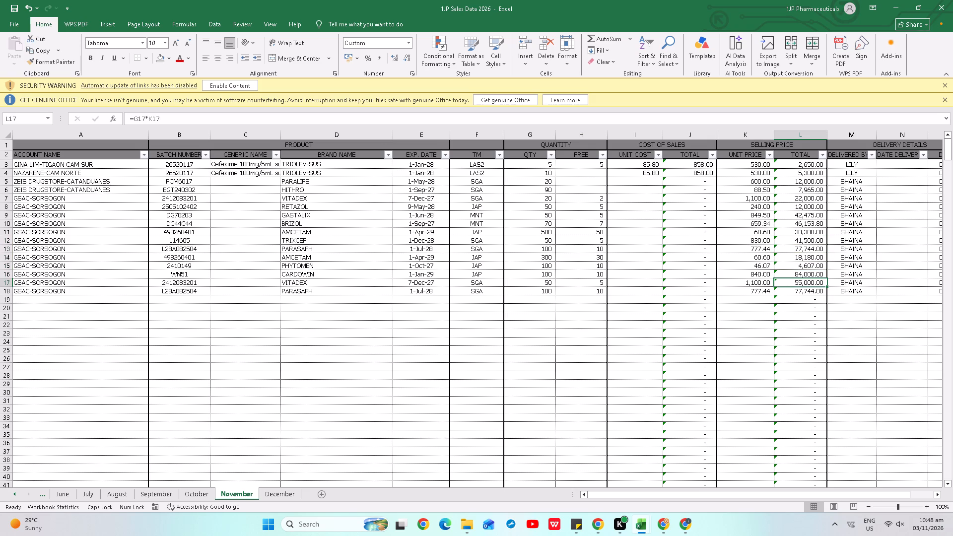
key(Down)
key(Up)
Save the sales workbook again after checking the totals.
key(ctrl+s)
key(ctrl+s)
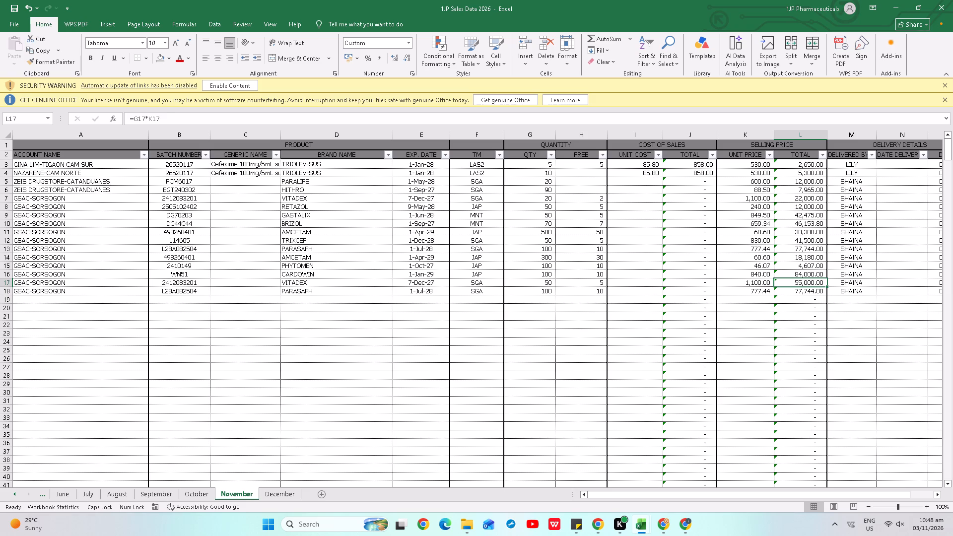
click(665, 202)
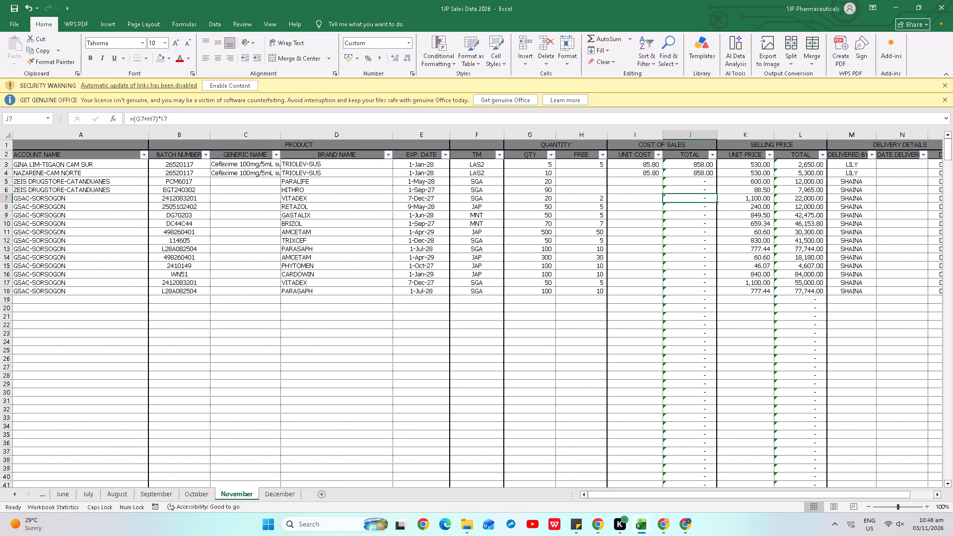